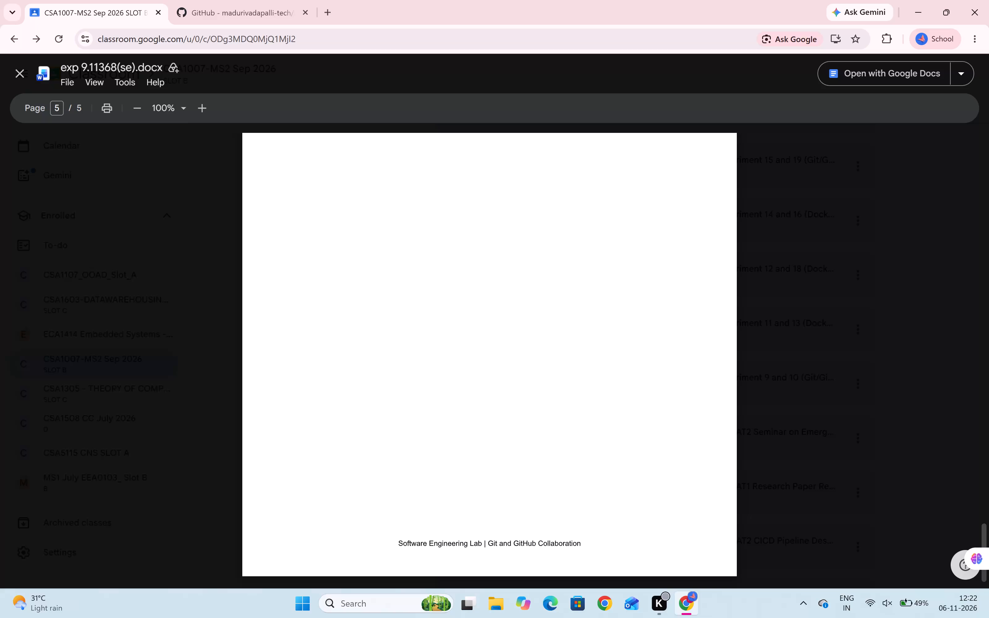
# Close the experiment 9 document preview and reload the CSA1007-MS2 Sep 2026 class stream.
pyautogui.click(12, 72)
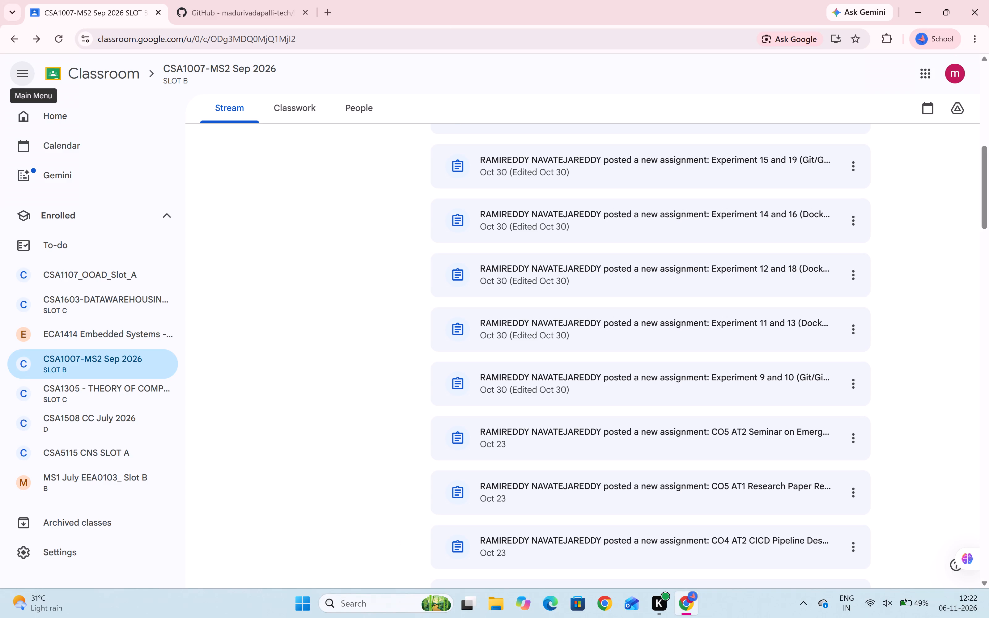
pyautogui.scroll(6, 332, 102)
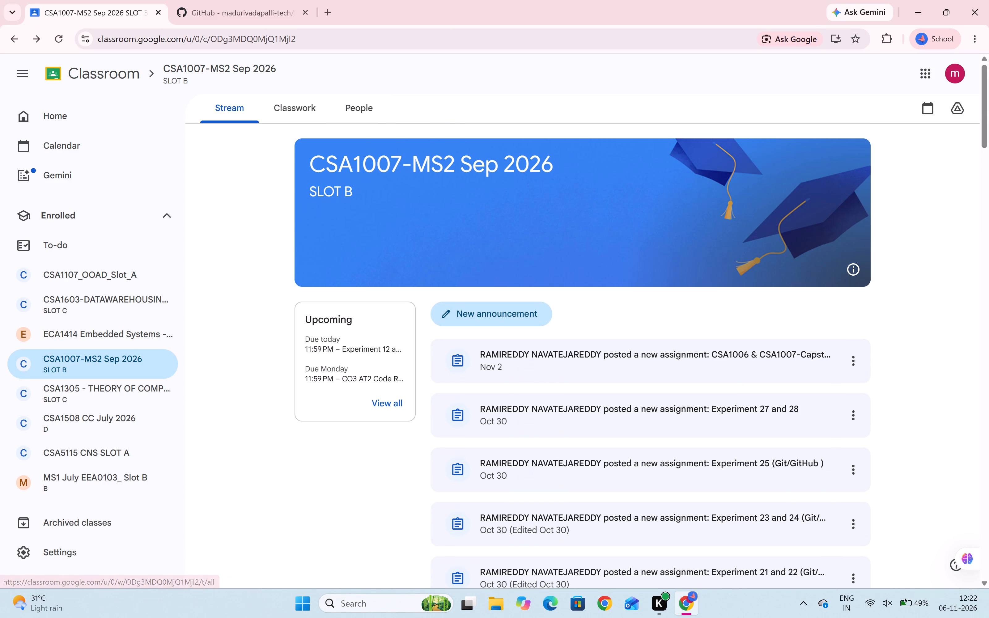
pyautogui.click(58, 43)
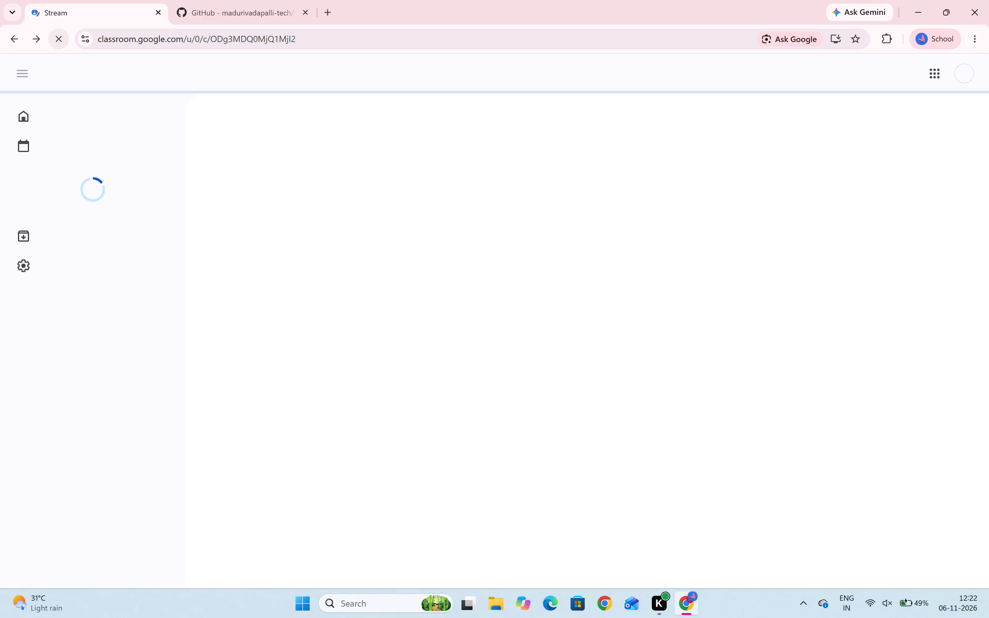
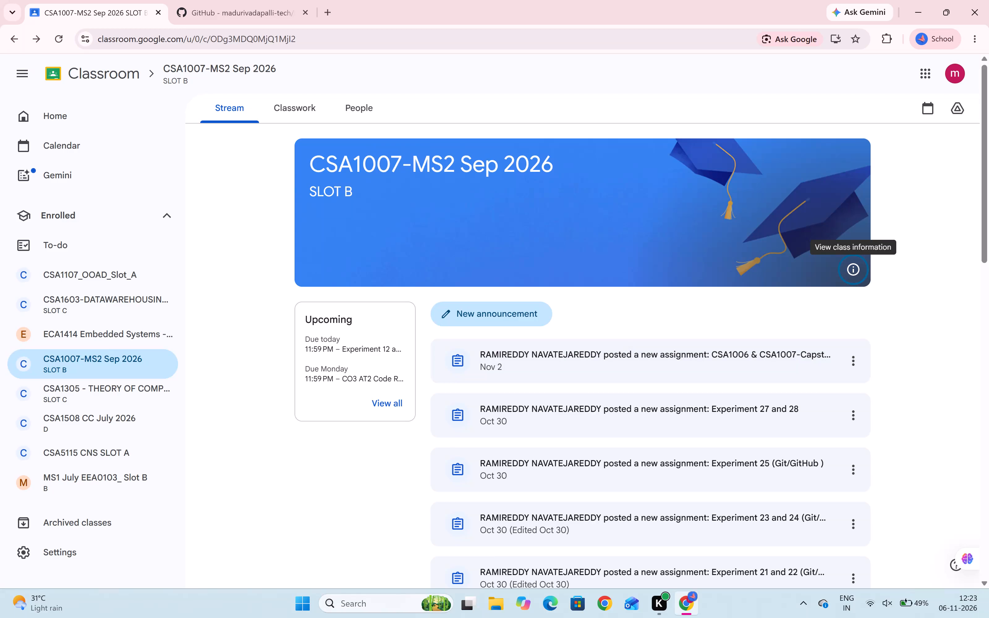
# Reload the CSA1007-MS2 Sep 2026 class stream and look through its posted experiment assignments.
pyautogui.click(55, 38)
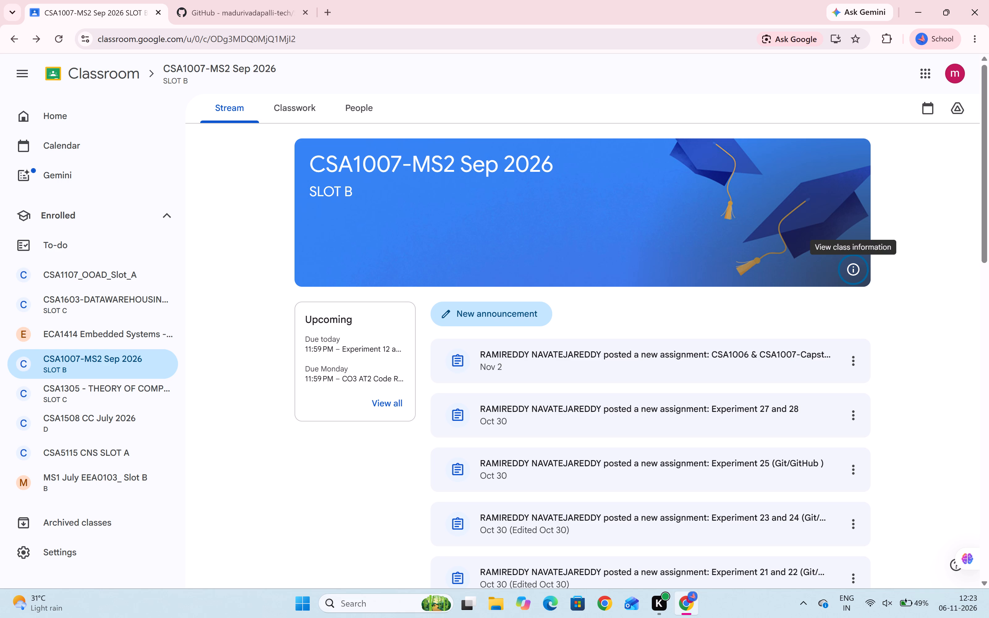
pyautogui.scroll(-1, 480, 444)
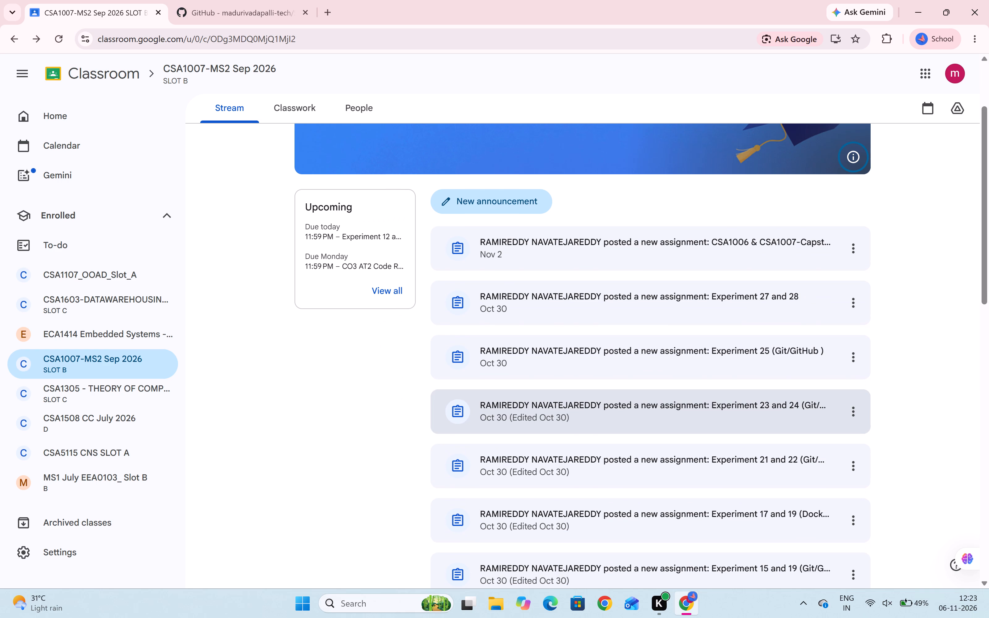
pyautogui.scroll(-1, 480, 444)
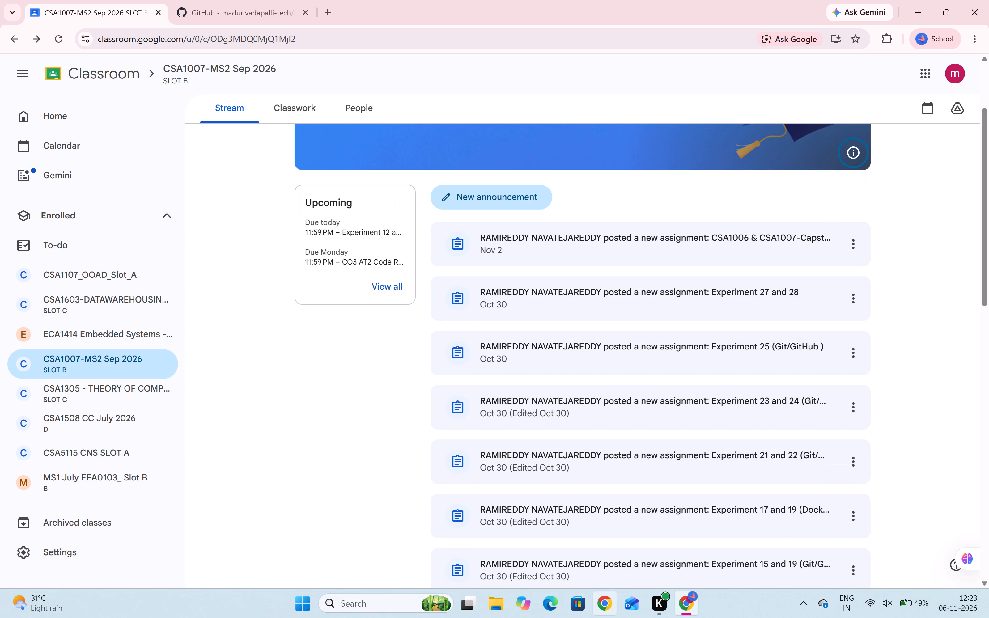
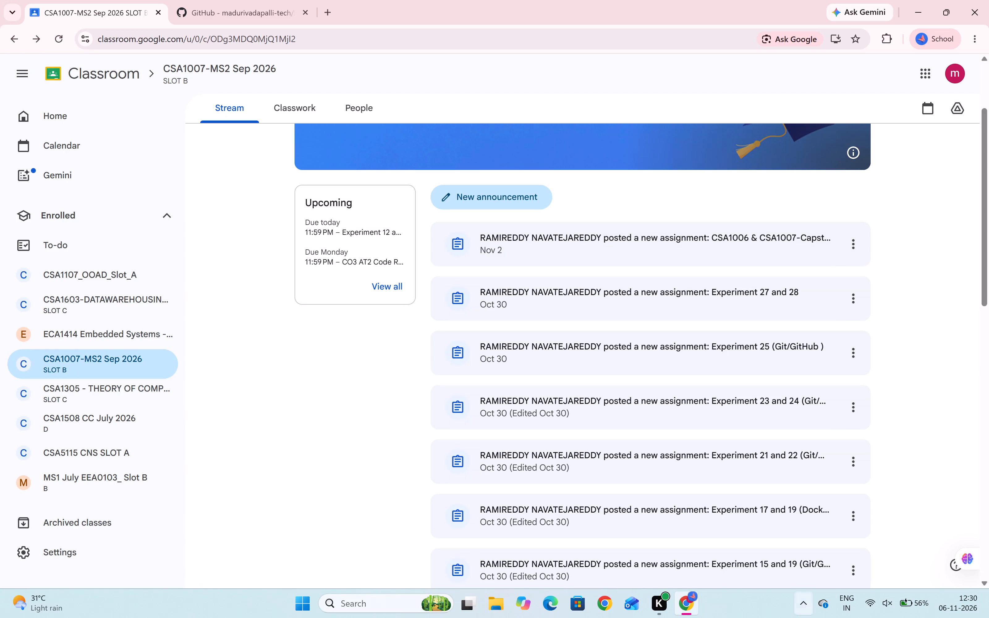
# Open a separate Chrome window using the personal profile with the elephant avatar.
pyautogui.doubleClick(607, 598)
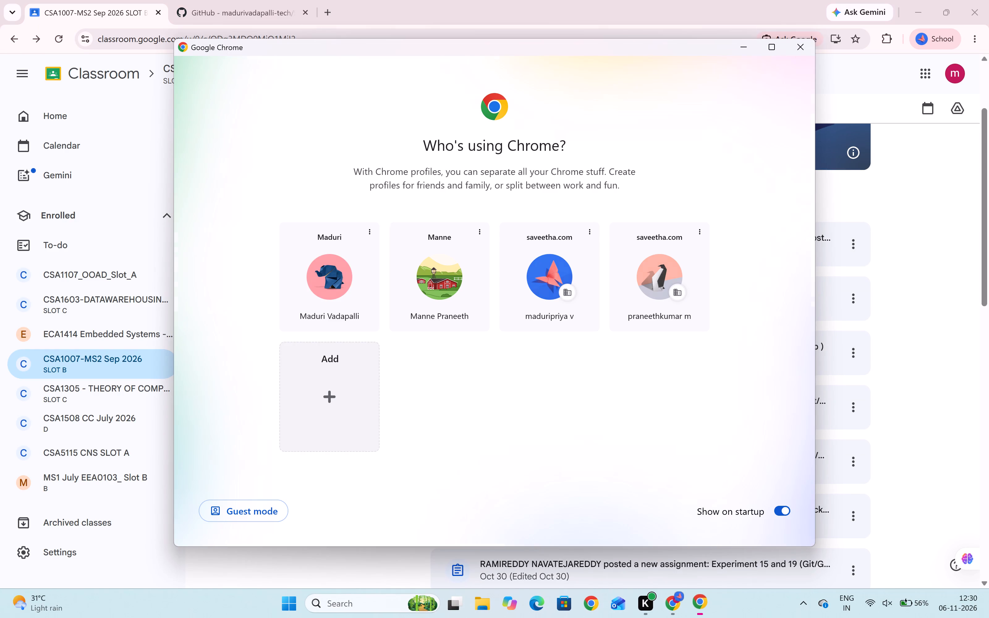
pyautogui.click(339, 275)
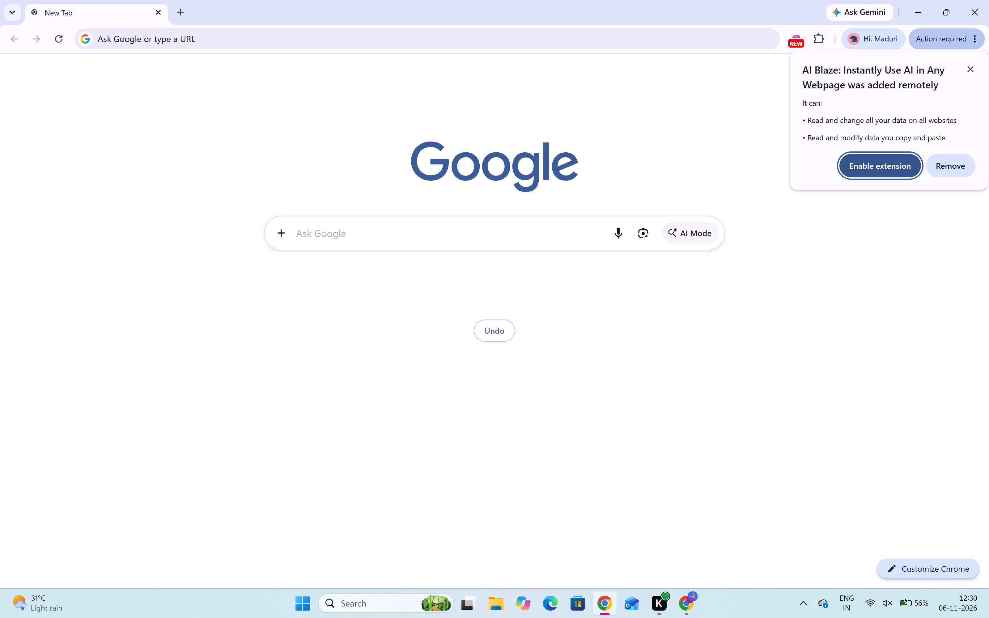
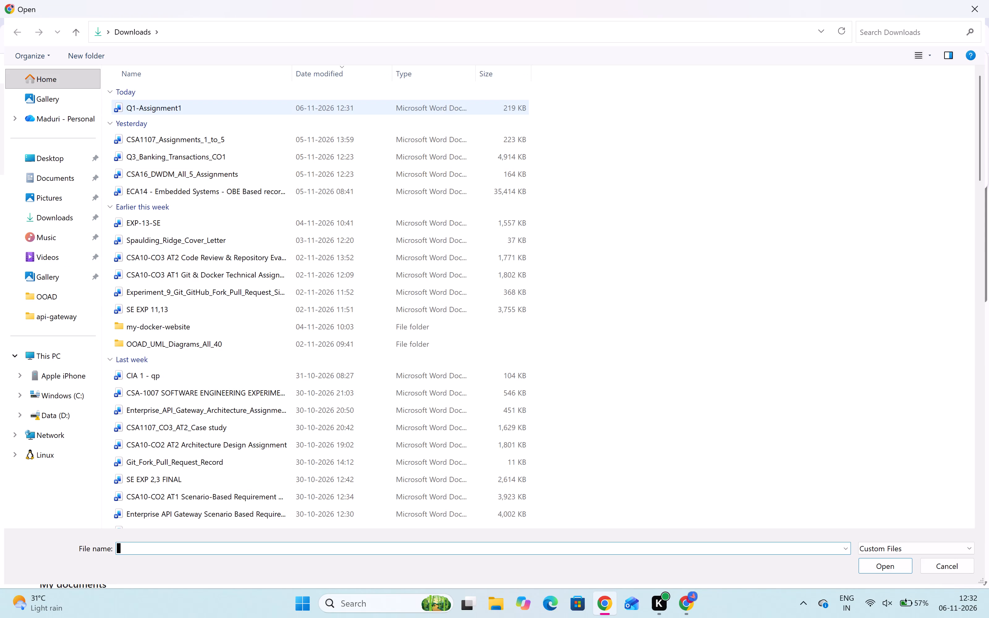
# Open the Q1-Assignment1 document from the Downloads folder in Word for the web.
pyautogui.click(205, 108)
pyautogui.press('Return')
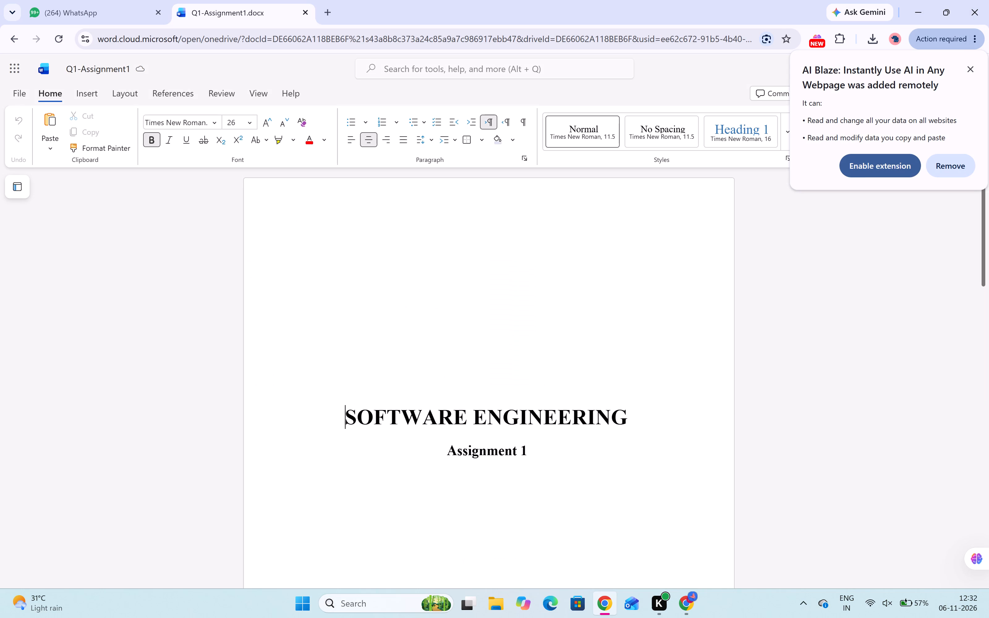
# Look through the software engineering Assignment 1 document, examining its title page, assignment details and the order fulfilment platform scenario.
pyautogui.scroll(-4, 205, 108)
pyautogui.scroll(-2, 323, 169)
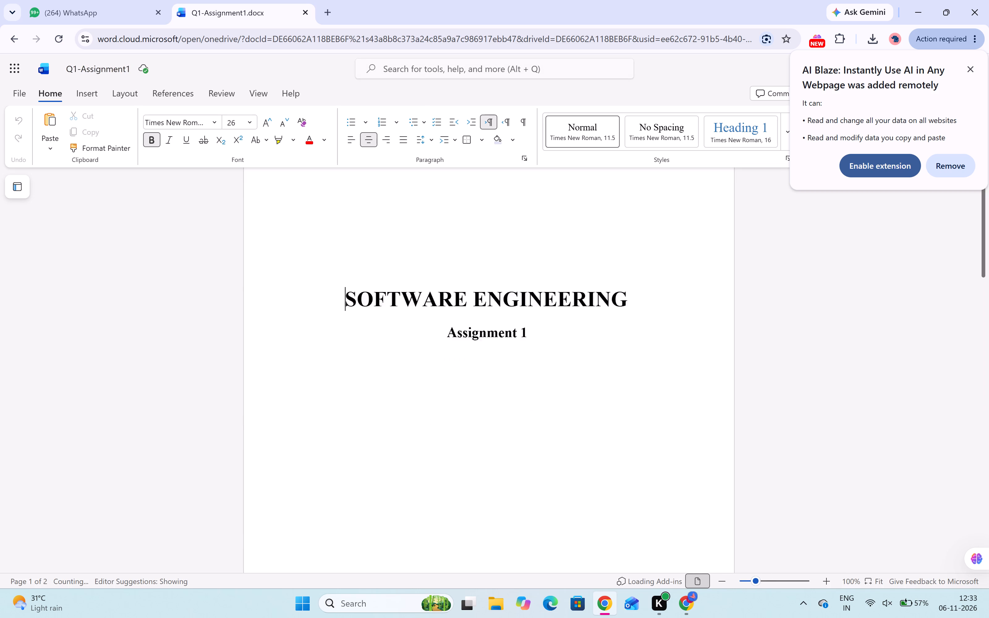
pyautogui.scroll(-2, 323, 169)
pyautogui.scroll(-6, 402, 407)
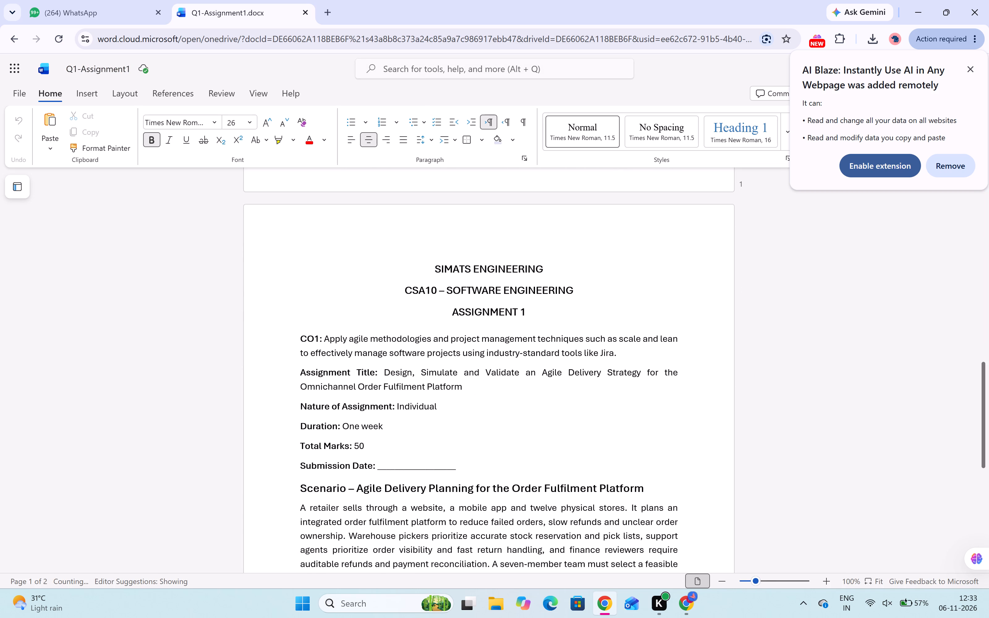
pyautogui.scroll(-3, 402, 407)
pyautogui.scroll(1, 402, 407)
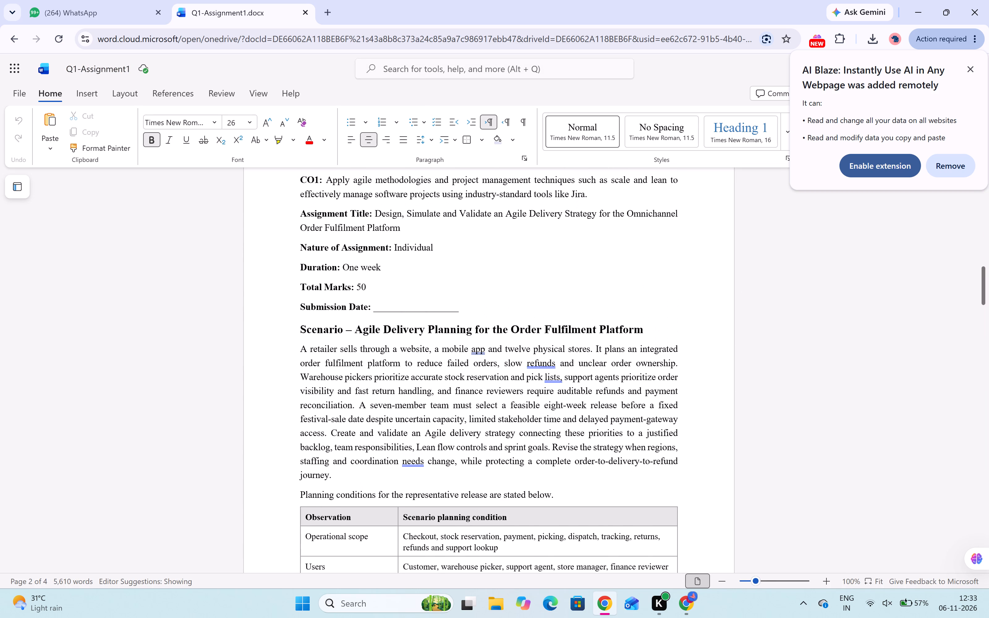
pyautogui.scroll(1, 368, 270)
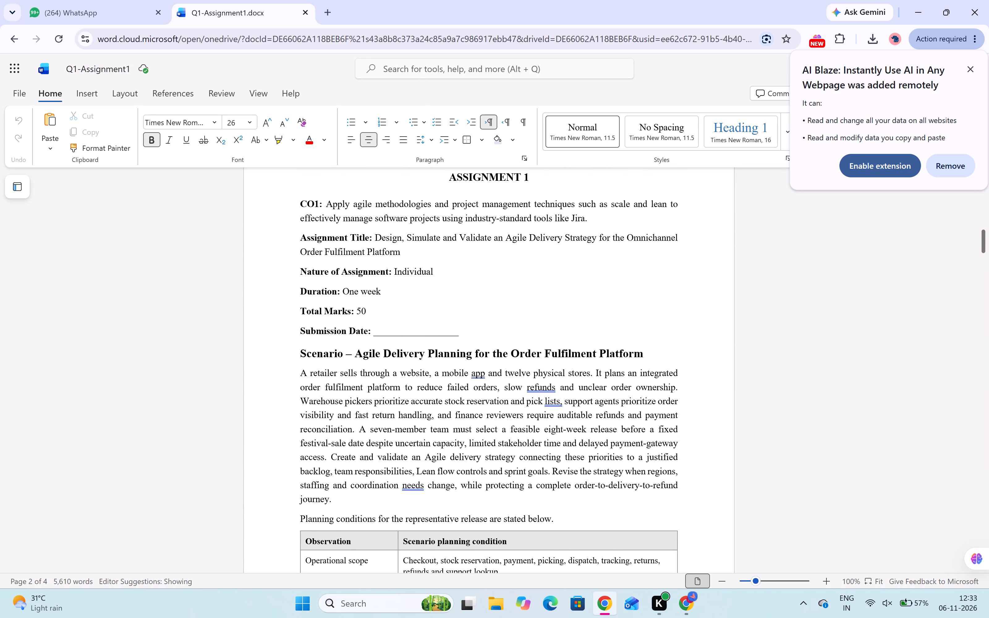
pyautogui.scroll(1, 368, 270)
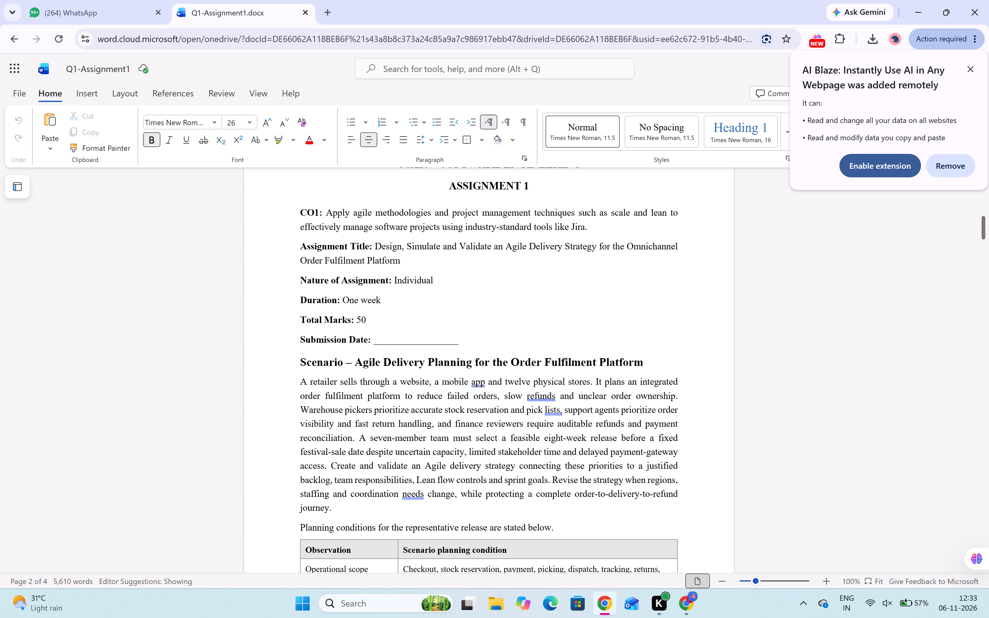
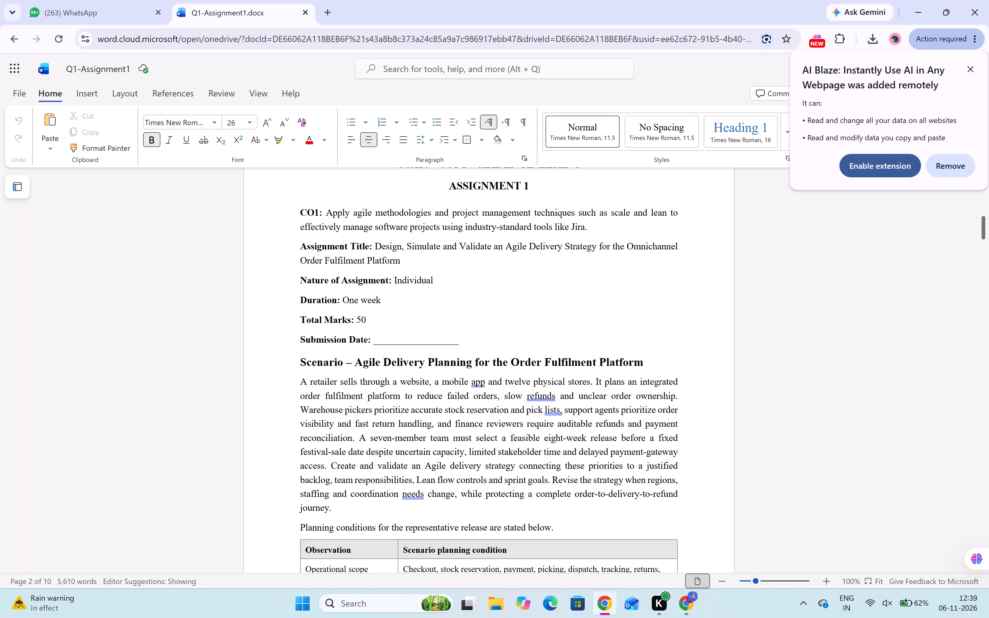
# Dismiss the AI Blaze extension notice without enabling or removing the extension.
pyautogui.click(970, 72)
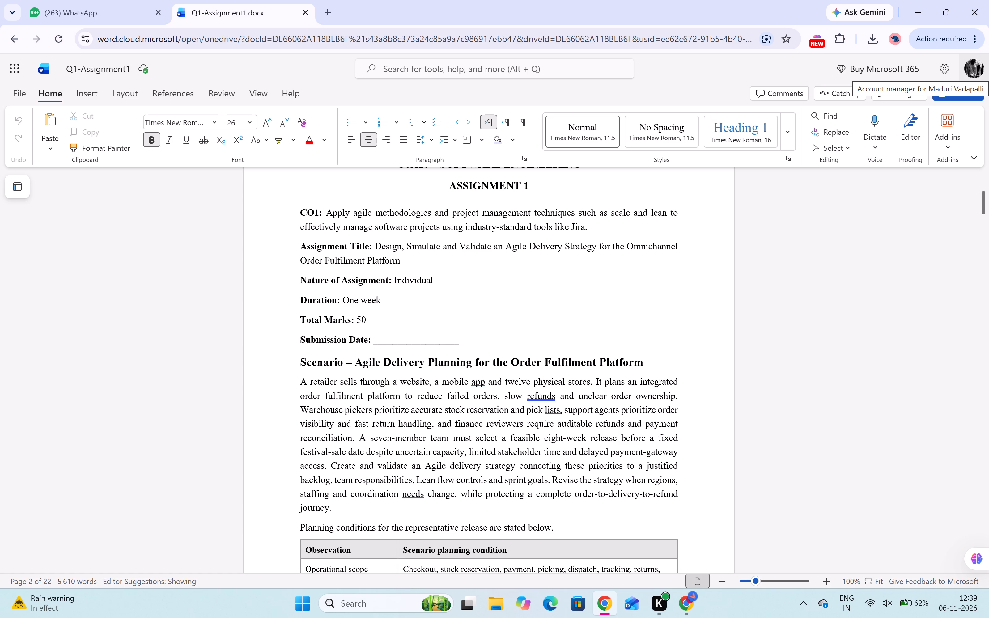
# Delete the answer key content from the Software Engineering Assignment Answer Key title down to the text just before the FIQP sprint board figure.
pyautogui.scroll(-7, 604, 188)
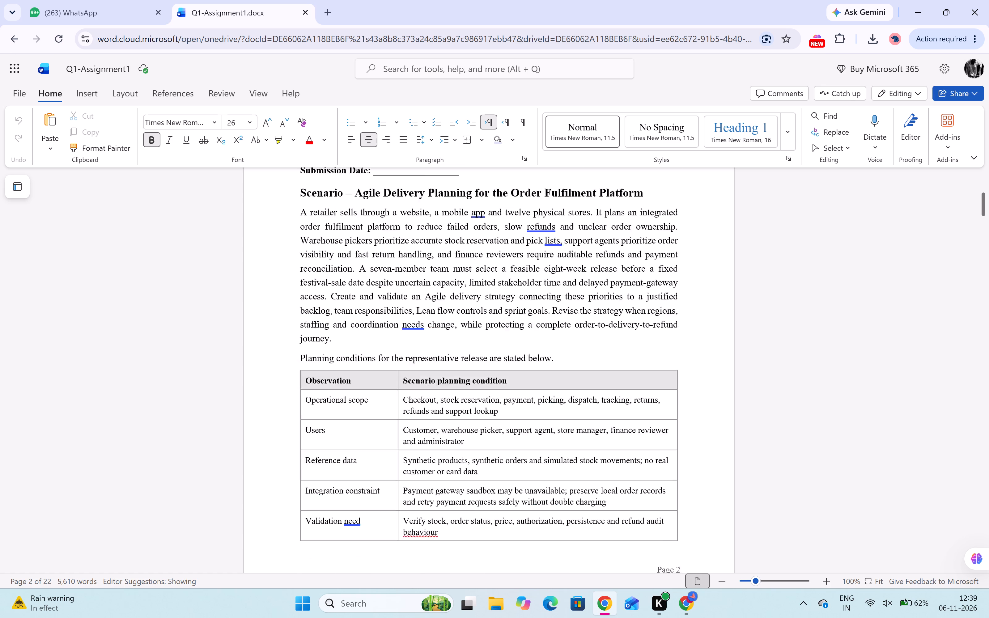
pyautogui.scroll(-14, 604, 188)
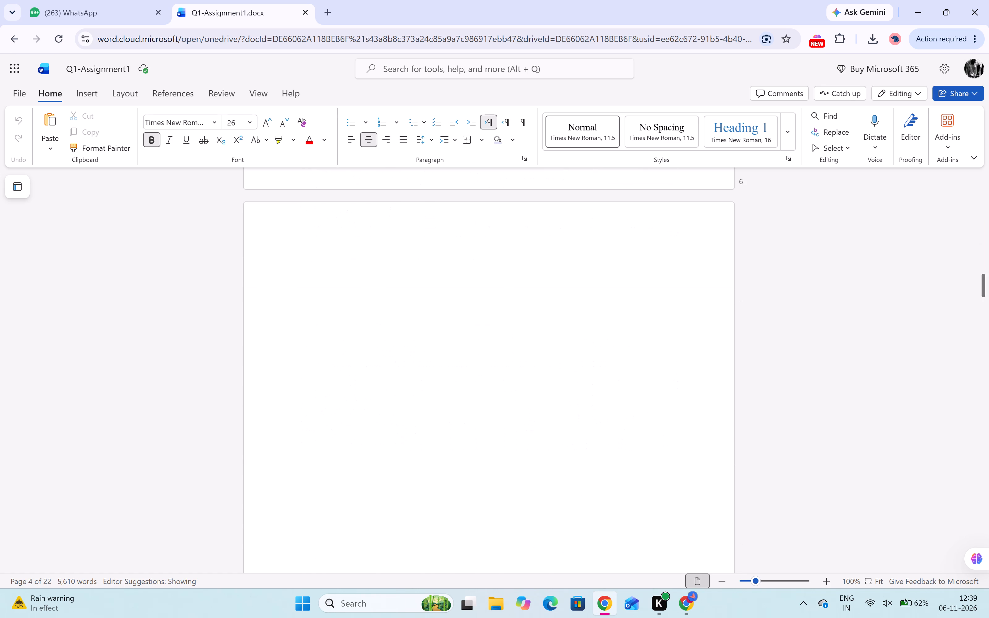
pyautogui.scroll(-6, 604, 188)
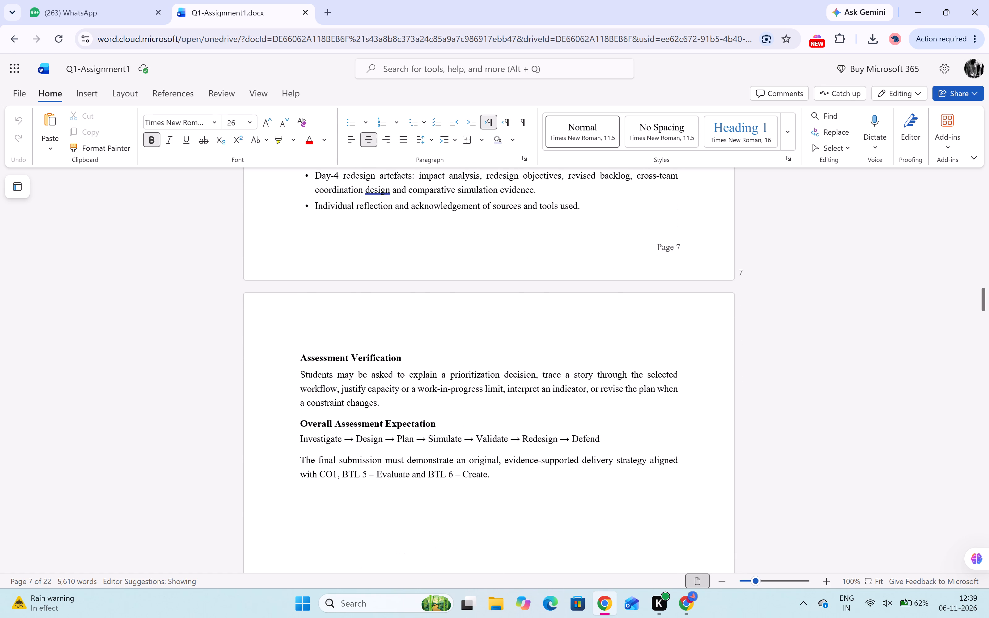
pyautogui.scroll(-6, 604, 188)
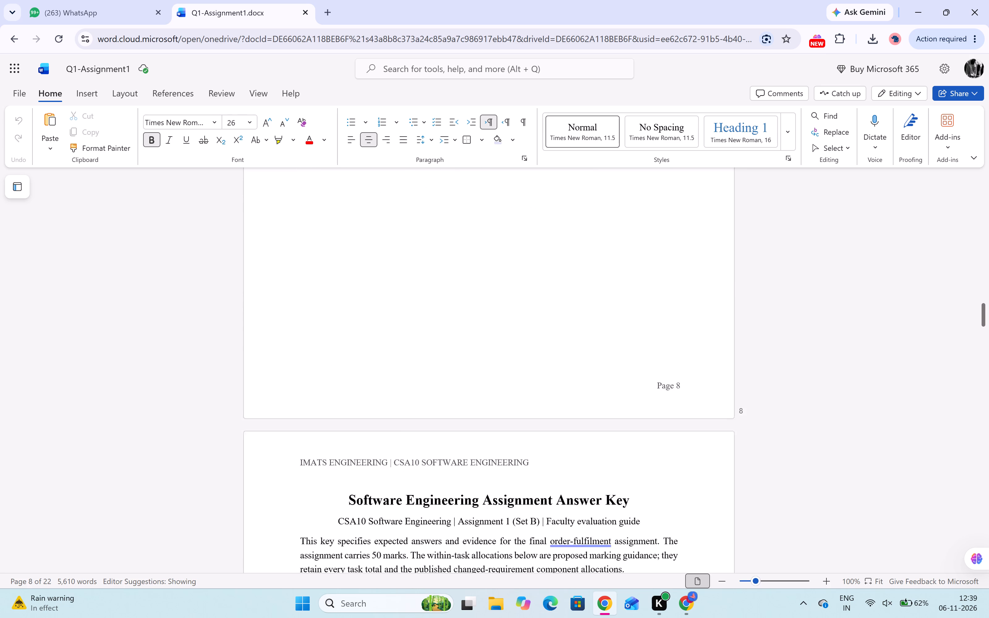
pyautogui.scroll(-2, 602, 183)
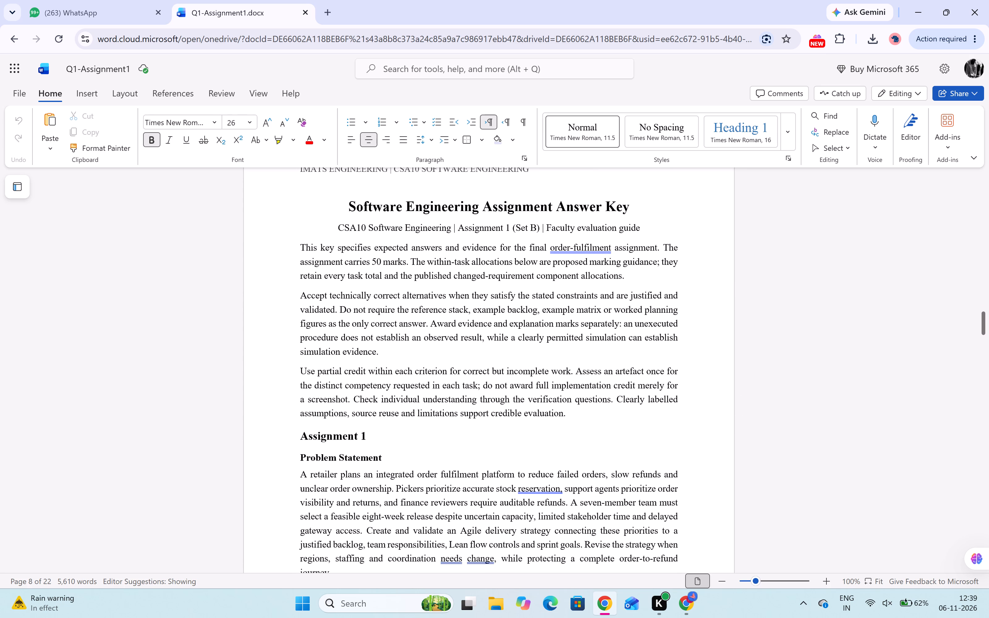
pyautogui.scroll(1, 445, 328)
pyautogui.scroll(-1, 382, 298)
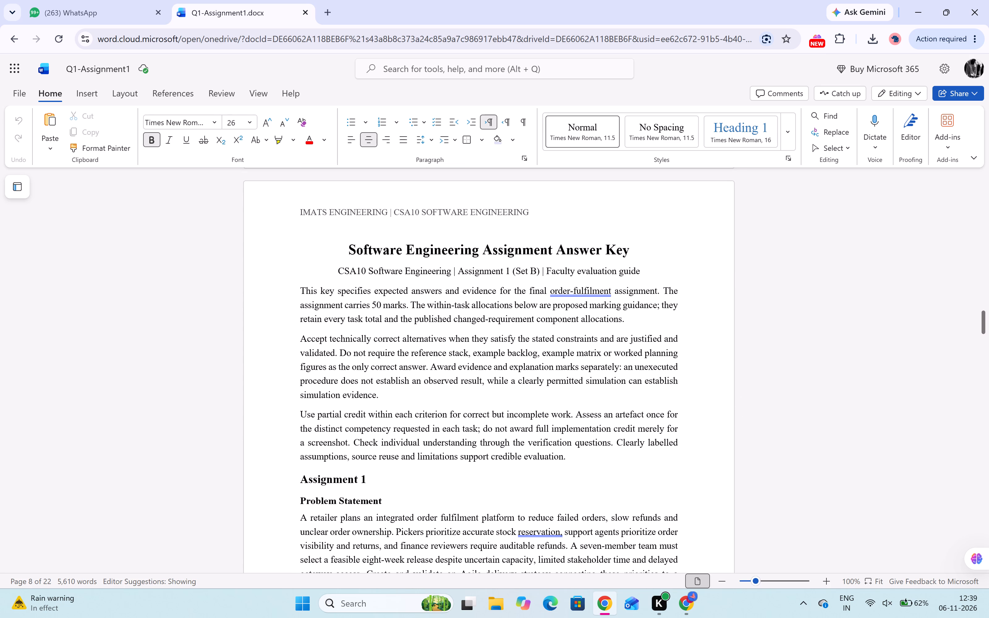
pyautogui.moveTo(345, 248); pyautogui.dragTo(434, 515)
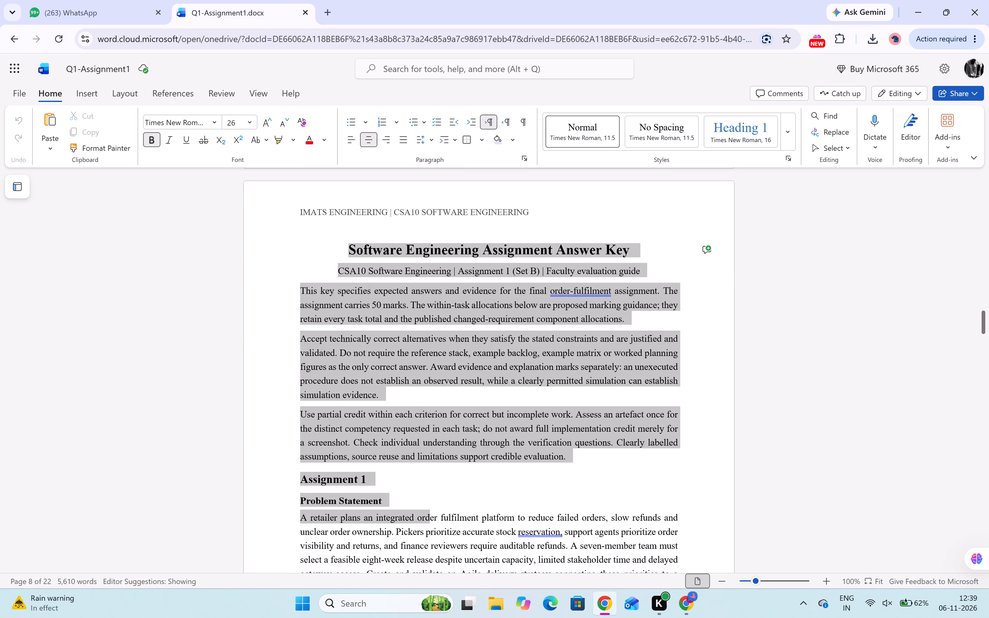
pyautogui.moveTo(434, 515); pyautogui.dragTo(434, 617)
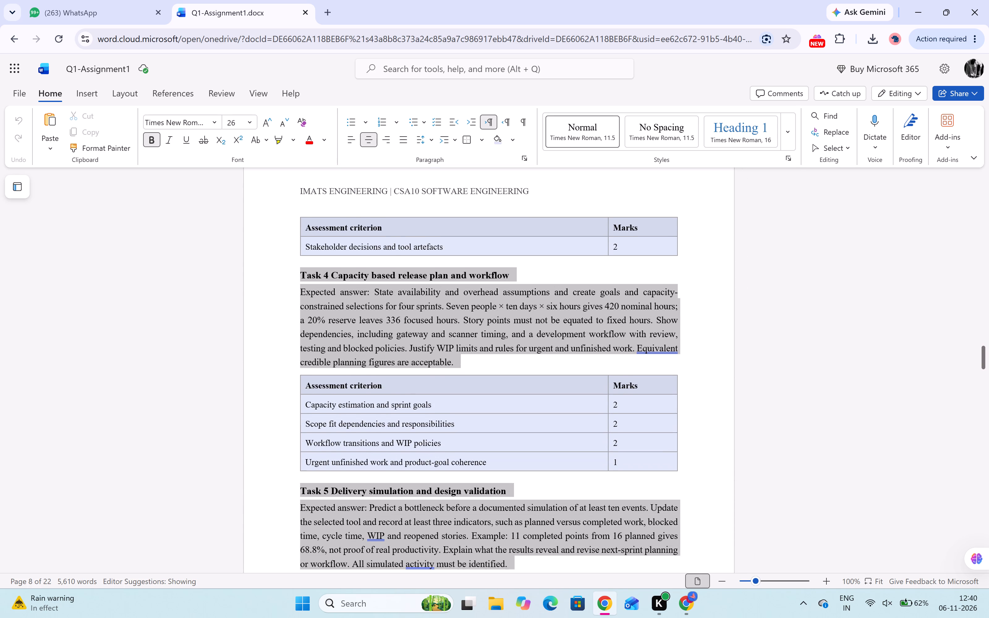
pyautogui.moveTo(434, 617); pyautogui.dragTo(433, 617)
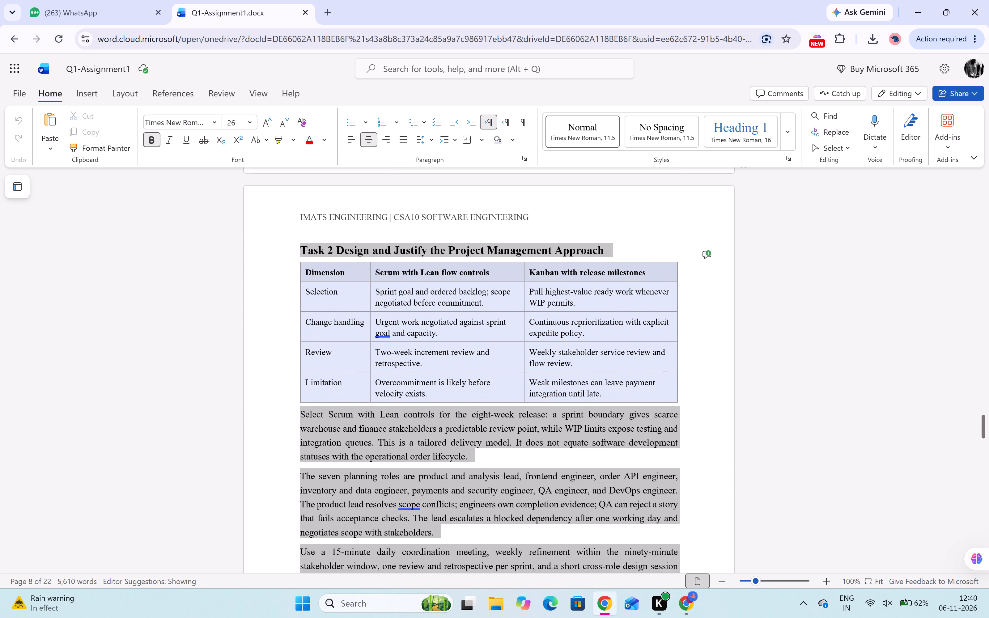
pyautogui.moveTo(433, 617); pyautogui.dragTo(433, 617)
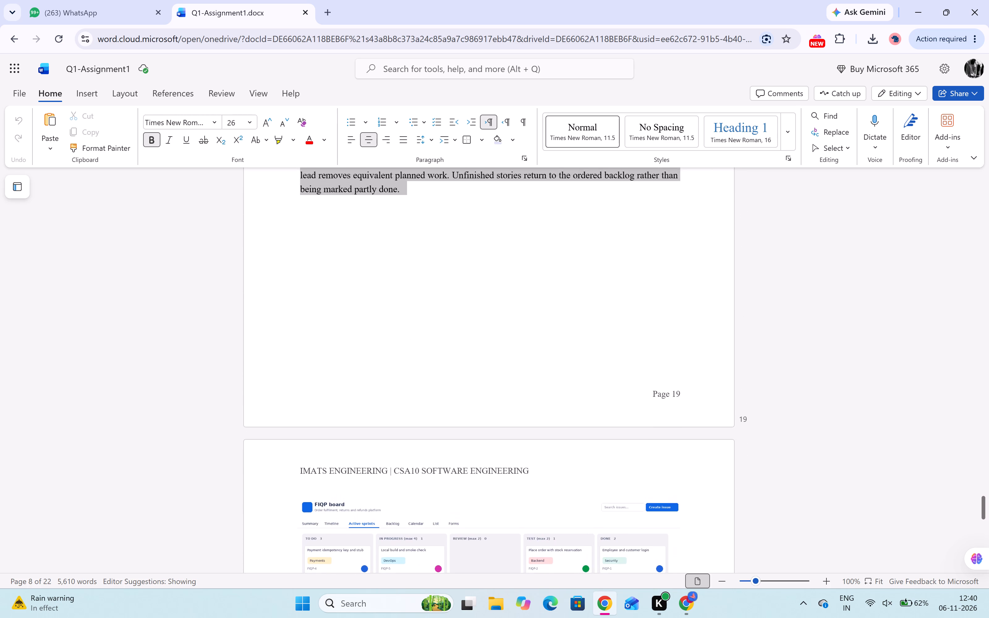
pyautogui.press('BackSpace')
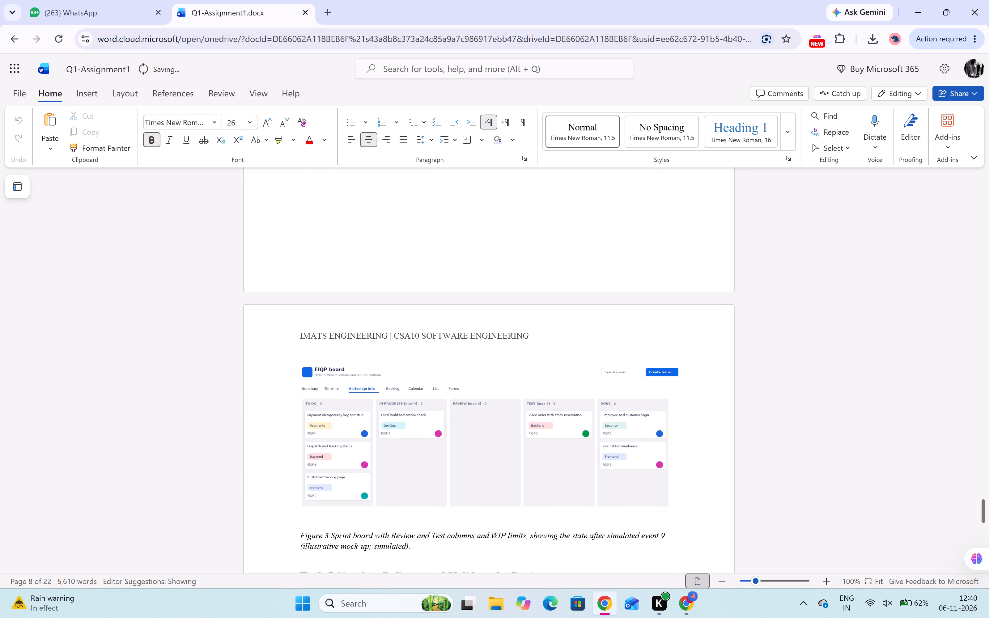
# Delete the FIQP sprint board image above the Figure 3 caption.
pyautogui.scroll(5, 433, 617)
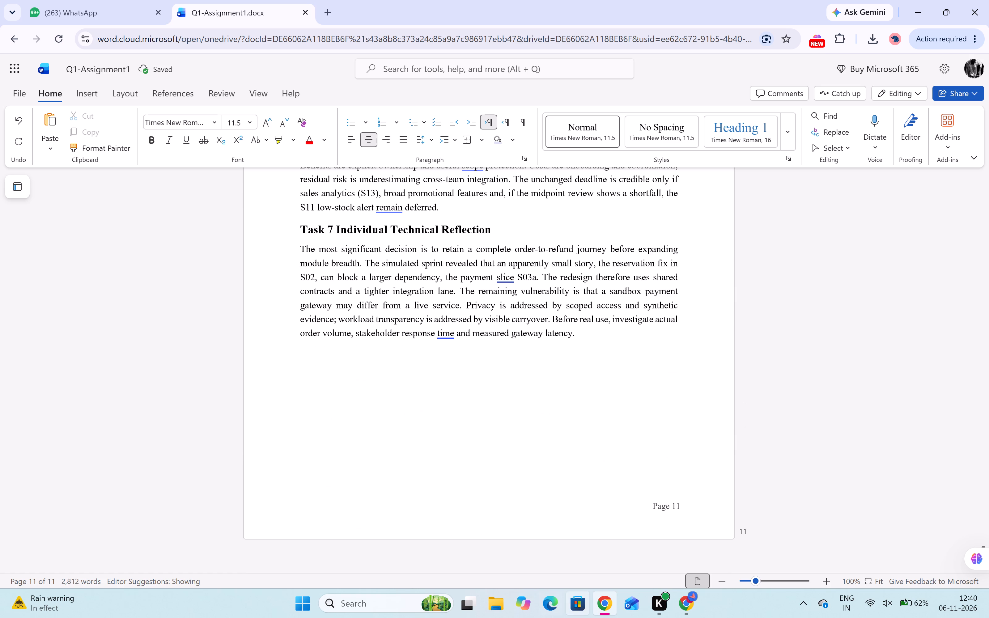
pyautogui.scroll(2, 584, 616)
pyautogui.scroll(11, 331, 300)
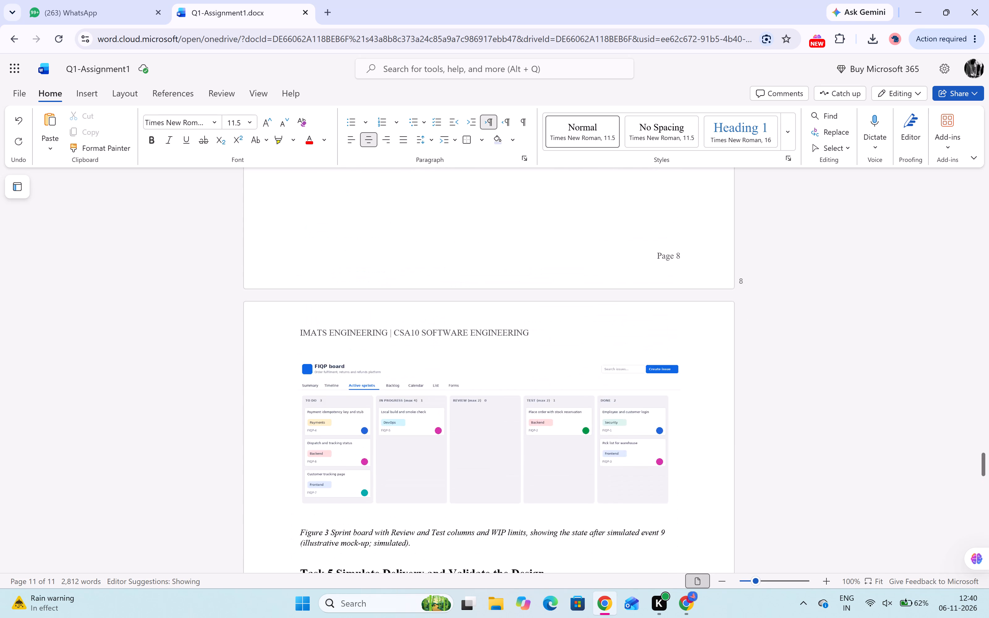
pyautogui.scroll(8, 331, 300)
pyautogui.scroll(-3, 331, 300)
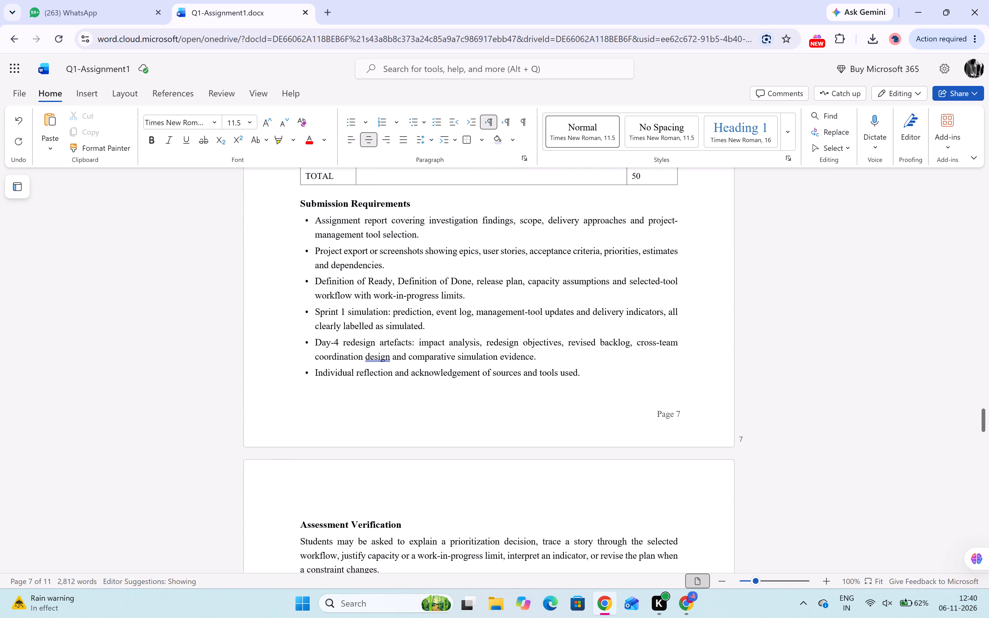
pyautogui.scroll(-2, 331, 300)
pyautogui.scroll(1, 331, 300)
pyautogui.scroll(-3, 331, 300)
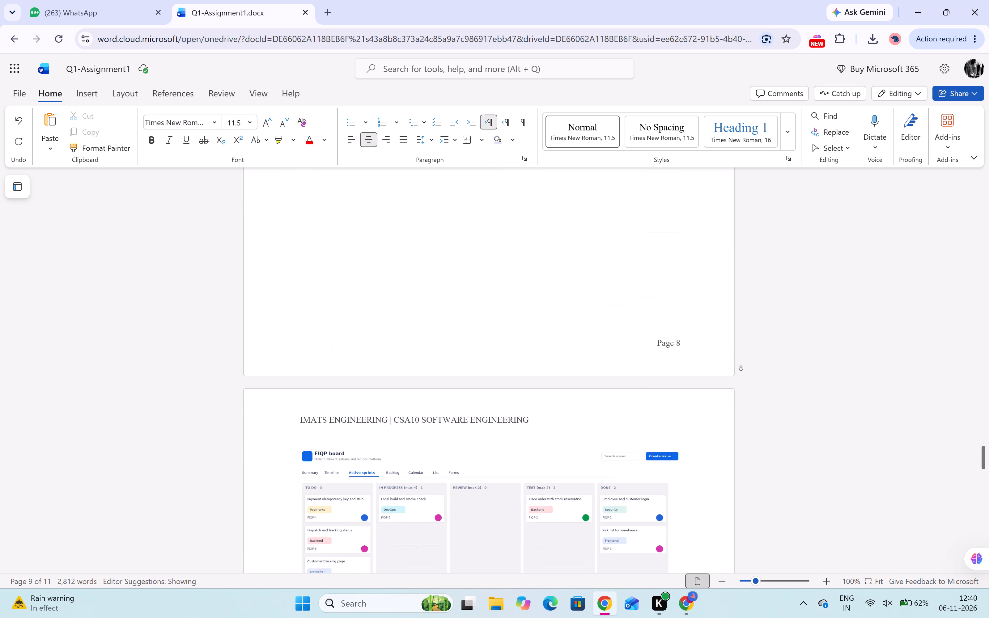
pyautogui.scroll(-2, 331, 300)
pyautogui.moveTo(275, 281); pyautogui.dragTo(350, 364)
pyautogui.click(350, 364)
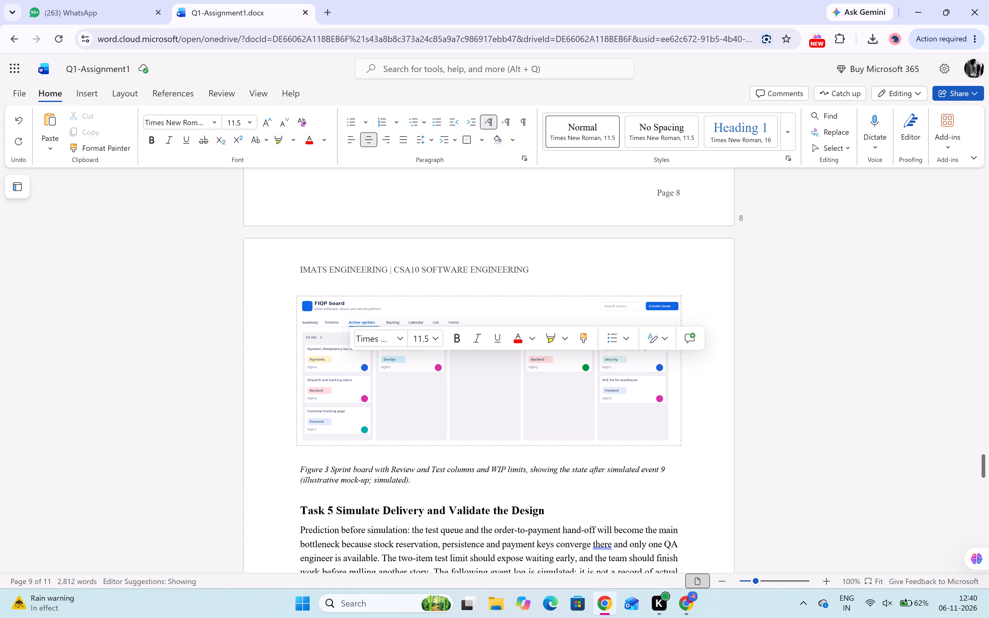
pyautogui.press('Delete')
# Delete all remaining answer content from the Figure 3 caption through the end of the Task 7 Individual Technical Reflection.
pyautogui.scroll(-1, 399, 378)
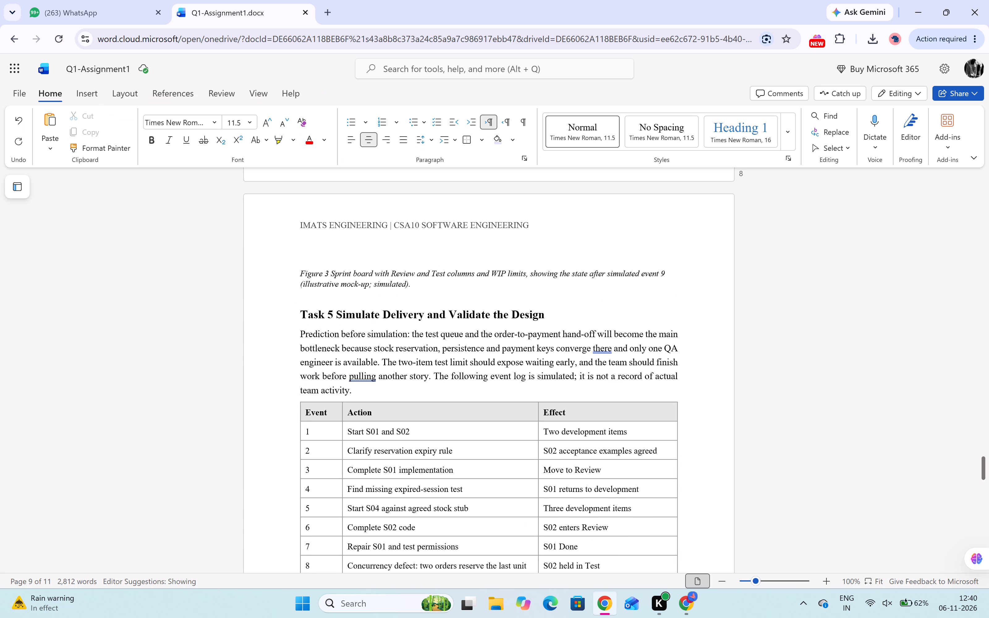
pyautogui.moveTo(298, 274); pyautogui.dragTo(433, 533)
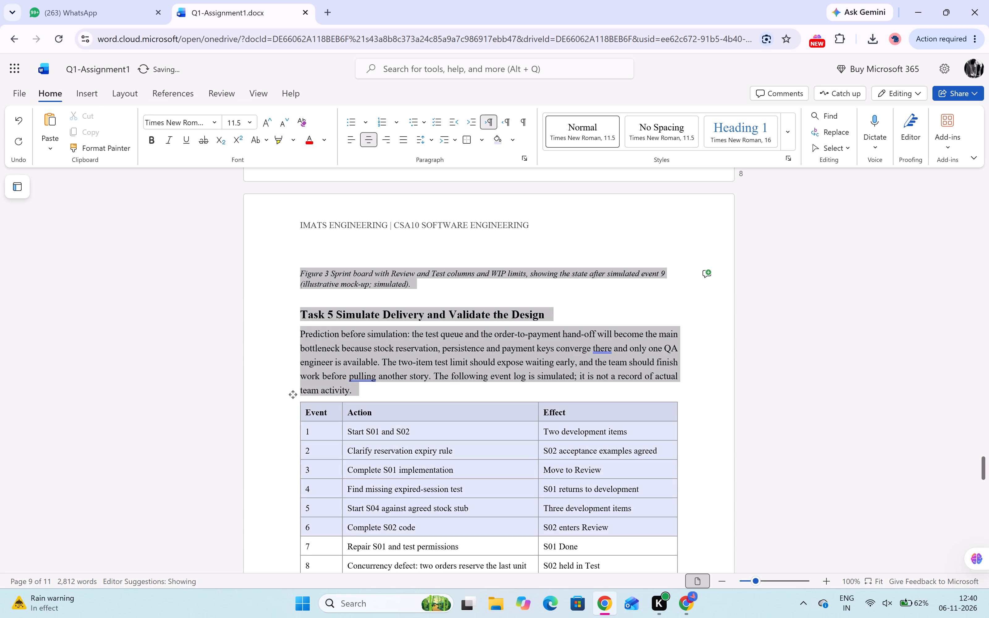
pyautogui.moveTo(433, 533); pyautogui.dragTo(575, 562)
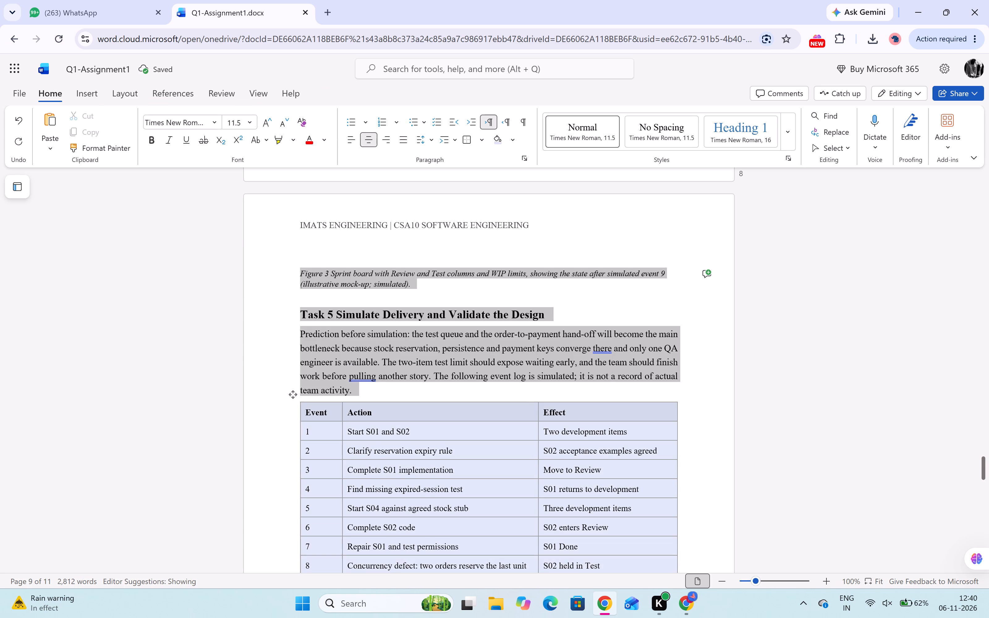
pyautogui.moveTo(575, 562); pyautogui.dragTo(574, 606)
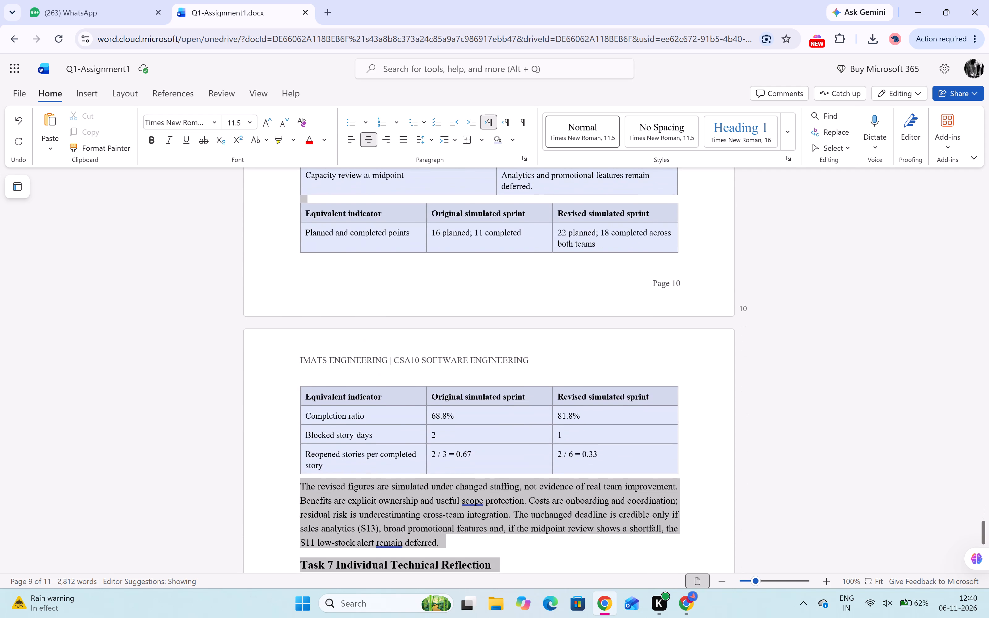
pyautogui.moveTo(574, 606); pyautogui.dragTo(573, 603)
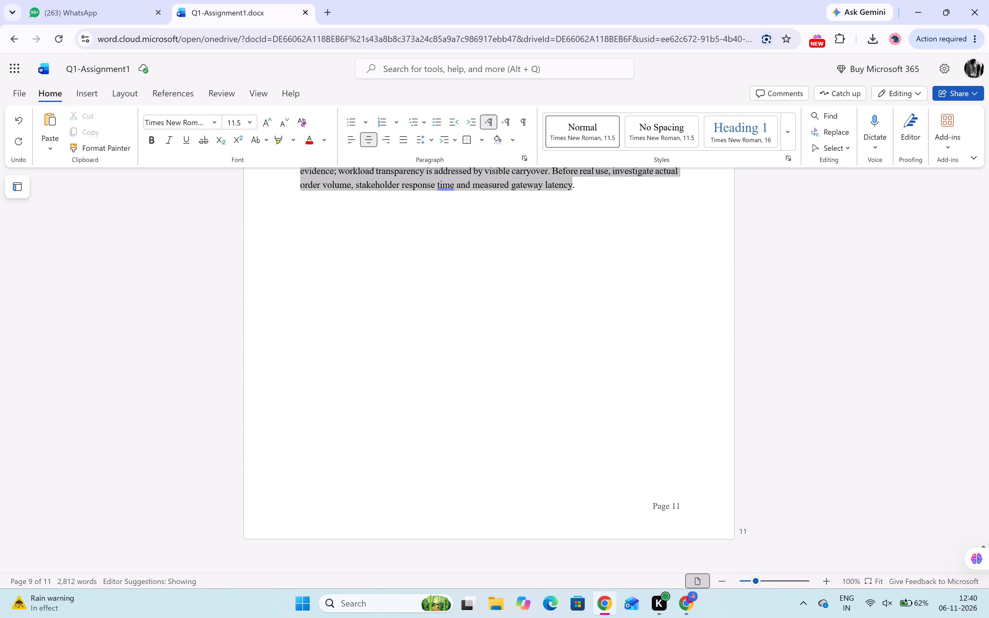
pyautogui.moveTo(573, 603); pyautogui.dragTo(533, 485)
pyautogui.press('BackSpace')
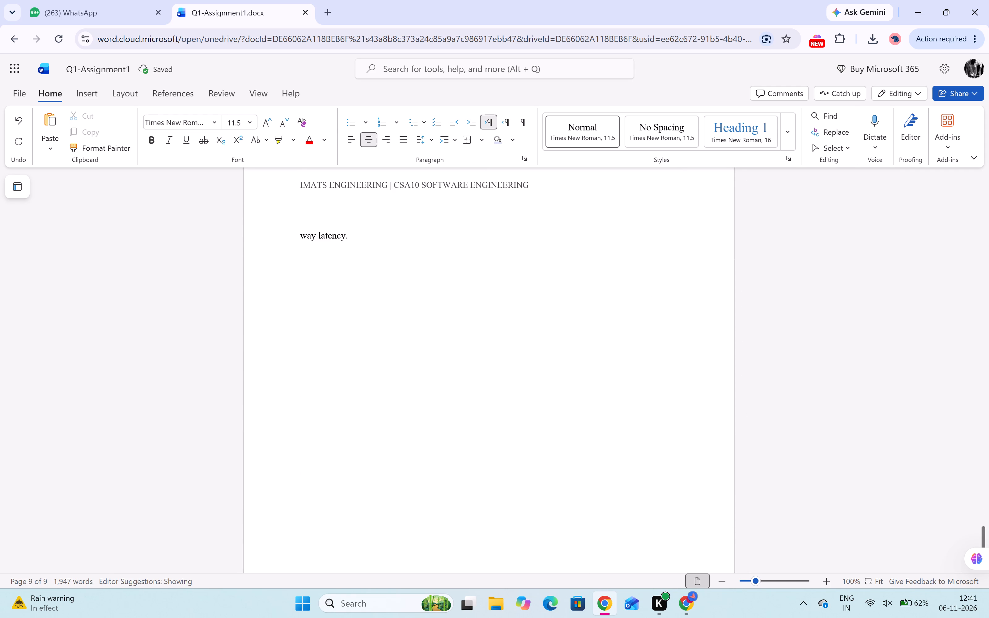
pyautogui.moveTo(361, 241); pyautogui.dragTo(282, 222)
pyautogui.press('BackSpace')
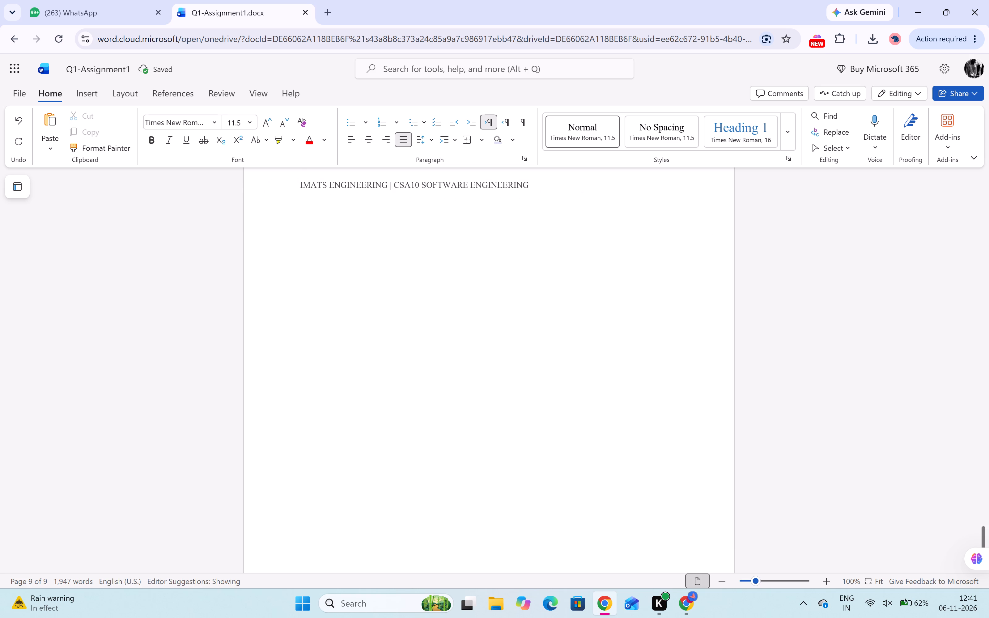
pyautogui.press('BackSpace')
pyautogui.press('BackSpace')
# Open the header of the now empty last page for editing.
pyautogui.scroll(4, 282, 222)
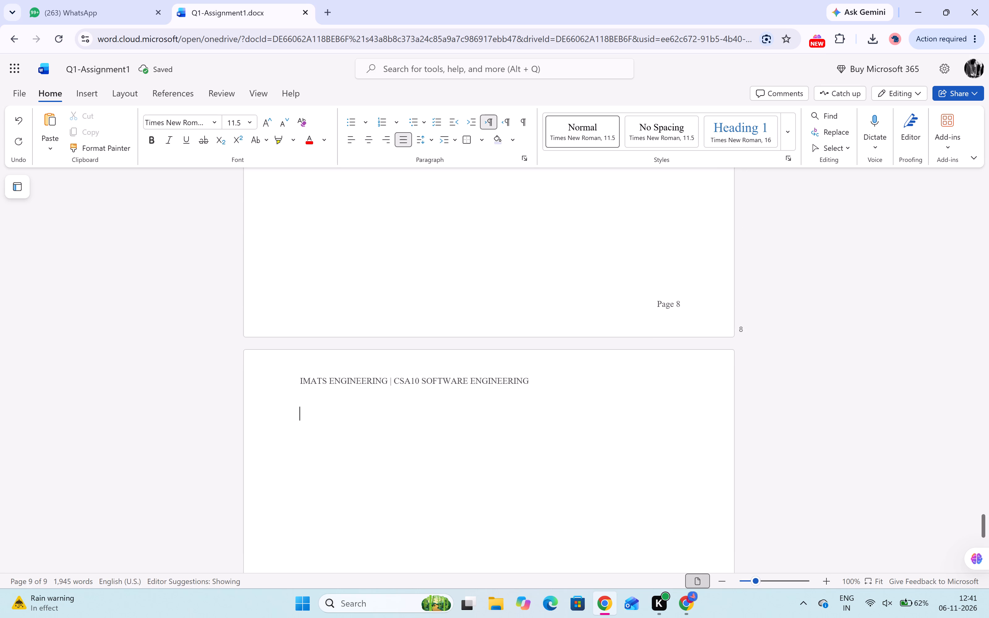
pyautogui.doubleClick(534, 379)
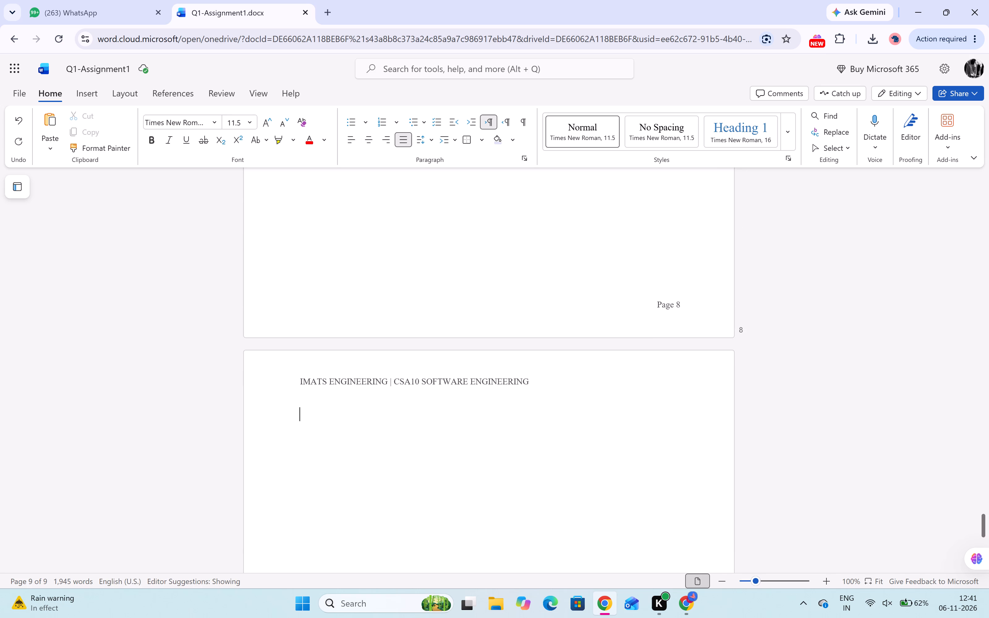
pyautogui.doubleClick(531, 379)
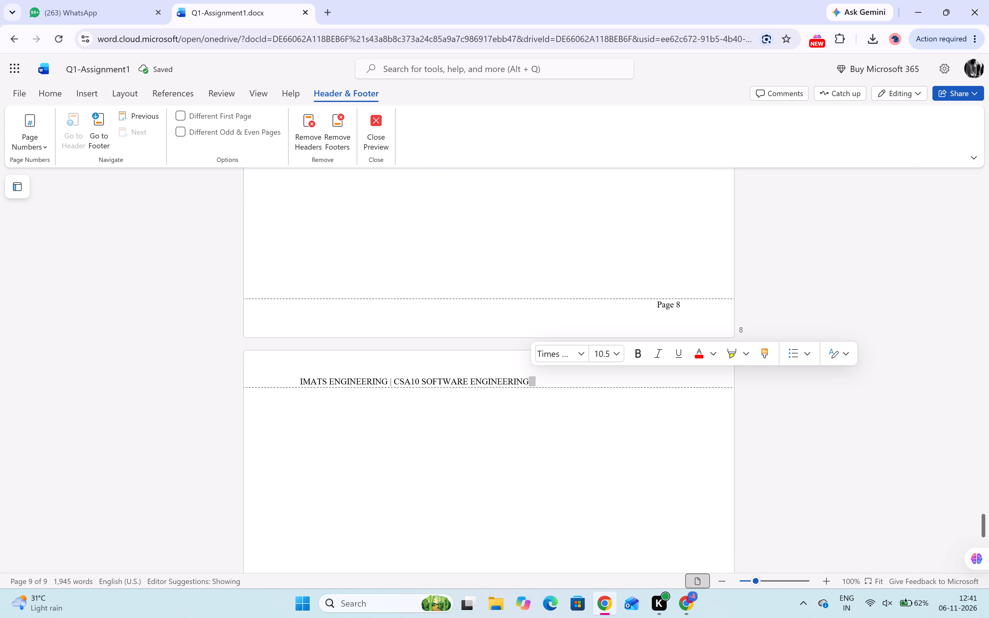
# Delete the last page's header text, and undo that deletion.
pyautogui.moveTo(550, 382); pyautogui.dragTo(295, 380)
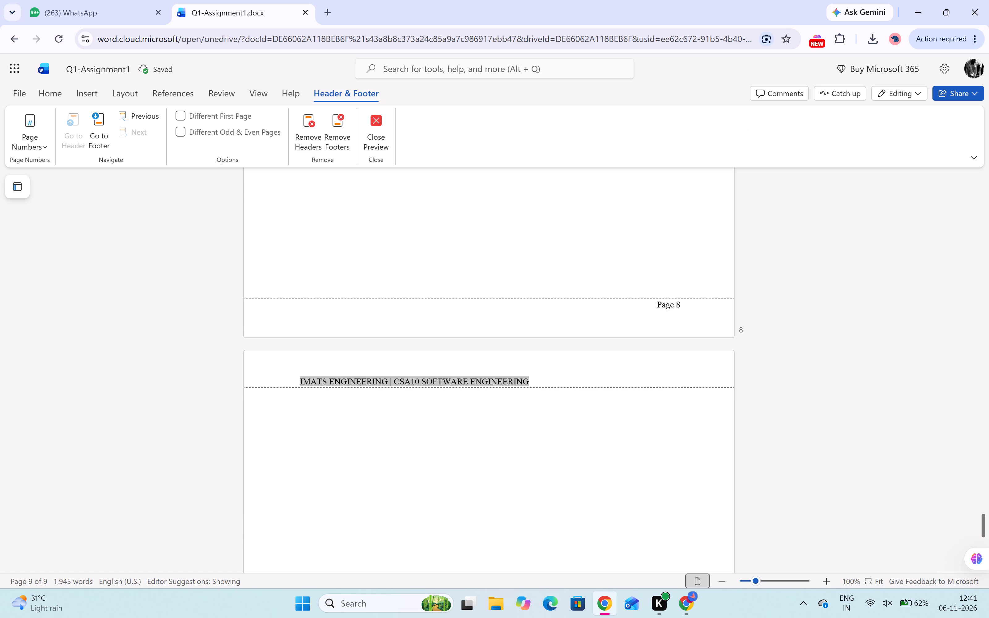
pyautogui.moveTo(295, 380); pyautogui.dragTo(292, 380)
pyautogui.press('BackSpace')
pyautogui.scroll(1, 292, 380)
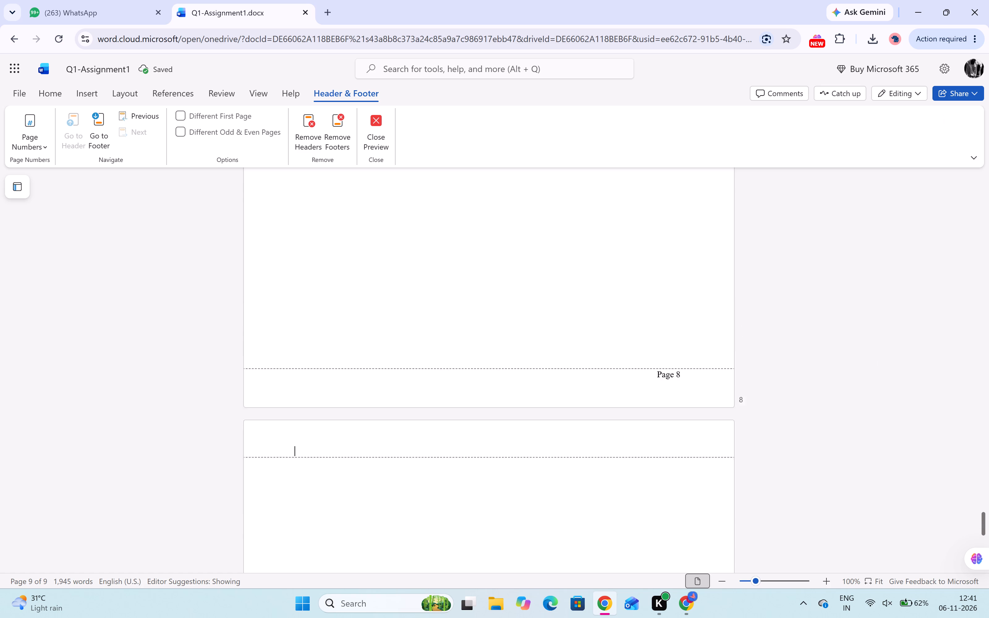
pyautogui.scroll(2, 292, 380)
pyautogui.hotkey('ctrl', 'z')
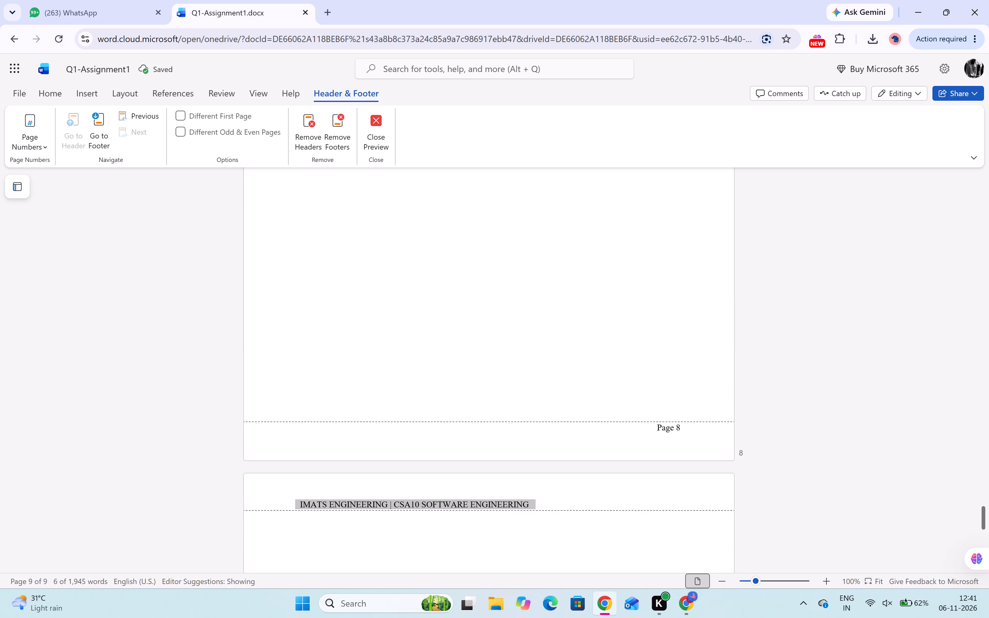
# Correct the last page's header to read SIMATS ENGINEERING | CSA10 SOFTWARE ENGINEERING.
pyautogui.click(301, 502)
pyautogui.hotkey('shift', 's')
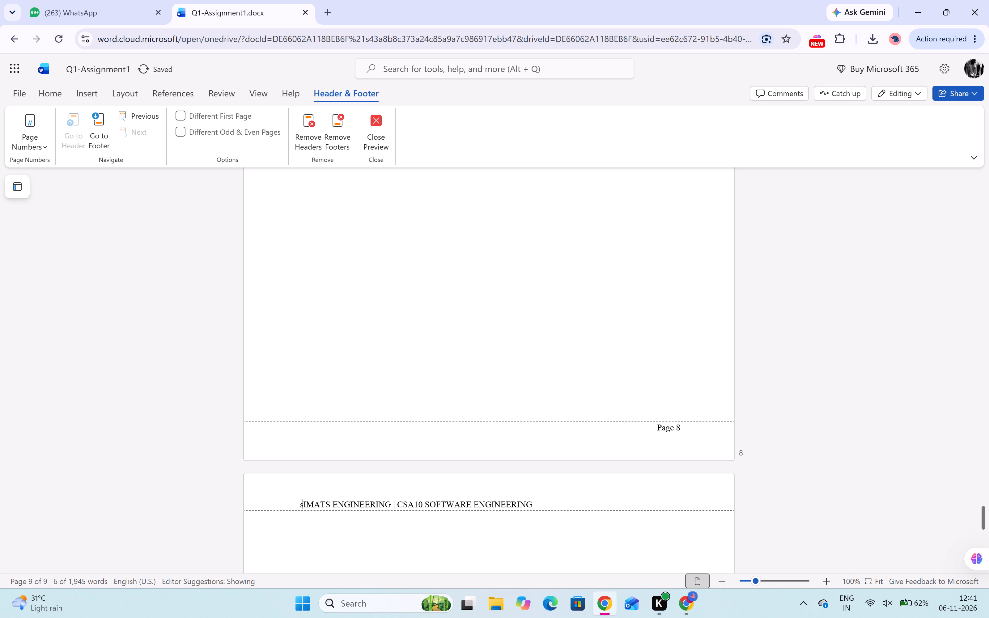
pyautogui.press('BackSpace')
pyautogui.press('s')
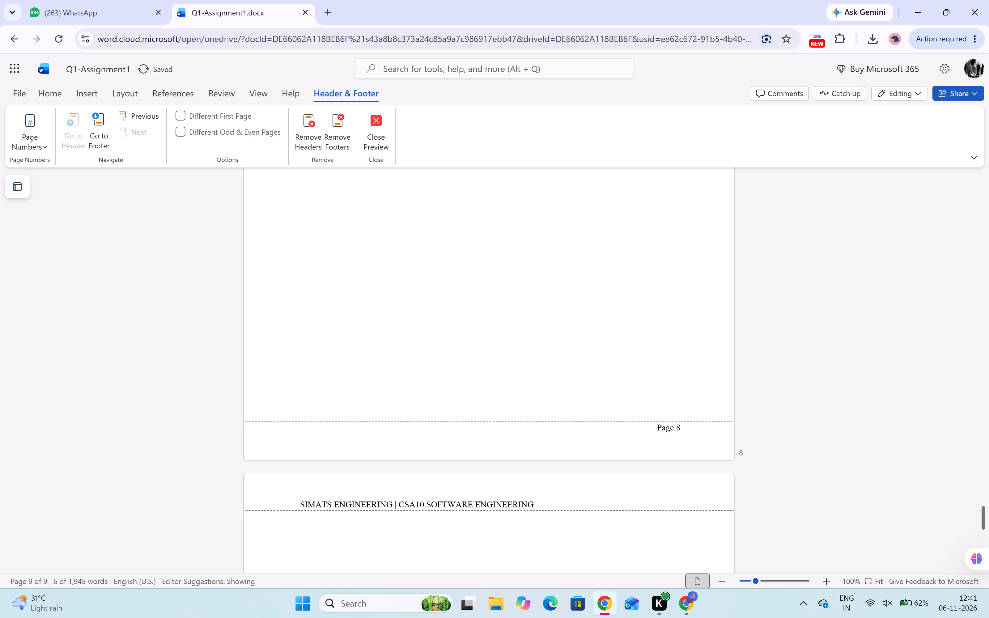
pyautogui.click(160, 466)
# Leave header editing and return to the document body.
pyautogui.scroll(5, 511, 390)
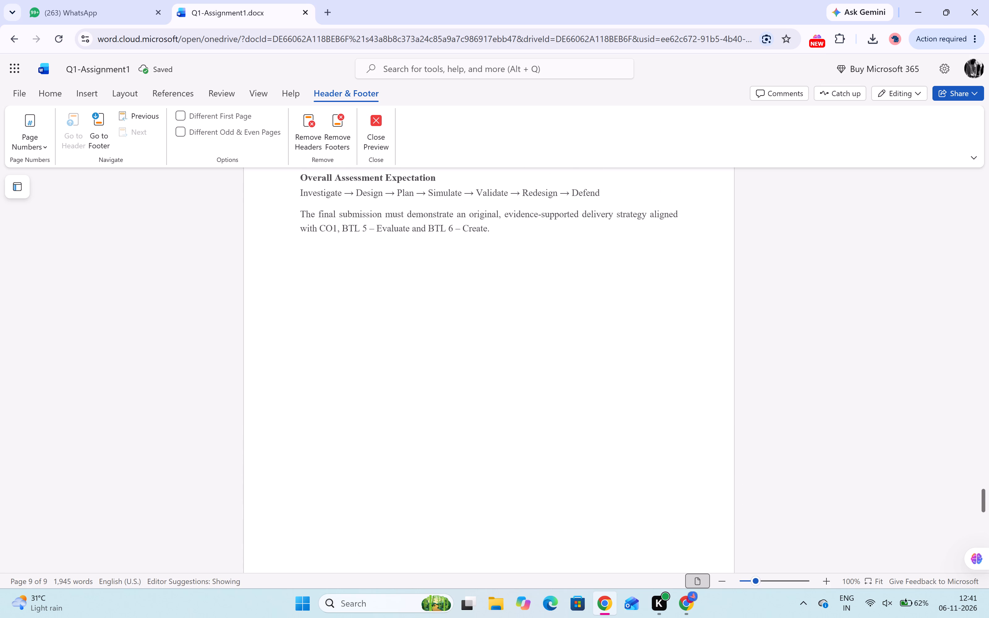
pyautogui.scroll(13, 511, 390)
pyautogui.scroll(9, 511, 390)
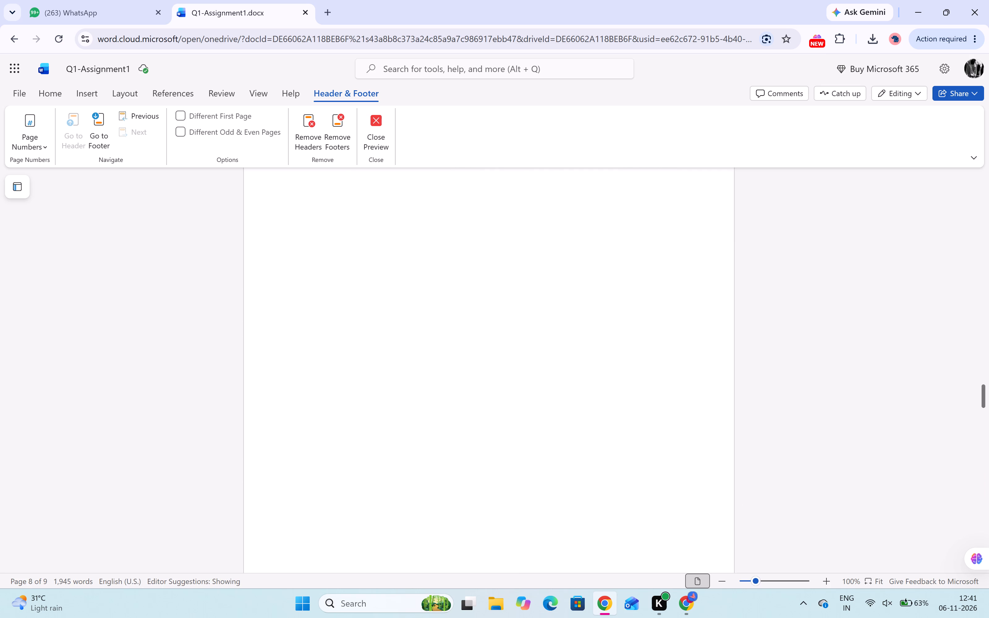
pyautogui.doubleClick(121, 430)
pyautogui.scroll(6, 528, 340)
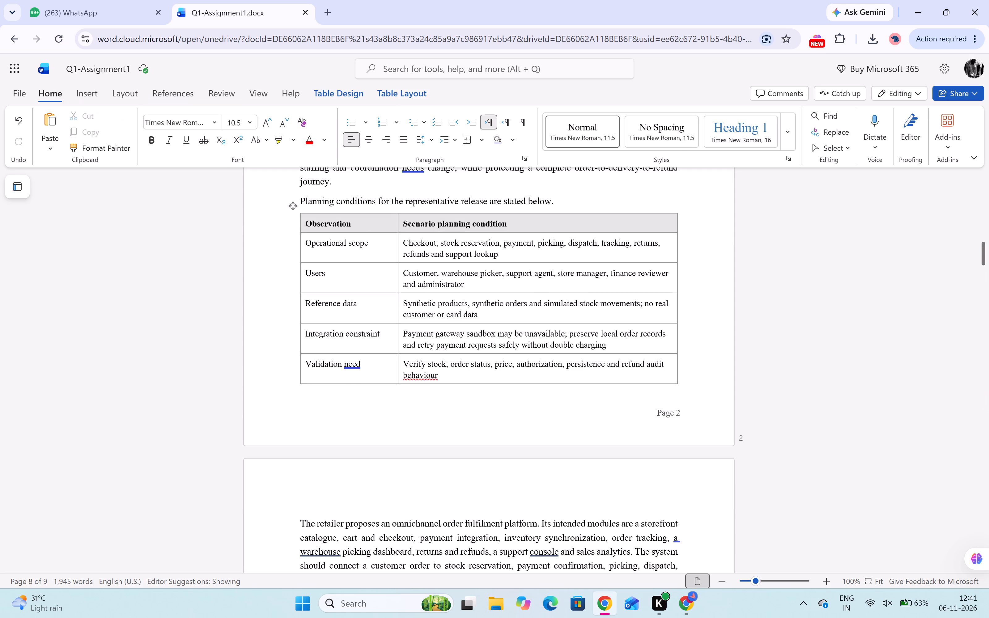
pyautogui.scroll(9, 528, 340)
pyautogui.scroll(-6, 528, 340)
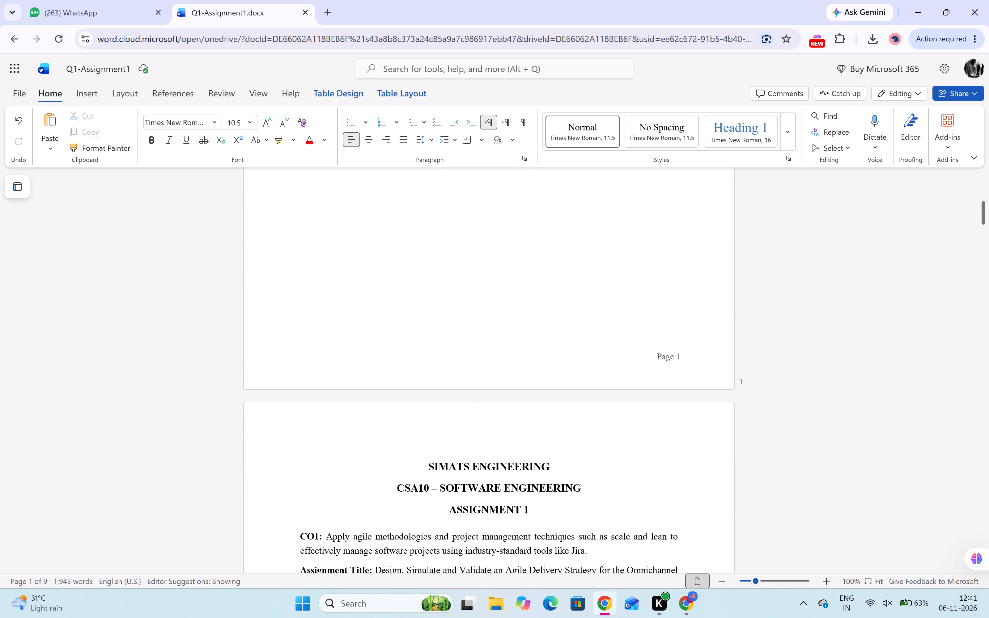
pyautogui.scroll(-1, 528, 340)
pyautogui.click(126, 71)
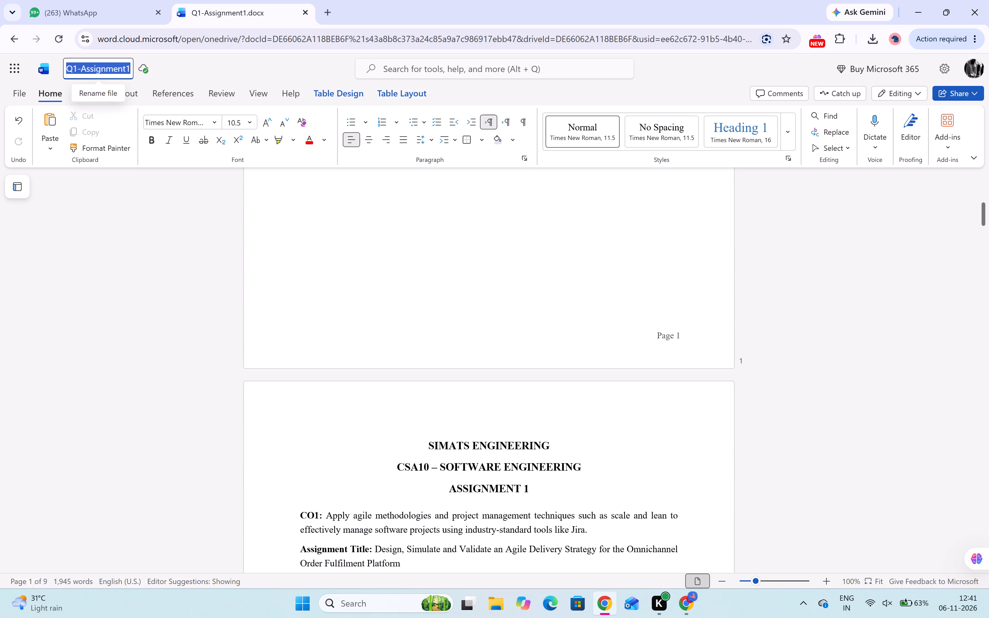
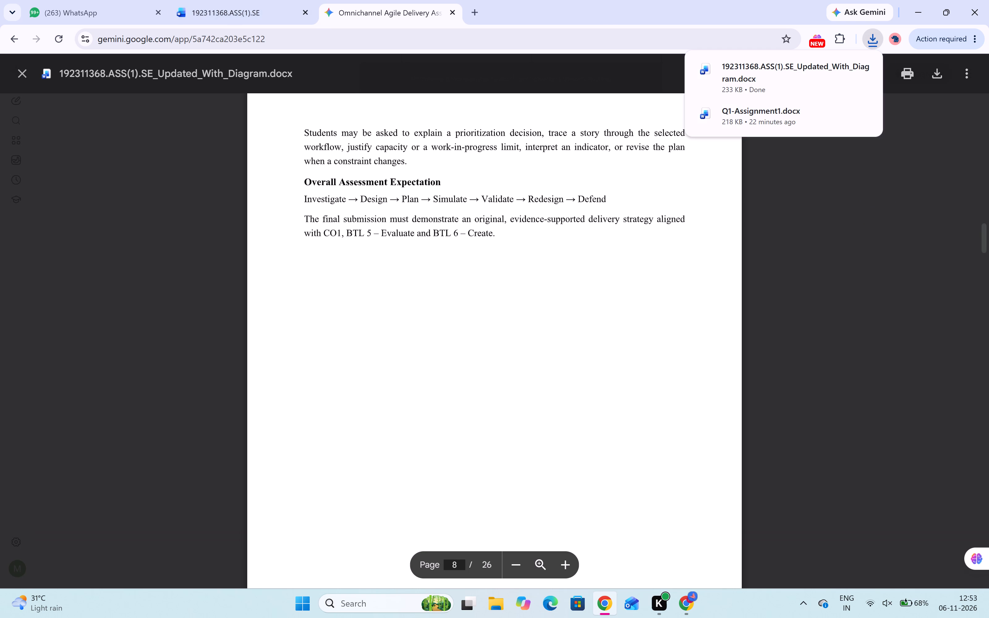
# Close the browser tab holding the earlier Word version of the assignment.
pyautogui.click(300, 14)
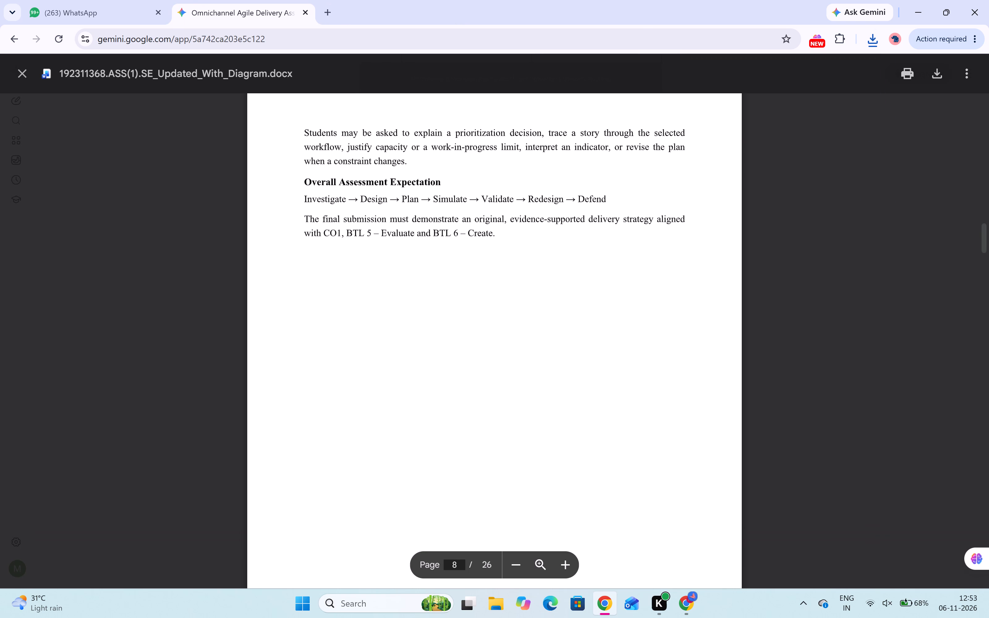
# Open Word for the web in a new tab and upload the "SE_Updated_With_Diagram" document from the Downloads folder.
pyautogui.click(332, 12)
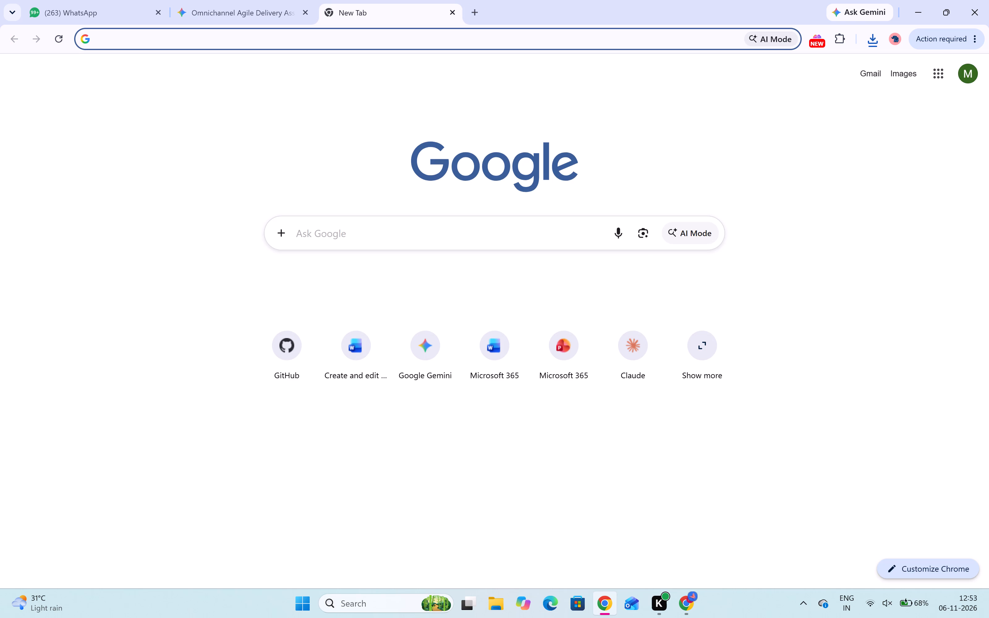
pyautogui.click(365, 322)
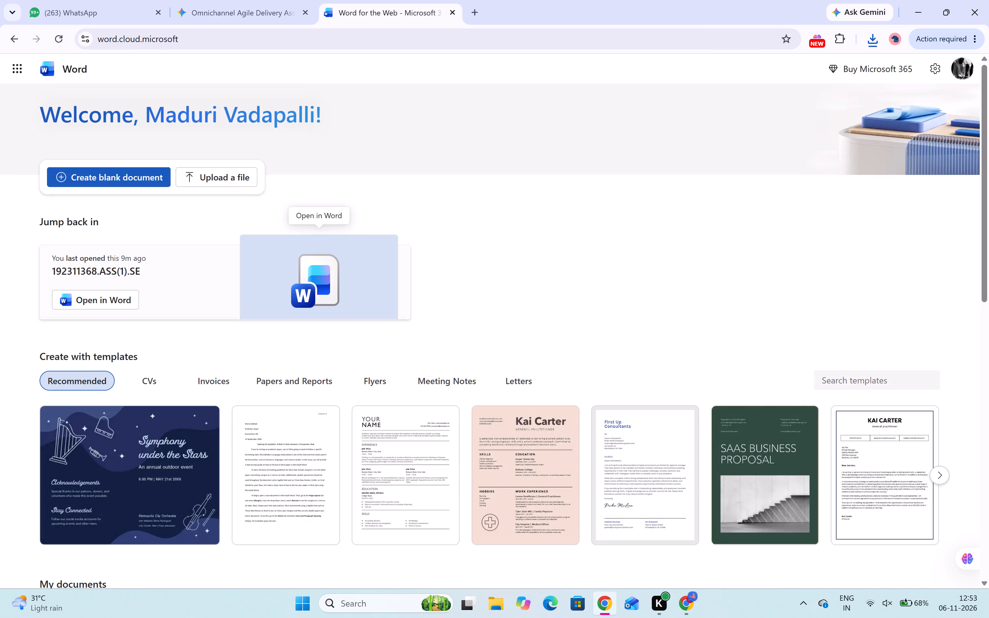
pyautogui.click(211, 182)
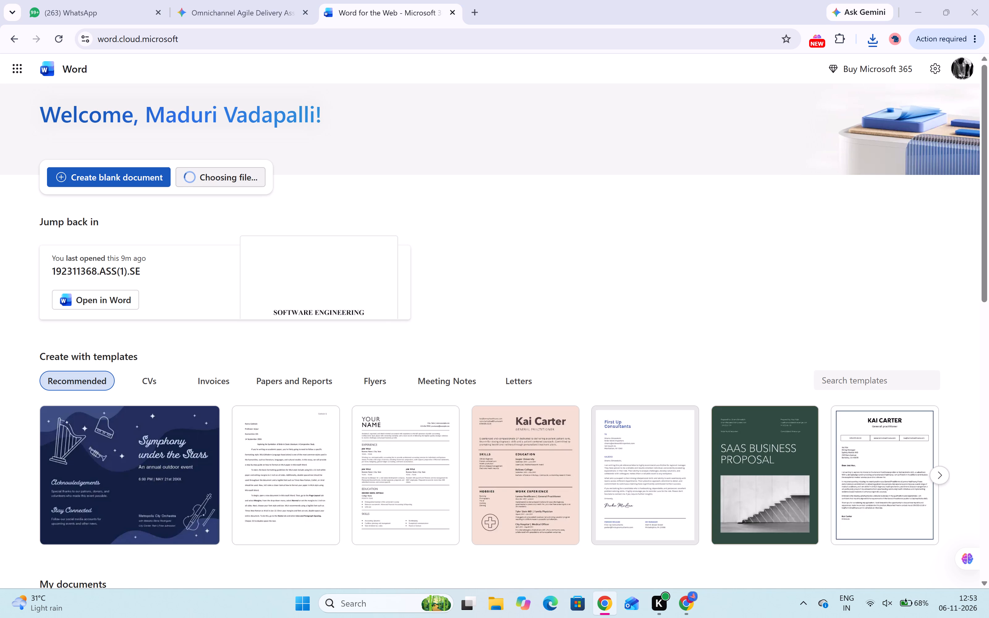
pyautogui.doubleClick(70, 71)
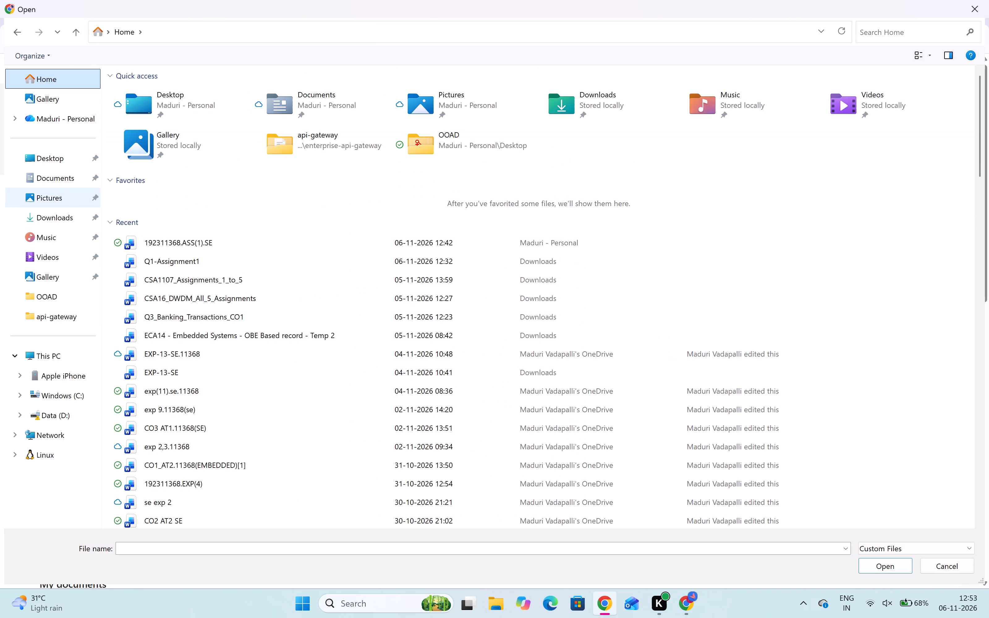
pyautogui.doubleClick(62, 214)
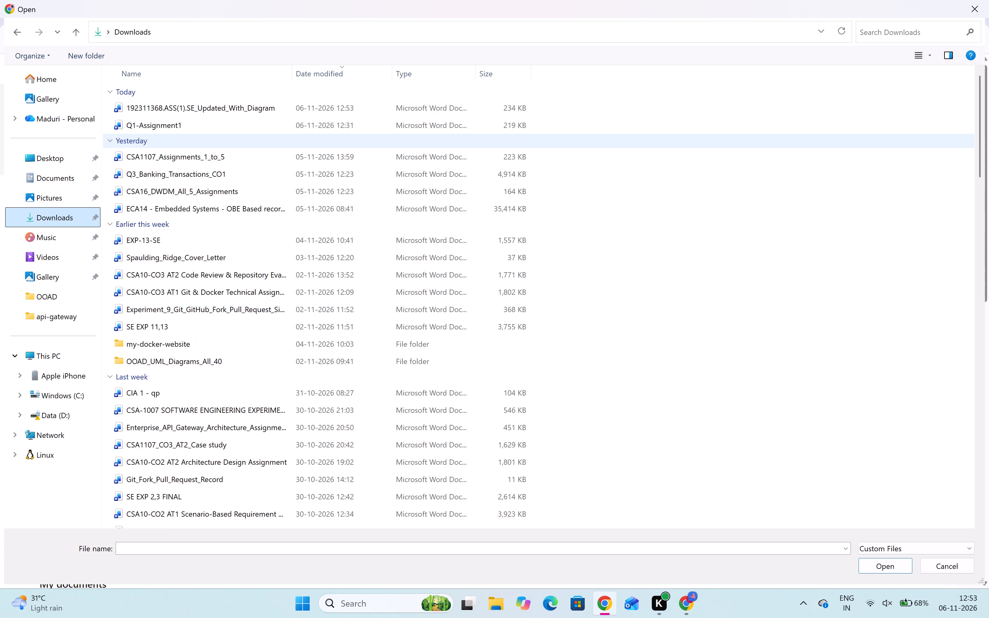
pyautogui.click(216, 107)
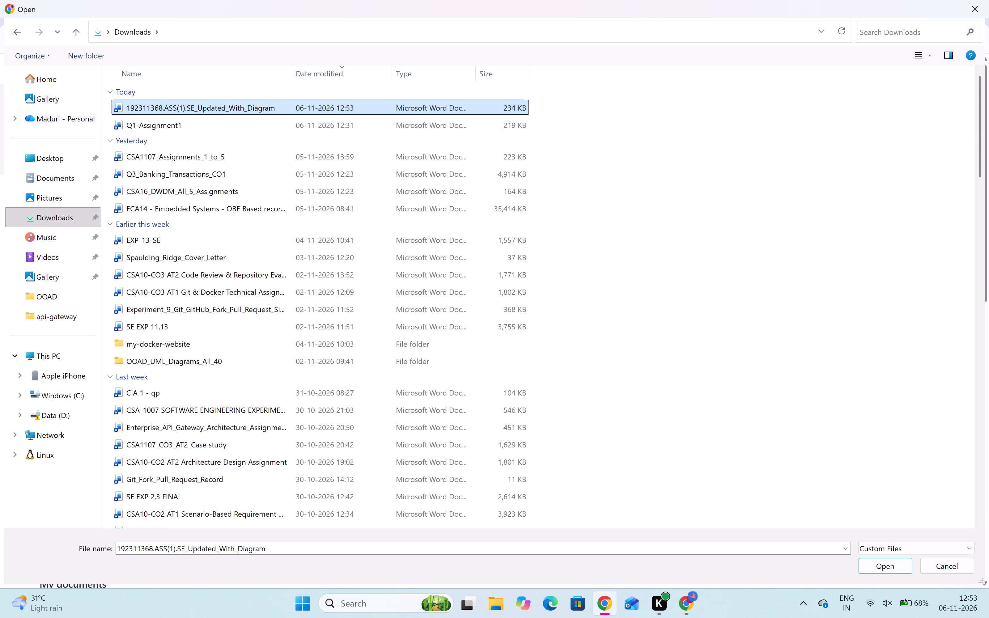
pyautogui.press('Return')
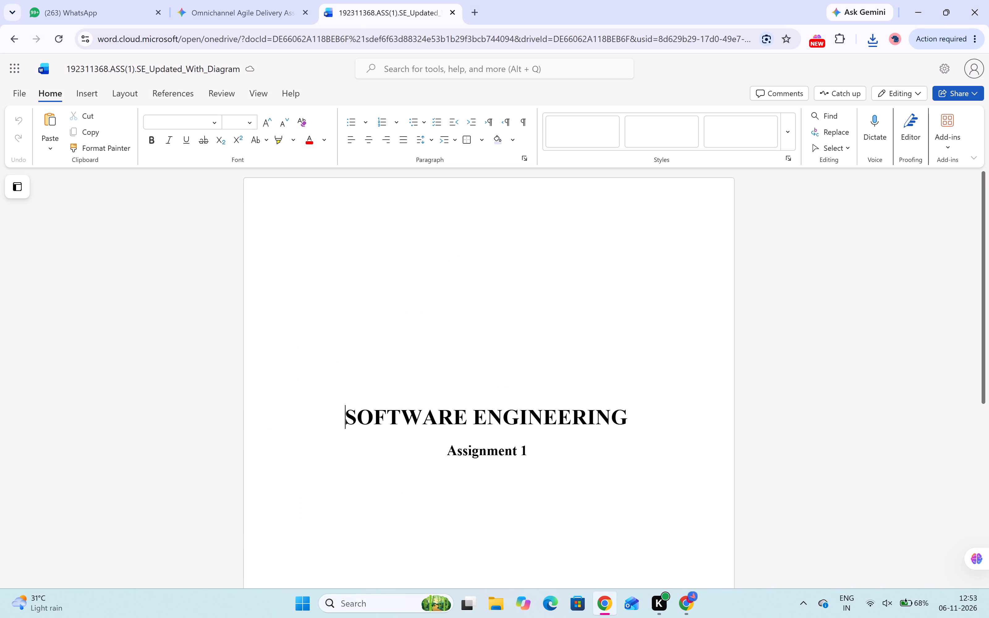
# Complete the course code in the assignment brief's title block so that it reads CSA1007.
pyautogui.scroll(-9, 349, 293)
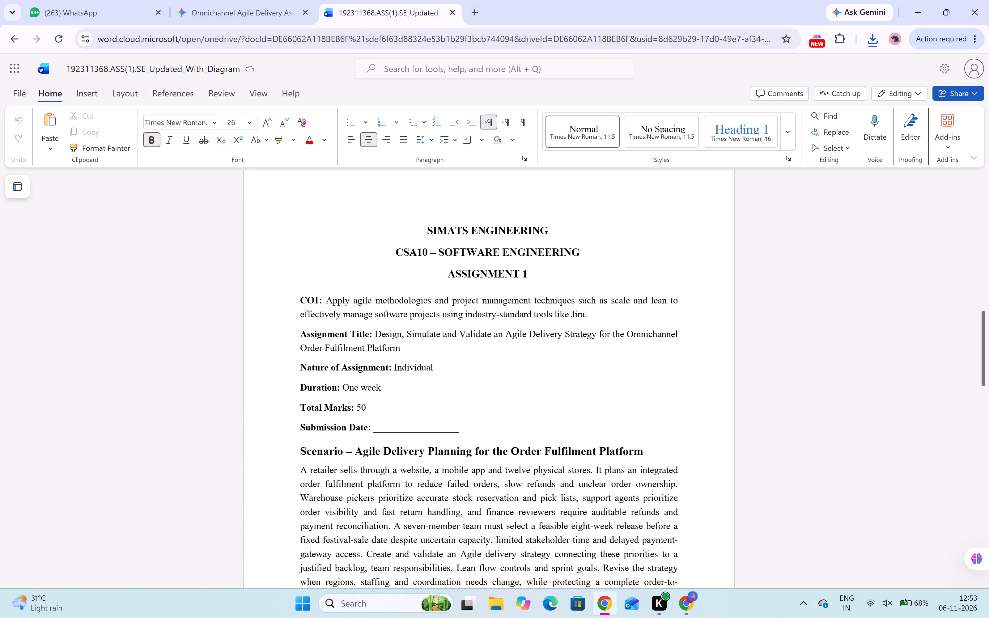
pyautogui.click(427, 254)
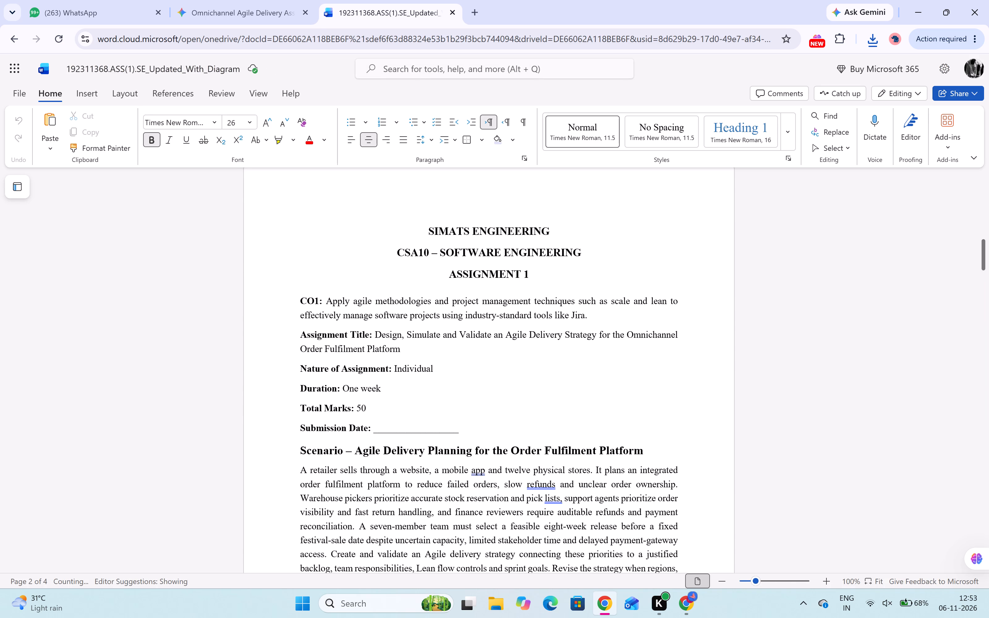
pyautogui.click(430, 252)
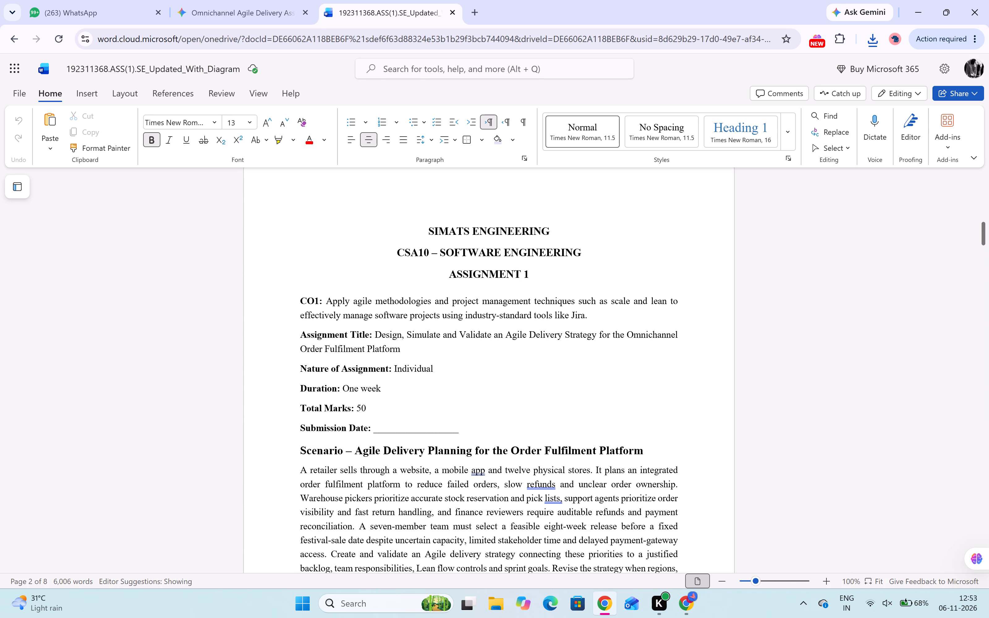
pyautogui.write('07')
# Examine the assignment brief from the scenario through Tasks 1 to 7 and the mark distribution, up to the solution report.
pyautogui.scroll(-1, 462, 434)
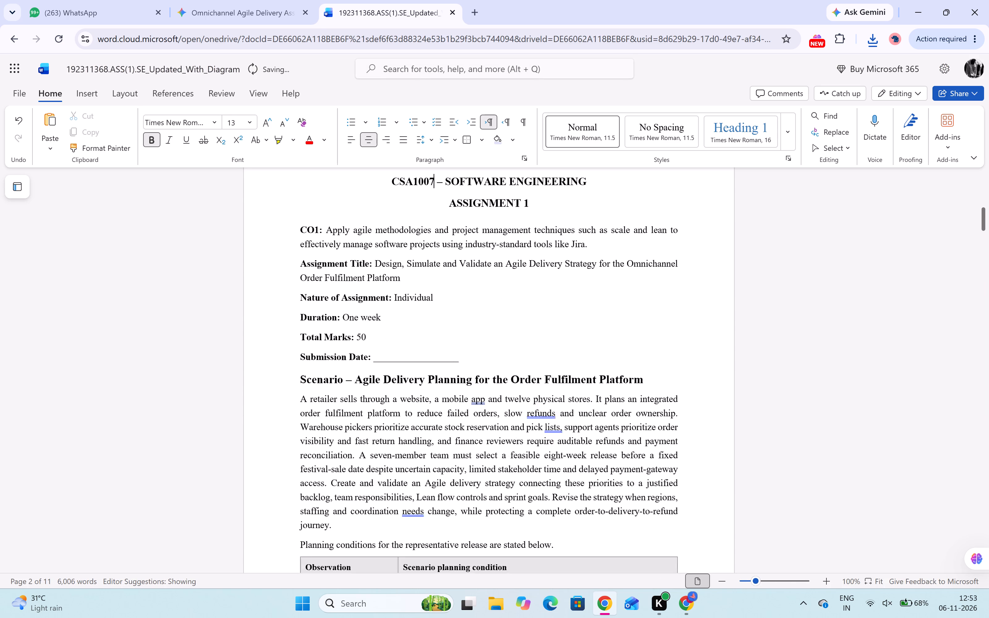
pyautogui.scroll(-1, 462, 434)
pyautogui.scroll(-1, 458, 387)
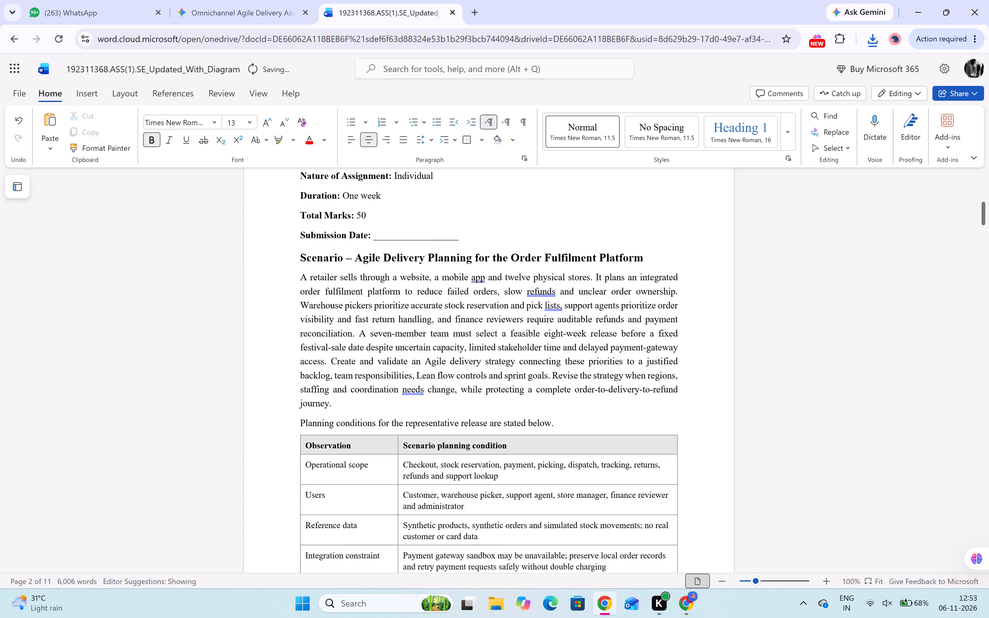
pyautogui.scroll(-12, 458, 387)
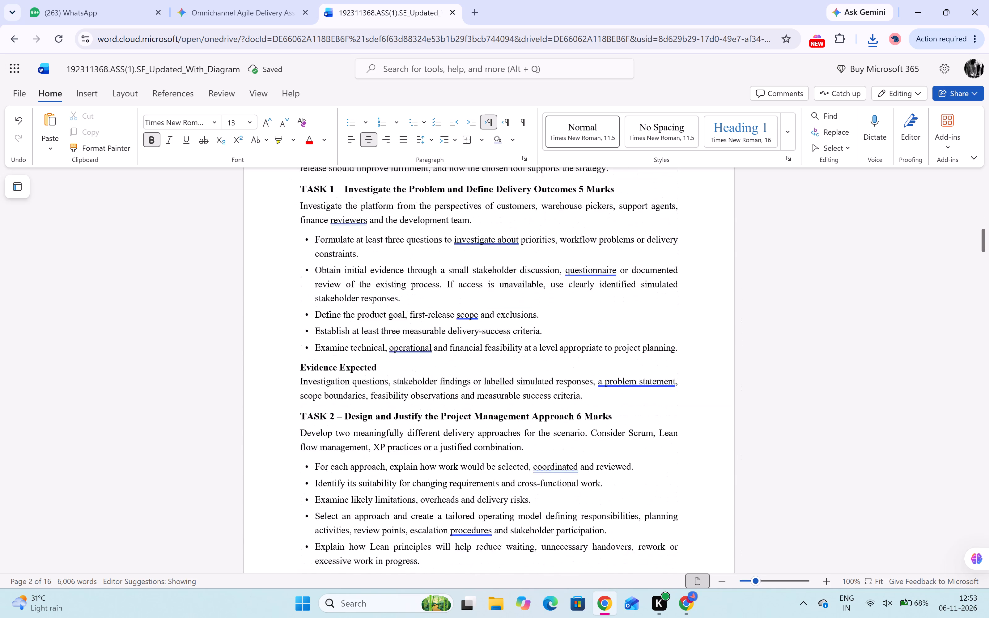
pyautogui.scroll(-1, 458, 387)
pyautogui.scroll(4, 458, 387)
pyautogui.scroll(-1, 458, 387)
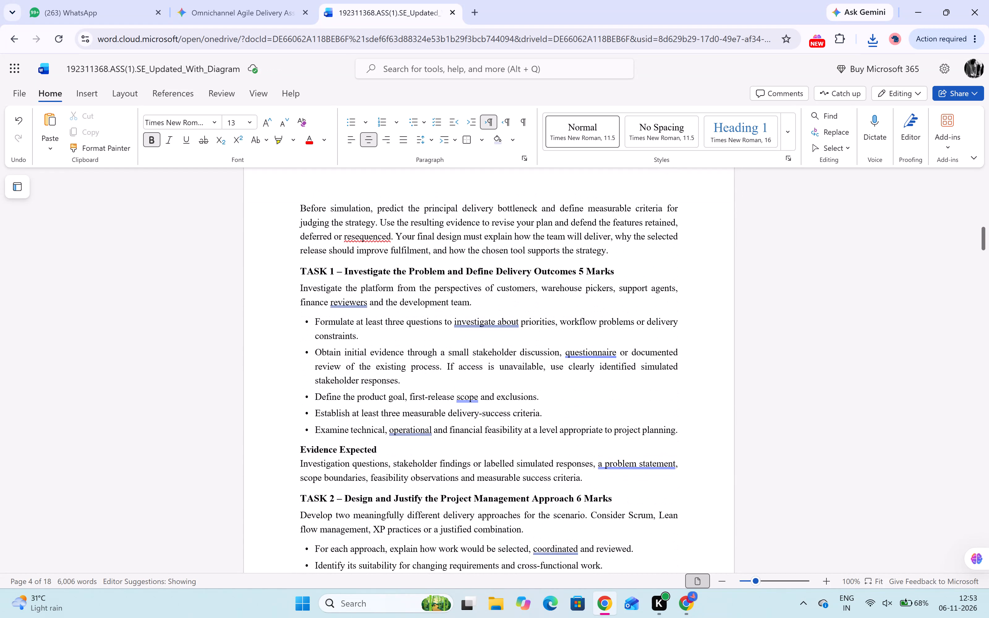
pyautogui.scroll(-7, 458, 387)
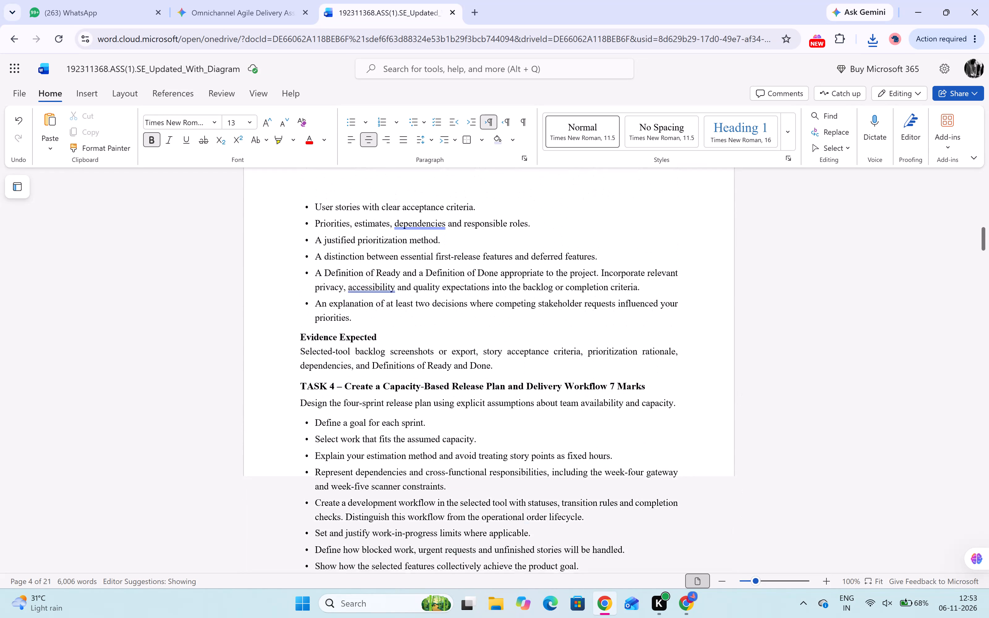
pyautogui.scroll(-7, 458, 387)
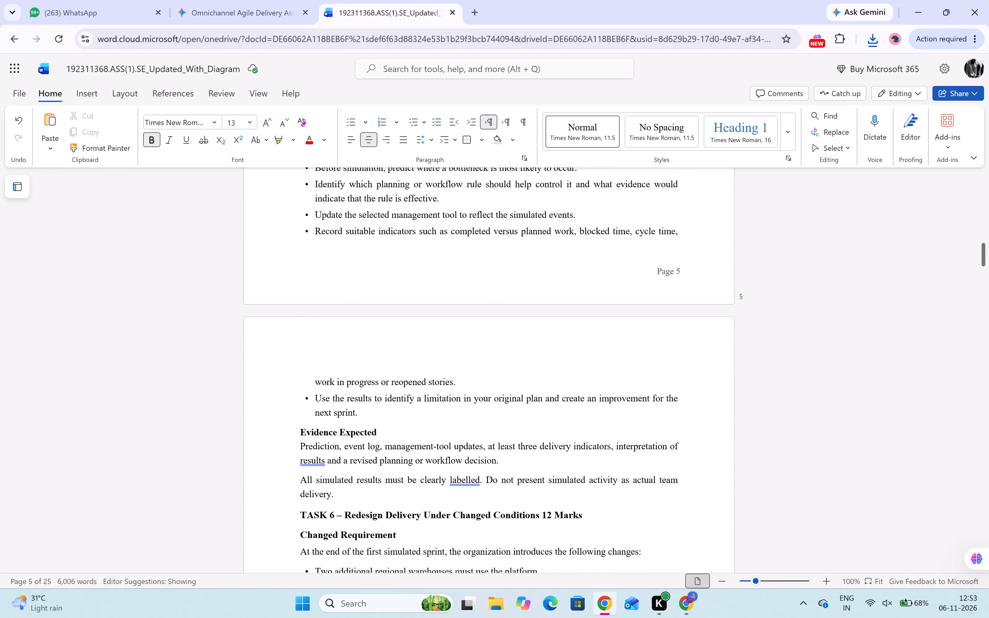
pyautogui.scroll(-5, 458, 387)
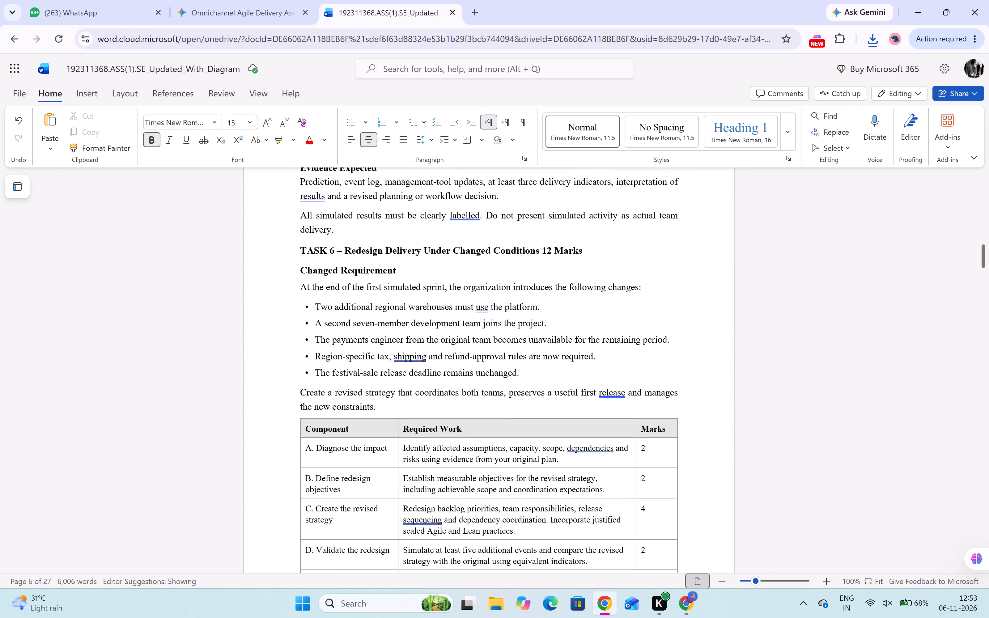
pyautogui.scroll(-9, 388, 272)
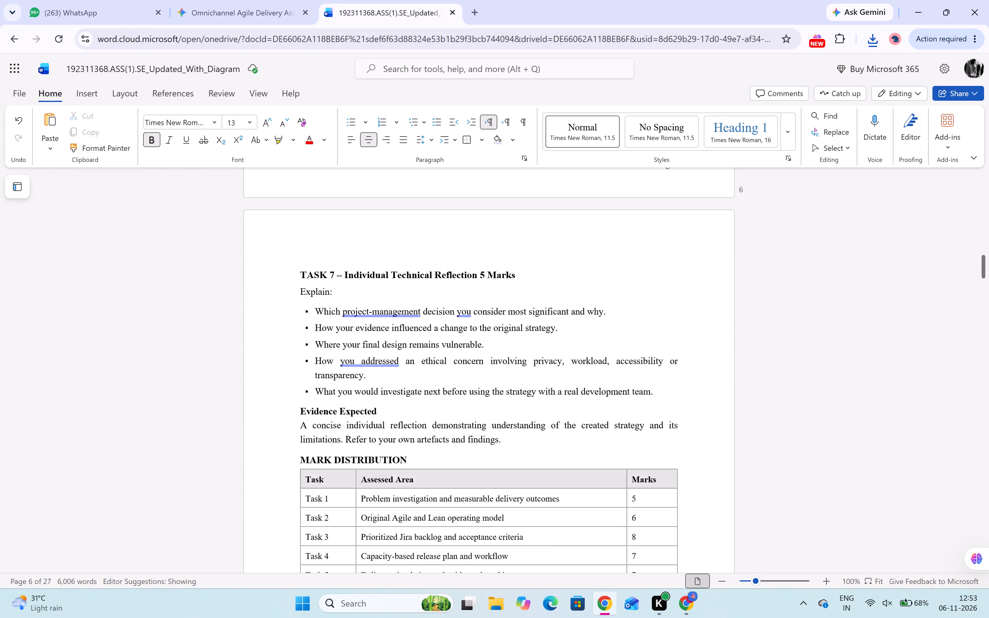
pyautogui.scroll(-10, 388, 272)
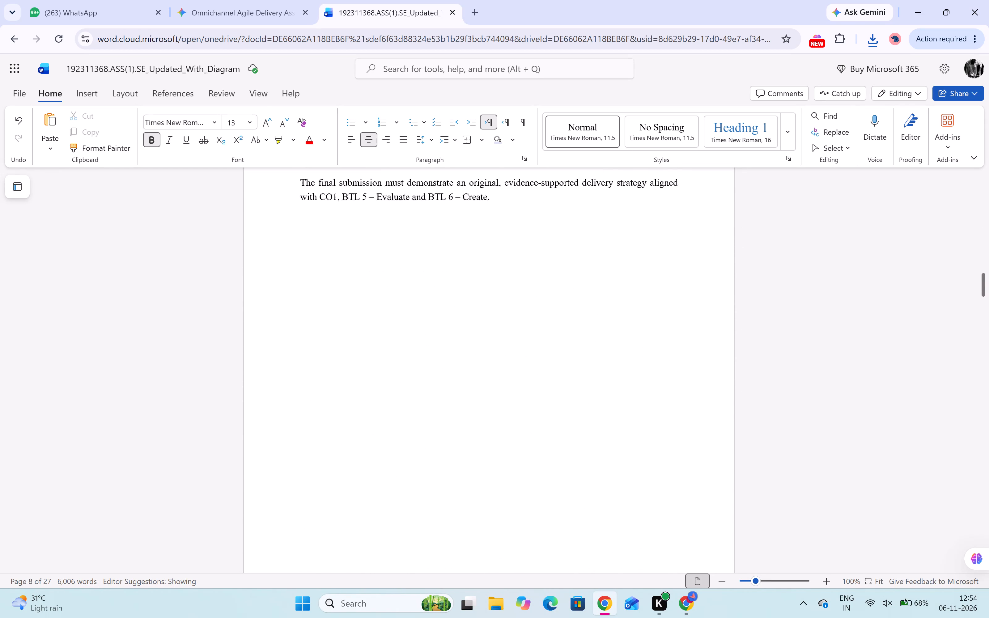
pyautogui.scroll(-7, 388, 272)
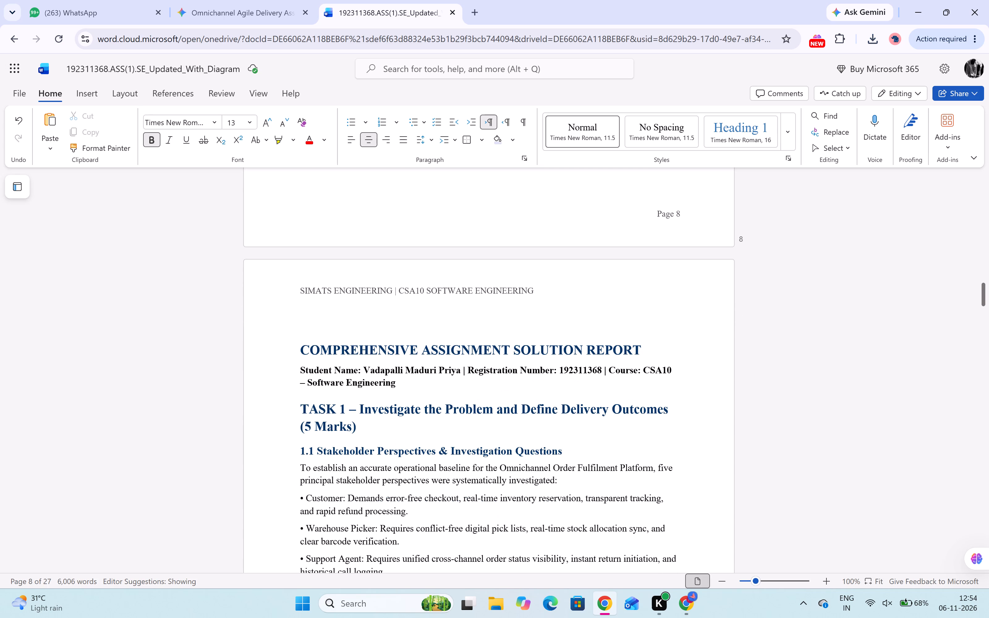
# Shorten the "COMPREHENSIVE ASSIGNMENT SOLUTION REPORT" heading to "SOLUTION".
pyautogui.moveTo(643, 349); pyautogui.dragTo(596, 347)
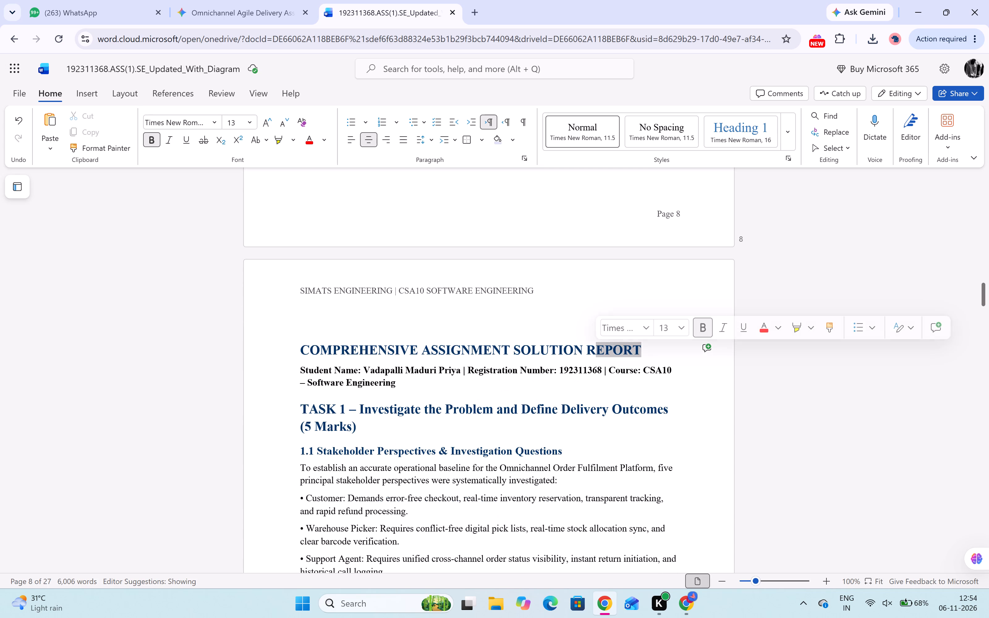
pyautogui.press('BackSpace')
pyautogui.press('BackSpace')
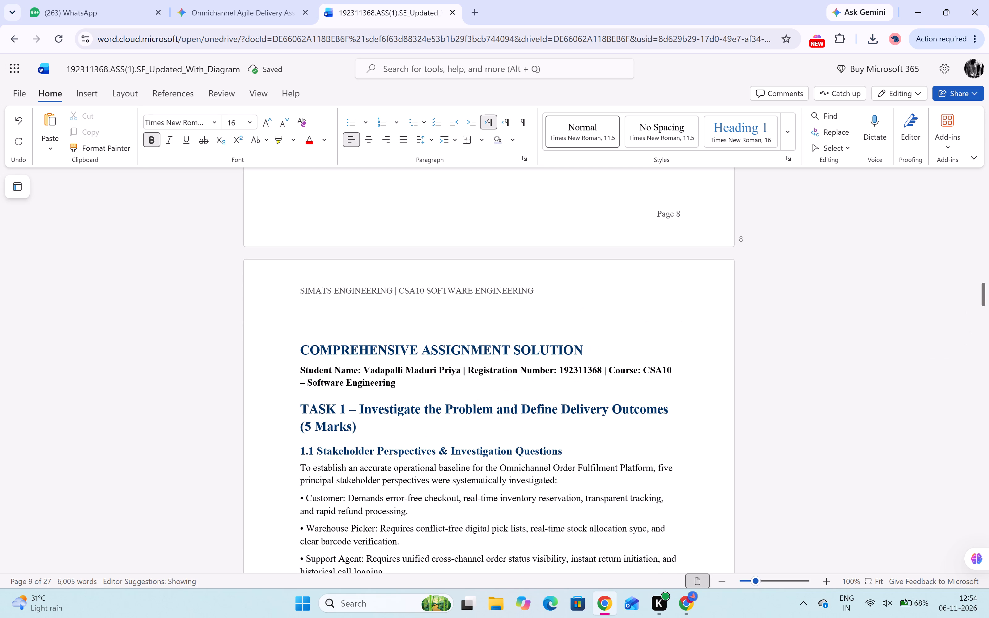
pyautogui.click(512, 350)
pyautogui.press('Left')
pyautogui.press('BackSpace')
pyautogui.press('BackSpace')
pyautogui.press('BackSpace')
pyautogui.press('BackSpace')
pyautogui.press('BackSpace')
pyautogui.press('BackSpace')
pyautogui.press('BackSpace')
pyautogui.press('BackSpace')
pyautogui.press('BackSpace')
pyautogui.press('BackSpace')
pyautogui.press('BackSpace')
pyautogui.press('BackSpace')
pyautogui.press('BackSpace')
pyautogui.press('BackSpace')
pyautogui.press('BackSpace')
pyautogui.press('BackSpace')
pyautogui.press('BackSpace')
pyautogui.press('BackSpace')
pyautogui.press('BackSpace')
pyautogui.press('BackSpace')
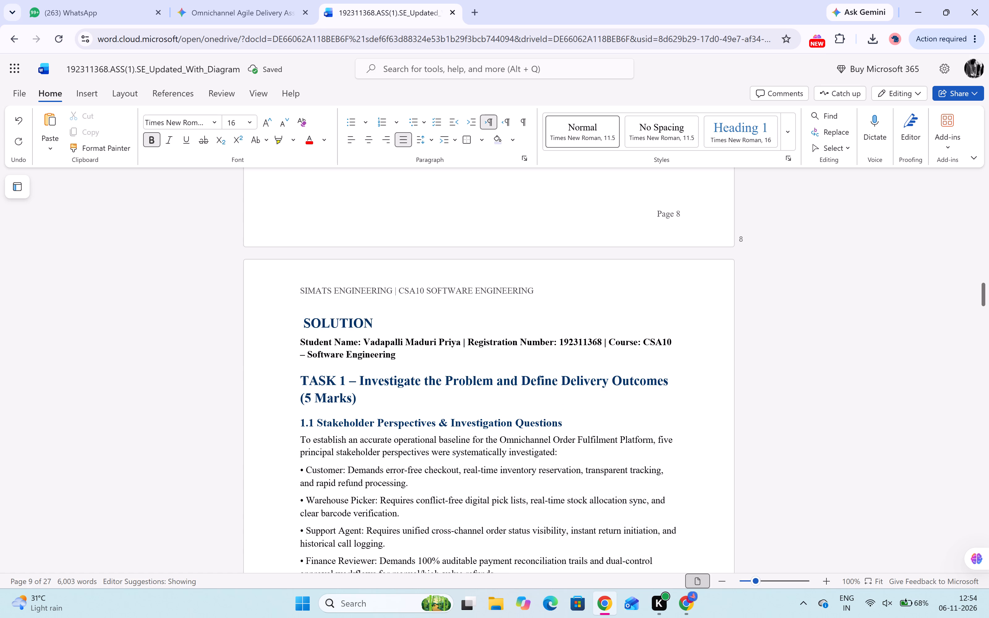
# Set the font colour of the SOLUTION heading to Automatic black.
pyautogui.click(387, 323)
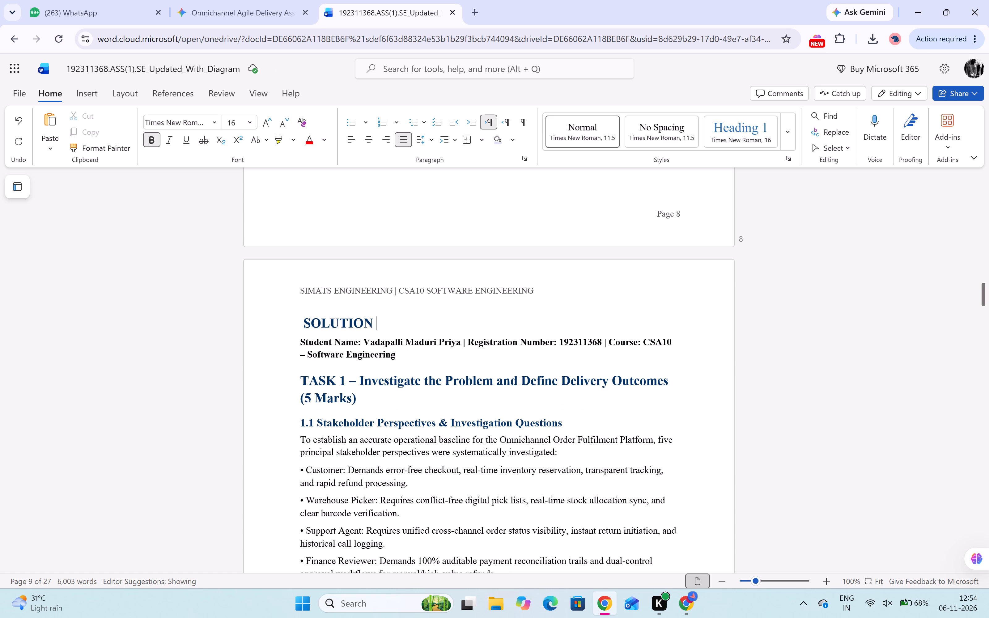
pyautogui.moveTo(303, 322); pyautogui.dragTo(375, 326)
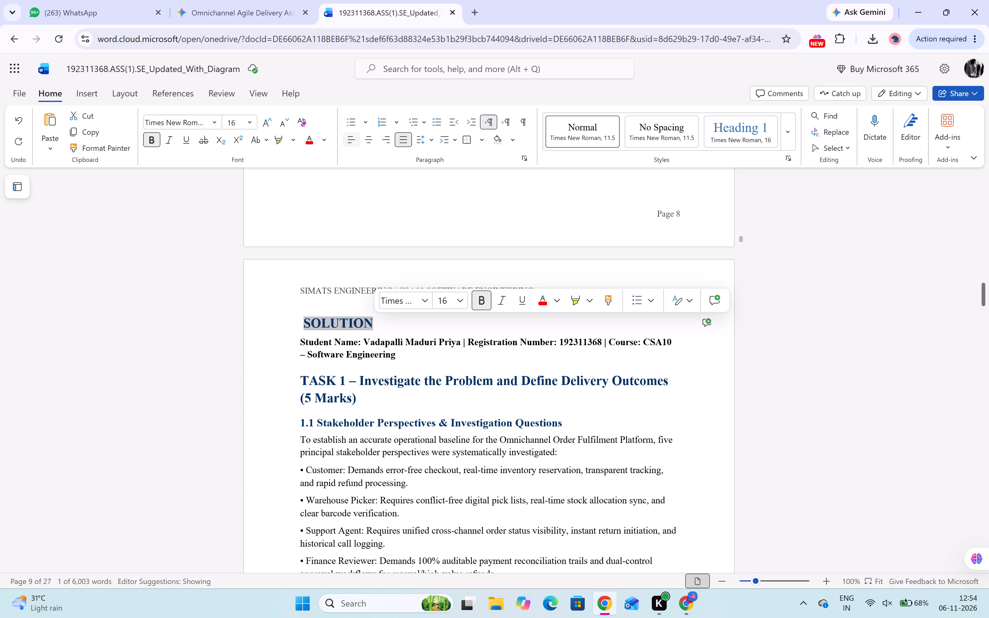
pyautogui.click(325, 141)
pyautogui.click(325, 196)
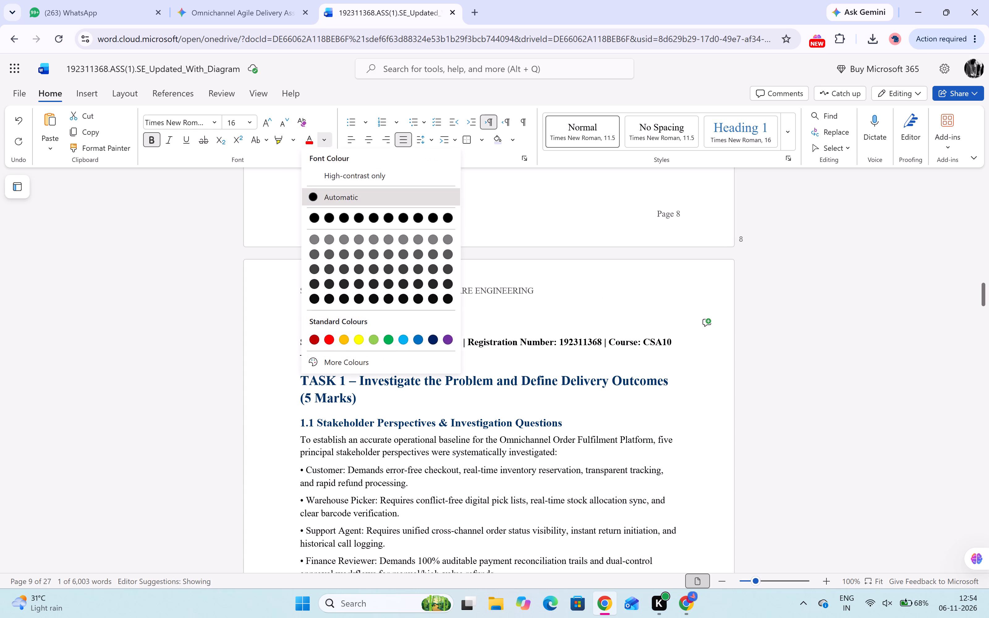
# Delete the line with student name, registration number and course below the SOLUTION heading.
pyautogui.click(404, 354)
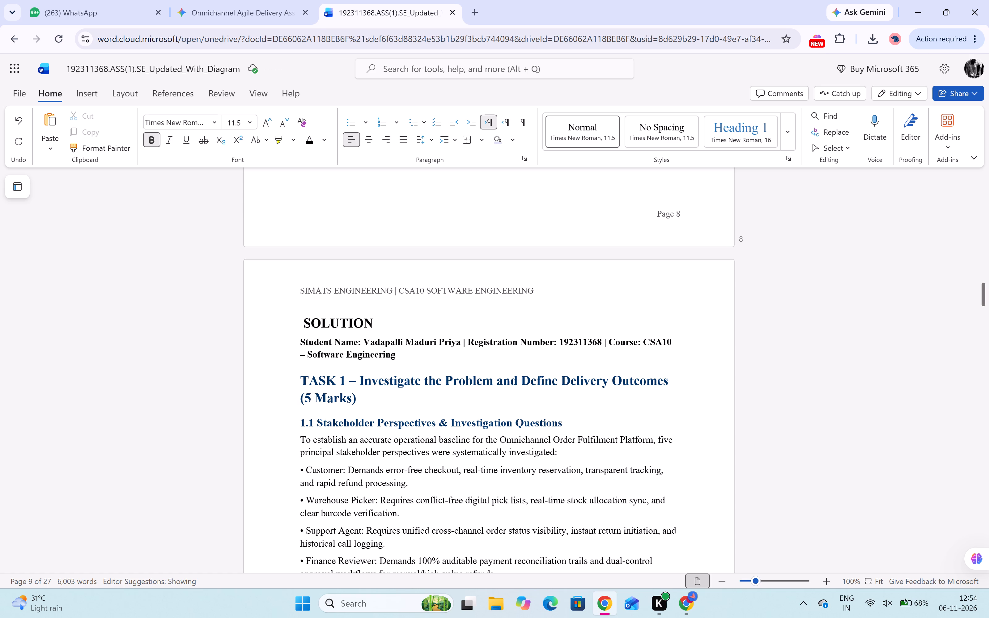
pyautogui.moveTo(409, 359); pyautogui.dragTo(298, 341)
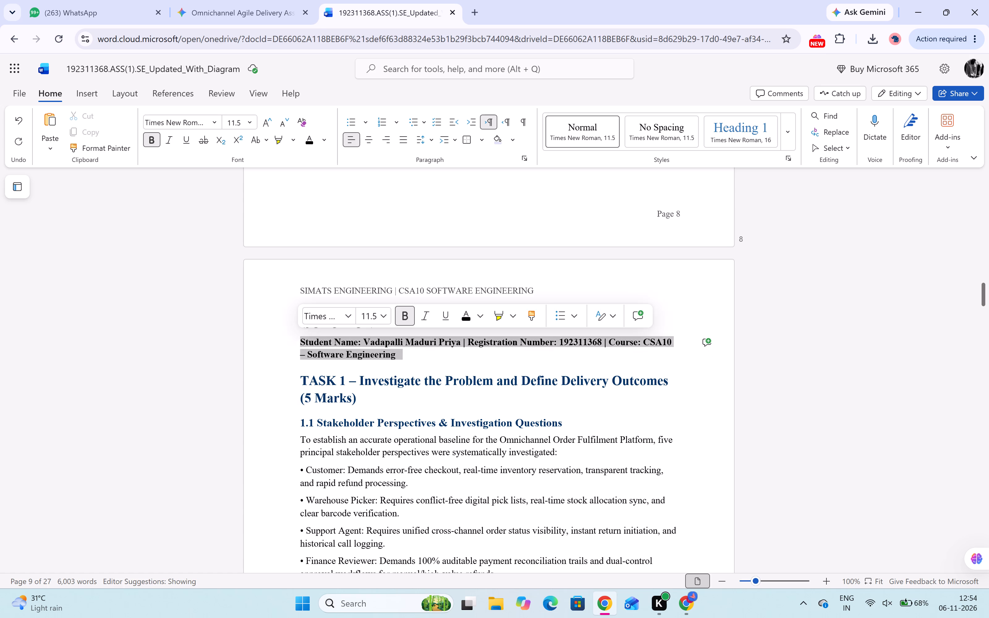
pyautogui.press('BackSpace')
# Remove "(5 Marks)" from the end of the TASK 1 heading in the solution section.
pyautogui.click(358, 368)
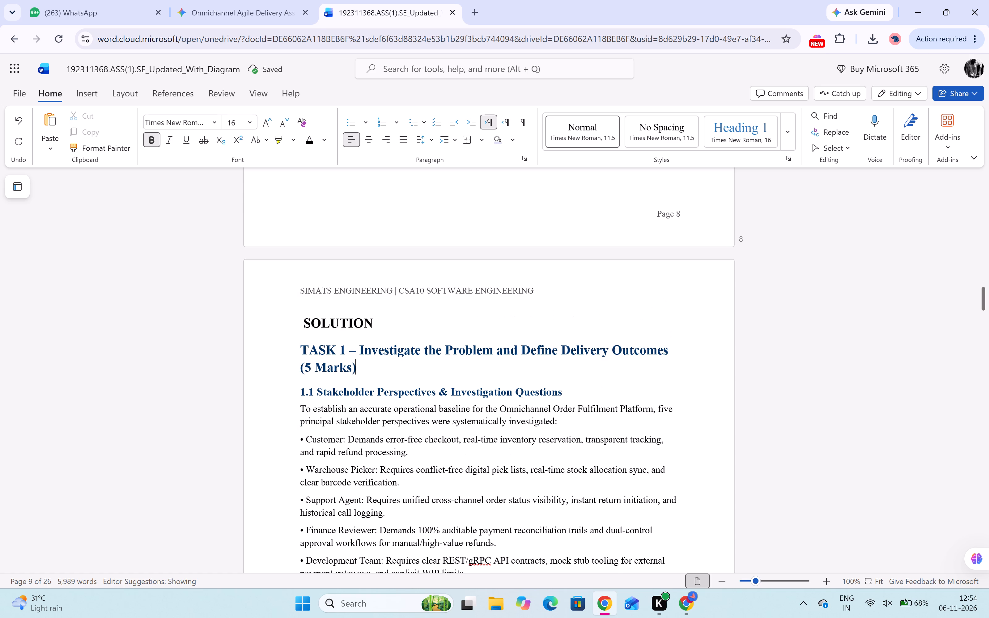
pyautogui.press('BackSpace')
pyautogui.press('BackSpace')
pyautogui.press('BackSpace')
pyautogui.press('BackSpace')
pyautogui.press('BackSpace')
pyautogui.press('BackSpace')
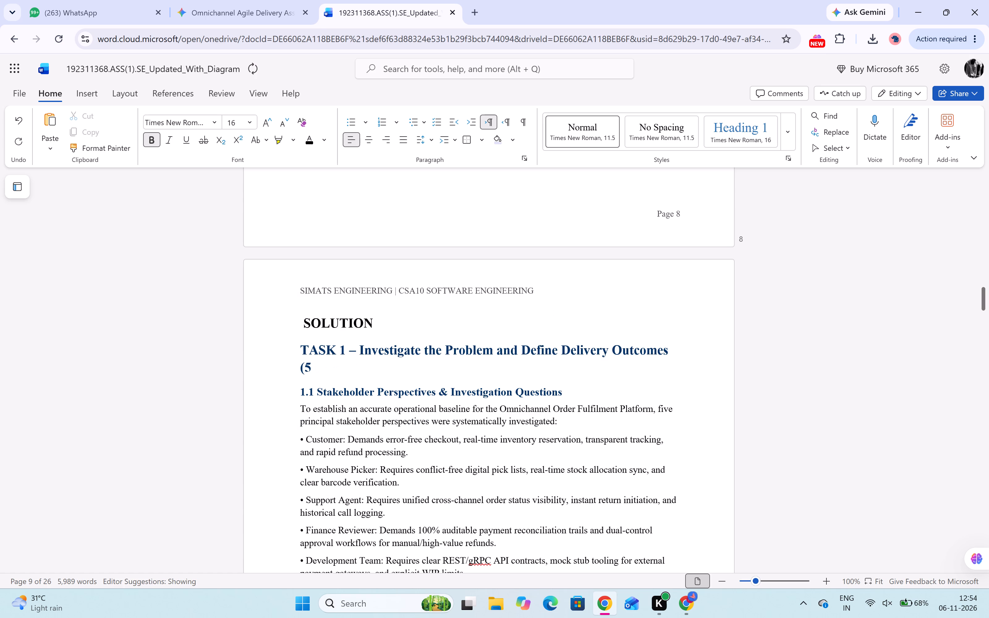
pyautogui.press('BackSpace')
pyautogui.press('BackSpace')
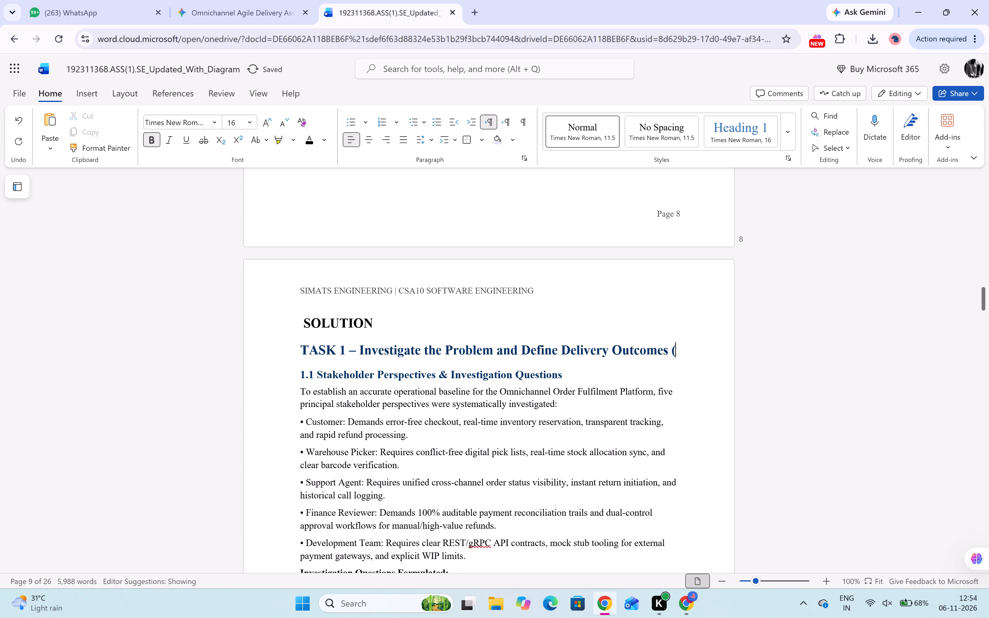
pyautogui.press('BackSpace')
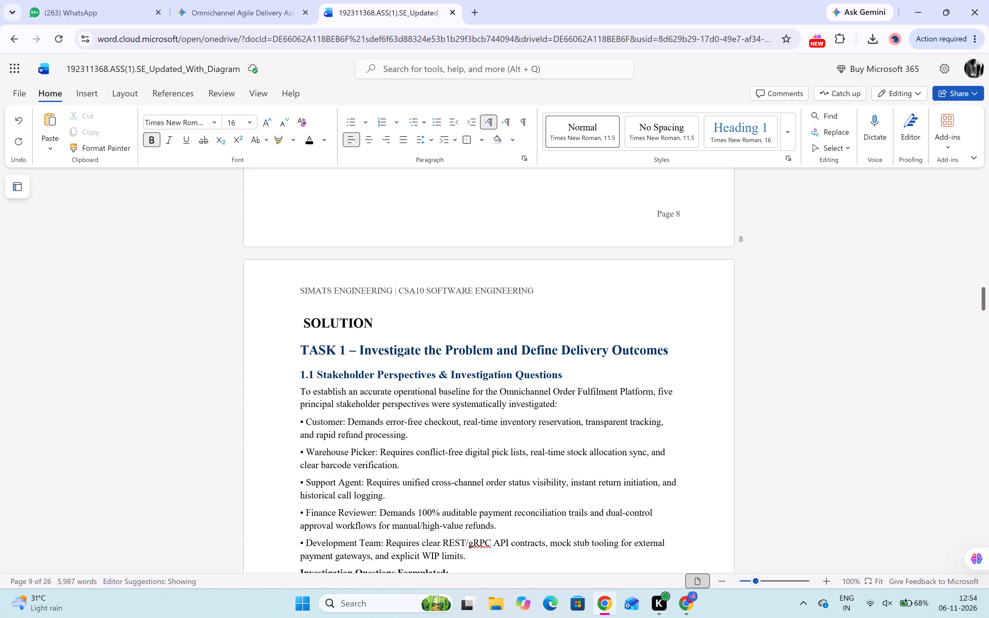
# Remove the leading space before the SOLUTION heading.
pyautogui.click(299, 324)
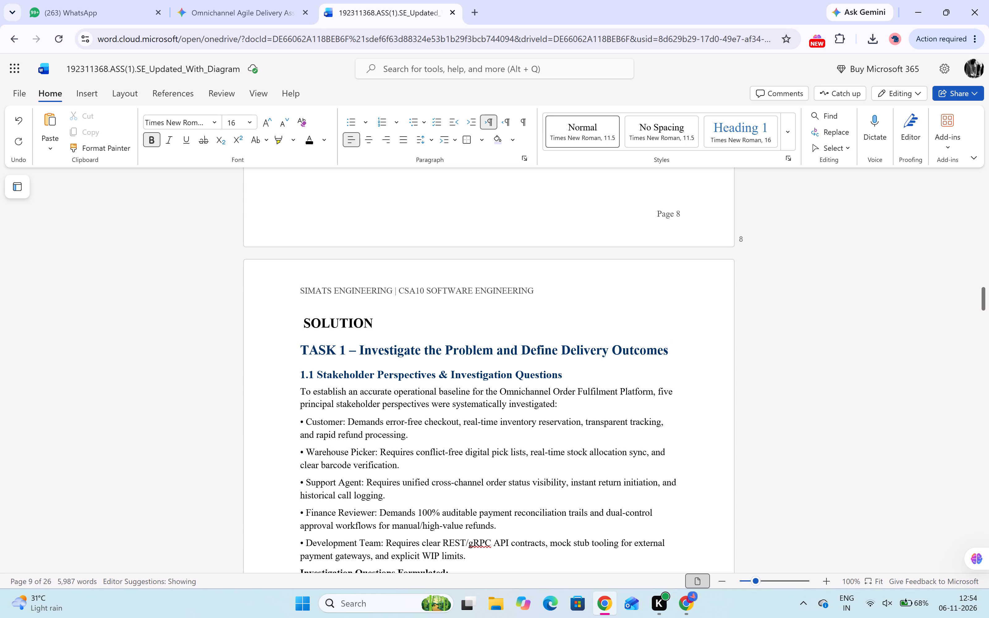
pyautogui.click(303, 324)
pyautogui.press('BackSpace')
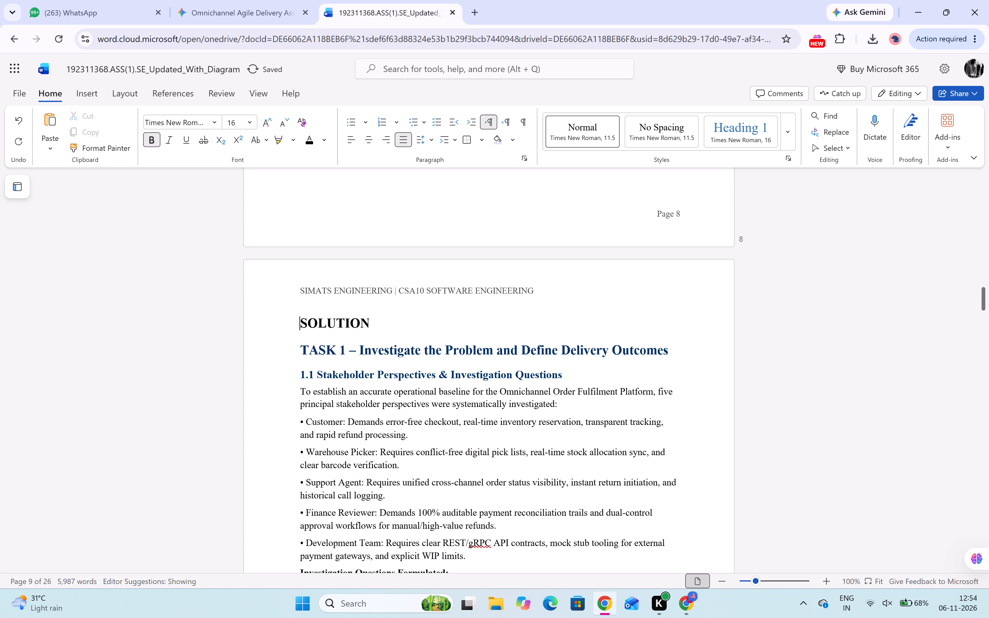
# Make the SOLUTION, TASK 1 and 1.1 Stakeholder Perspectives headings black and underlined.
pyautogui.moveTo(577, 375); pyautogui.dragTo(339, 368)
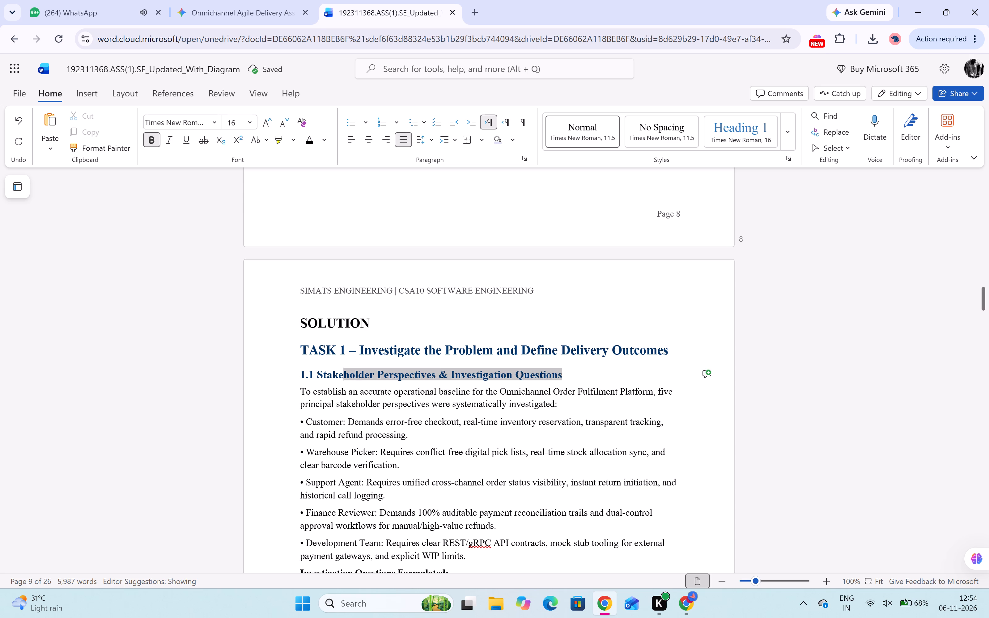
pyautogui.moveTo(339, 368); pyautogui.dragTo(302, 327)
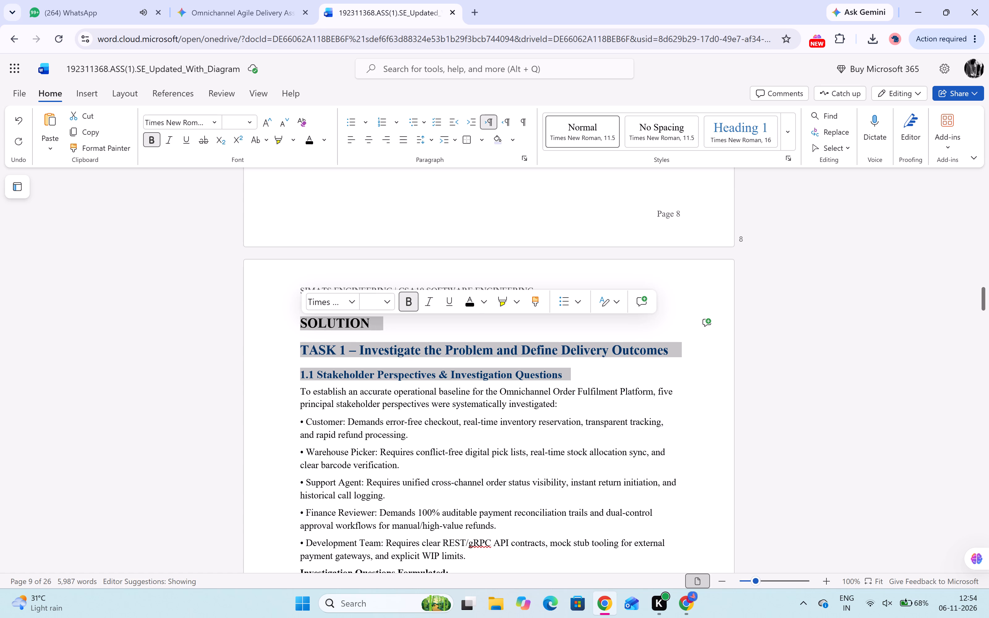
pyautogui.click(471, 304)
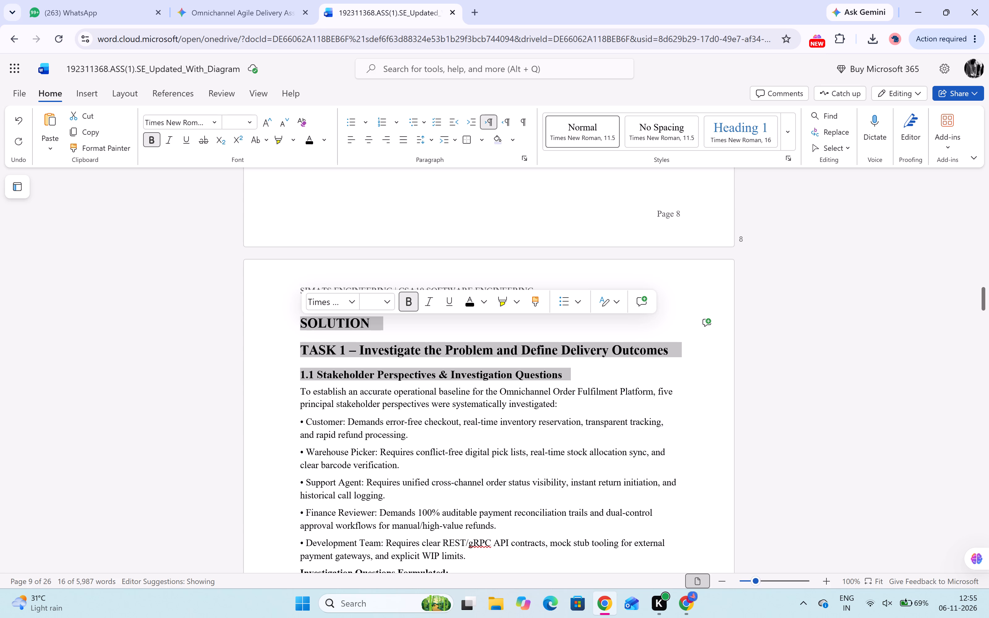
pyautogui.click(447, 304)
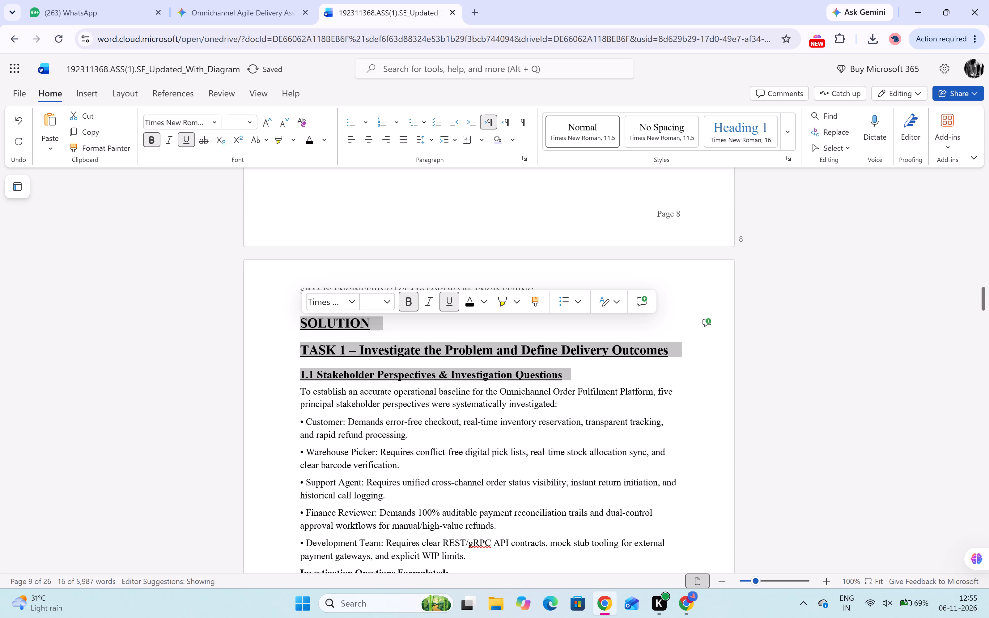
pyautogui.click(419, 334)
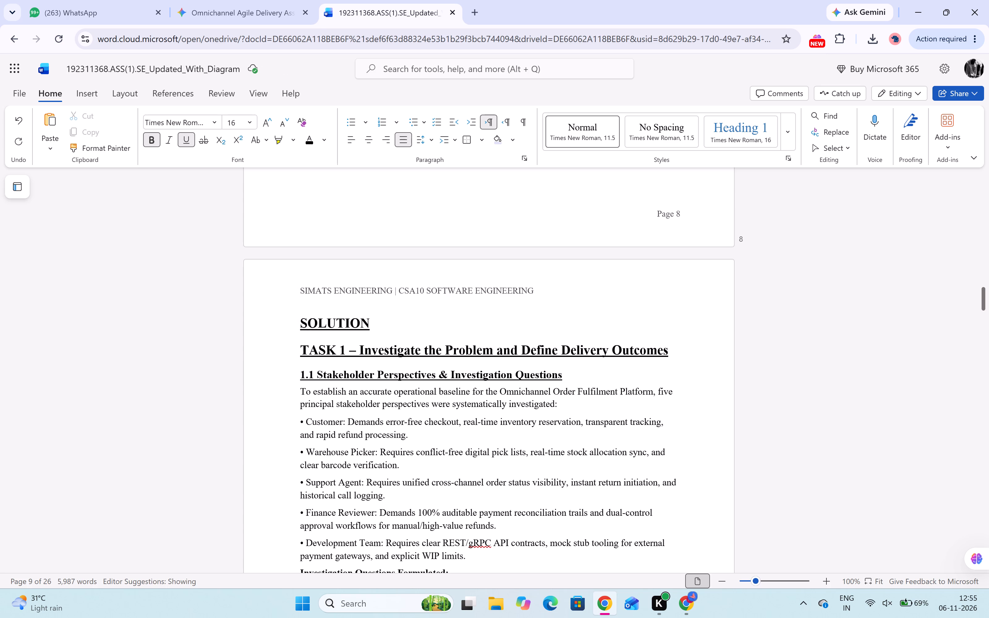
# Set the font size of the TASK 1 and 1.1 Stakeholder Perspectives headings to 12.
pyautogui.moveTo(568, 379); pyautogui.dragTo(298, 352)
pyautogui.click(371, 324)
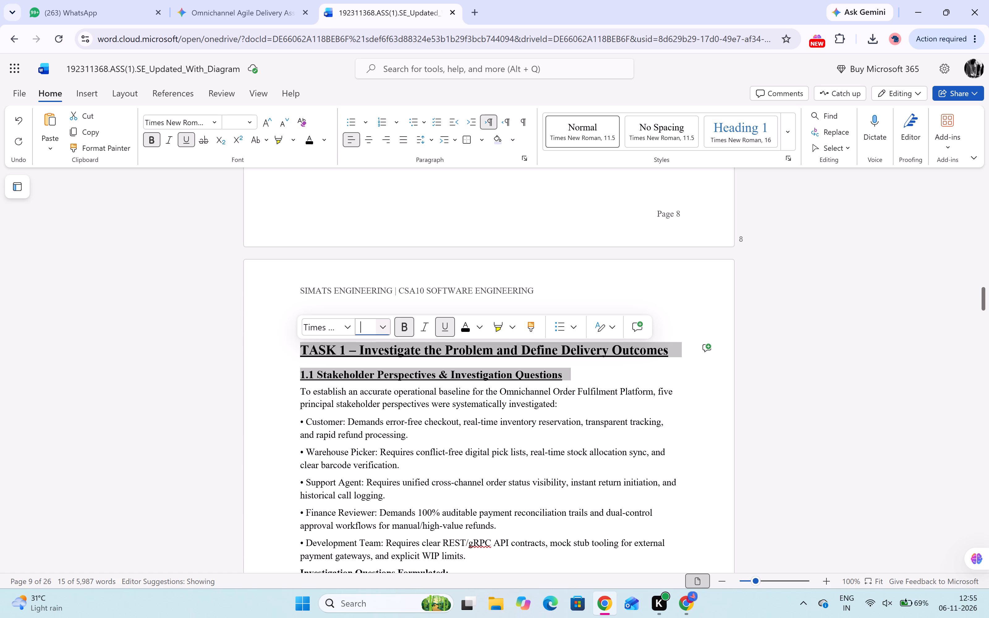
pyautogui.write('12')
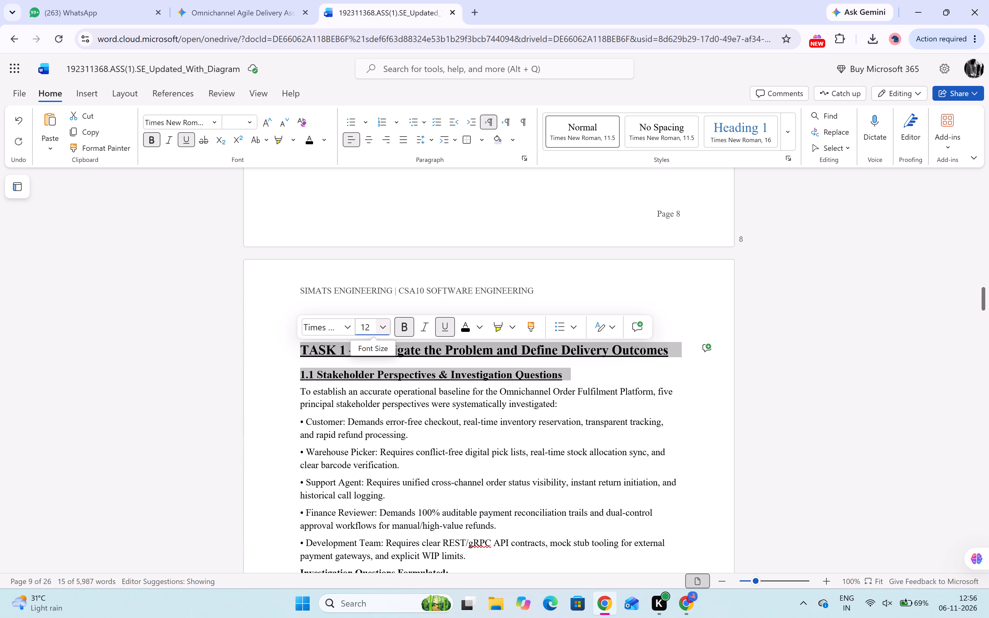
pyautogui.press('Return')
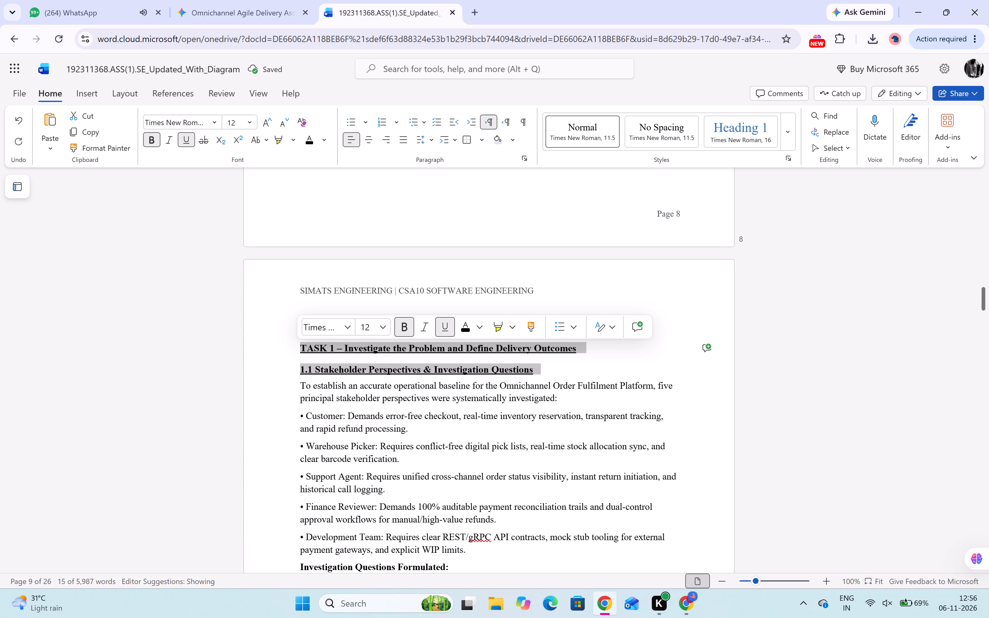
pyautogui.click(273, 406)
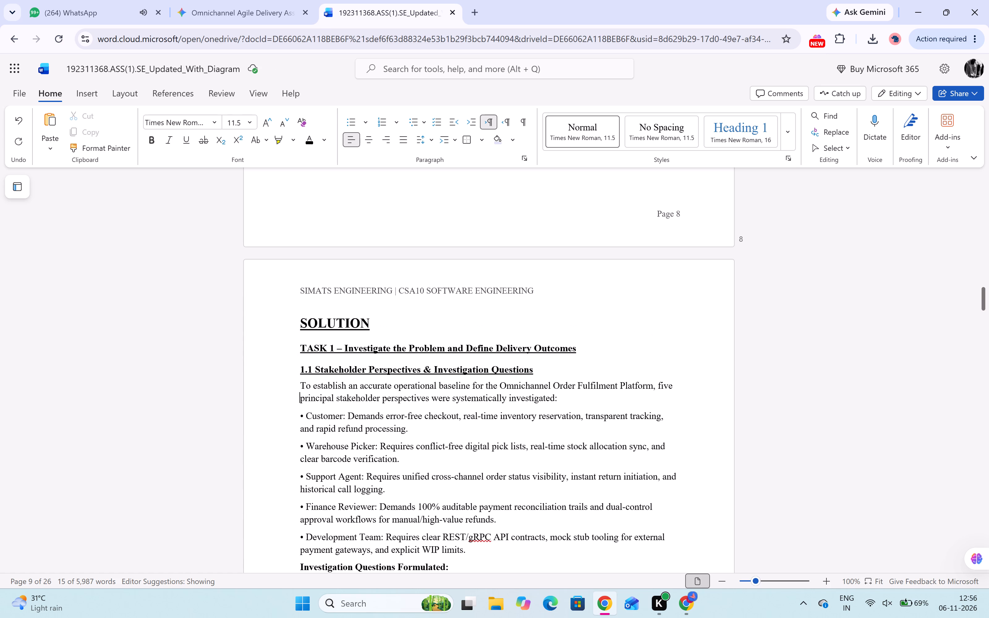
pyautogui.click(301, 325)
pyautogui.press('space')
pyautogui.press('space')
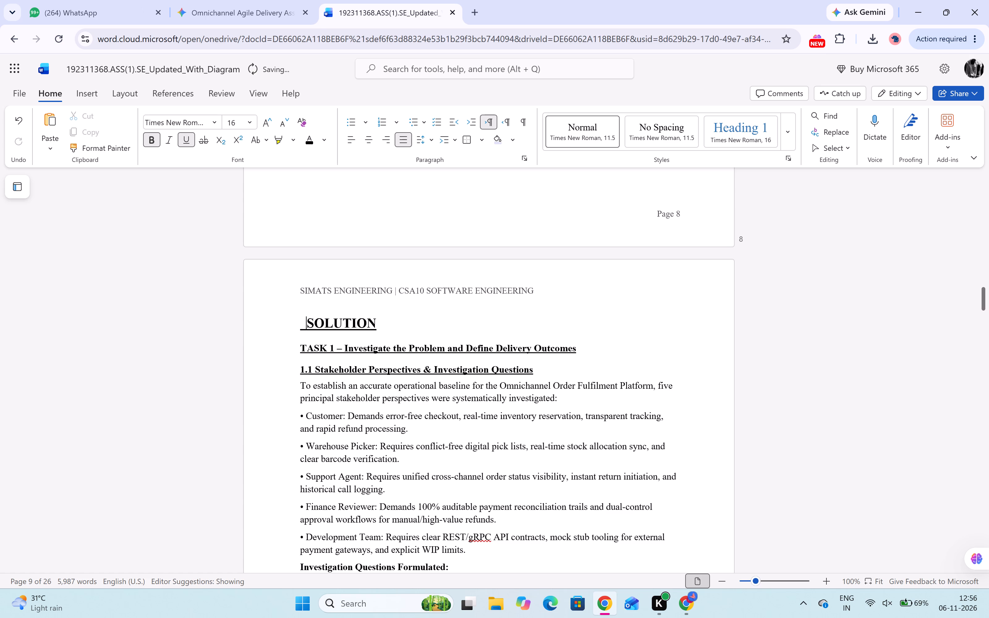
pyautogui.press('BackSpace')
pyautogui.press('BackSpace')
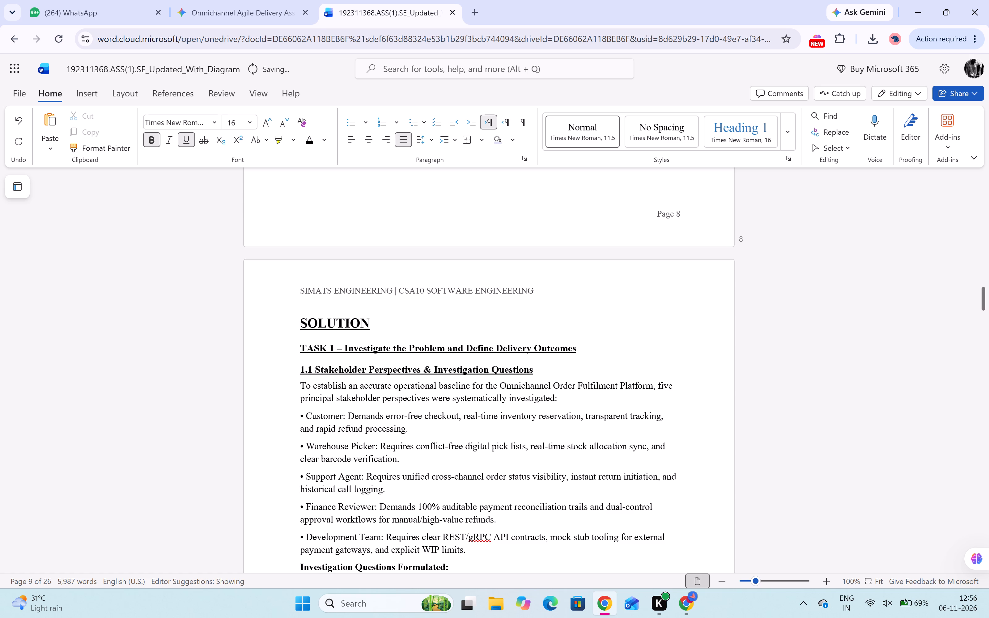
# Set the line spacing to 1.5 for everything from the SOLUTION heading through the end of the document.
pyautogui.moveTo(300, 321); pyautogui.dragTo(372, 455)
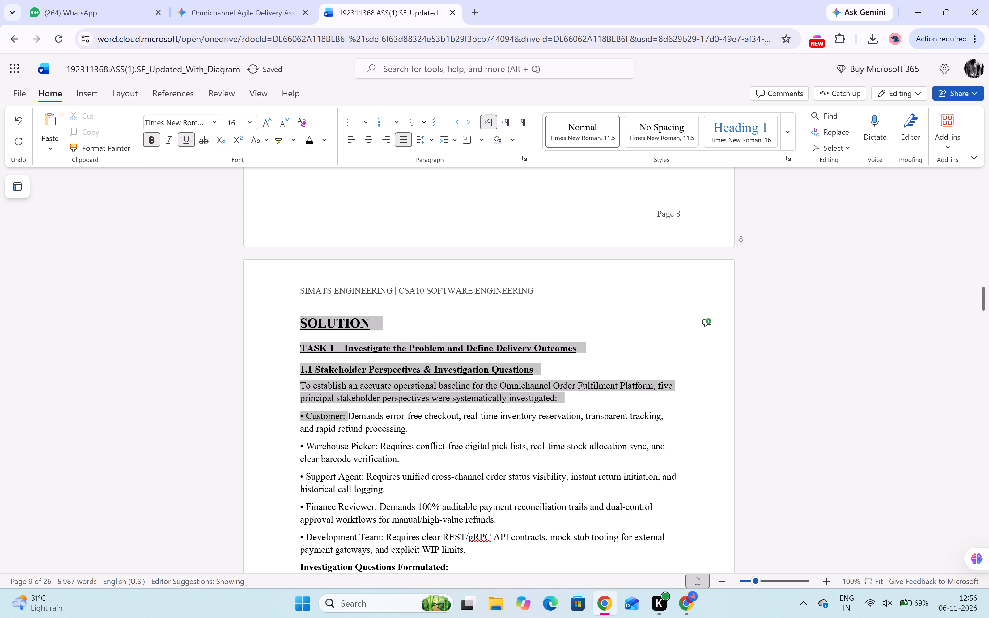
pyautogui.moveTo(372, 455); pyautogui.dragTo(431, 580)
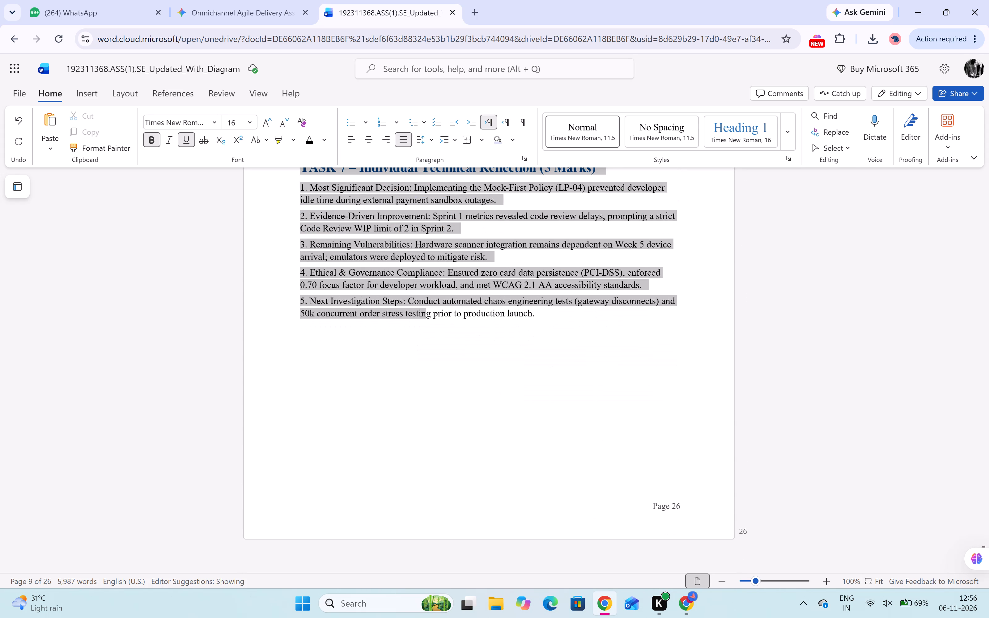
pyautogui.moveTo(431, 580); pyautogui.dragTo(556, 353)
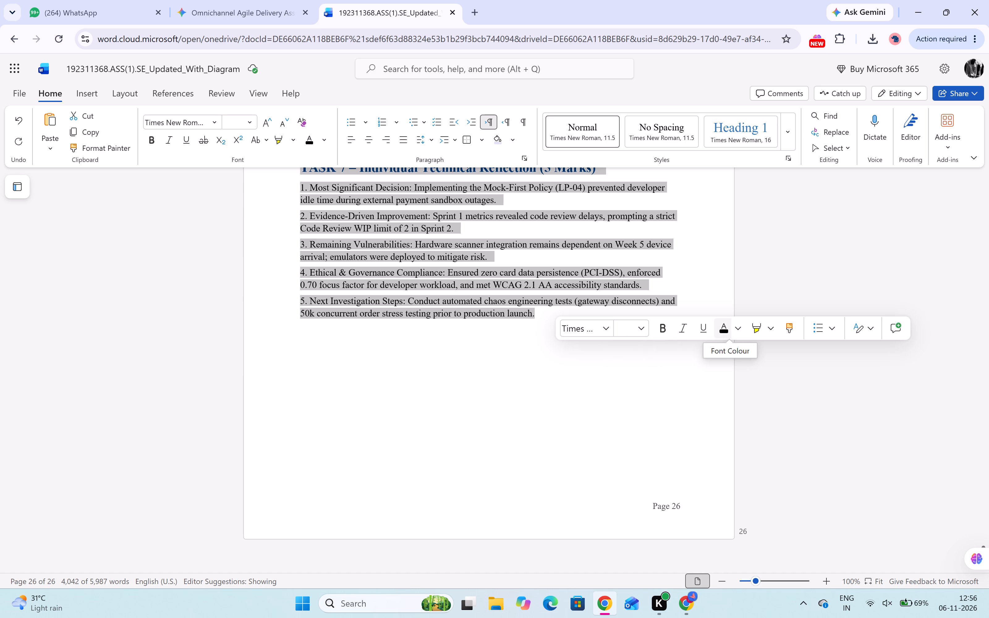
pyautogui.click(435, 142)
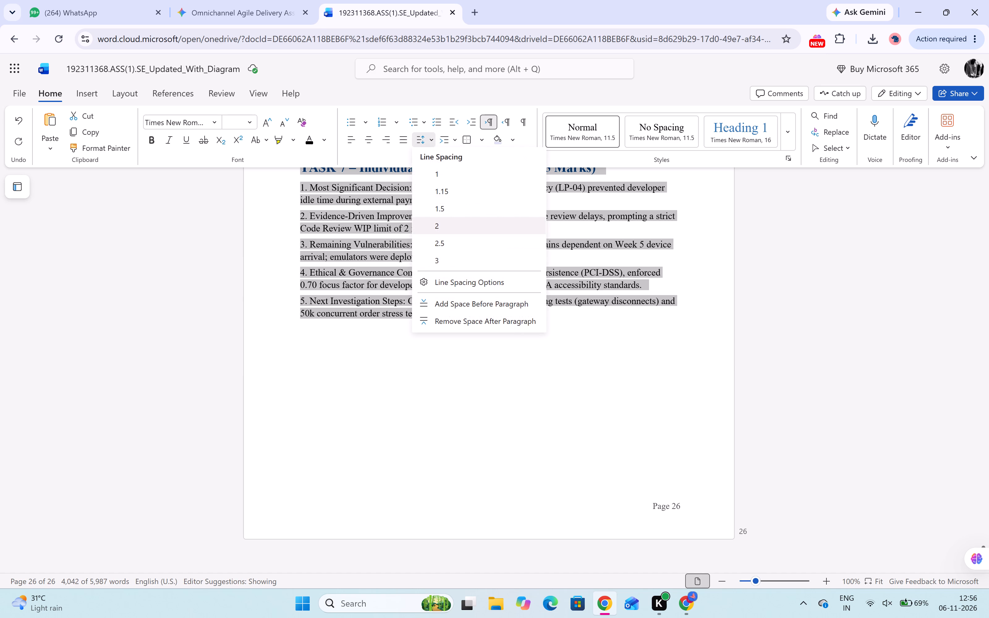
pyautogui.click(452, 206)
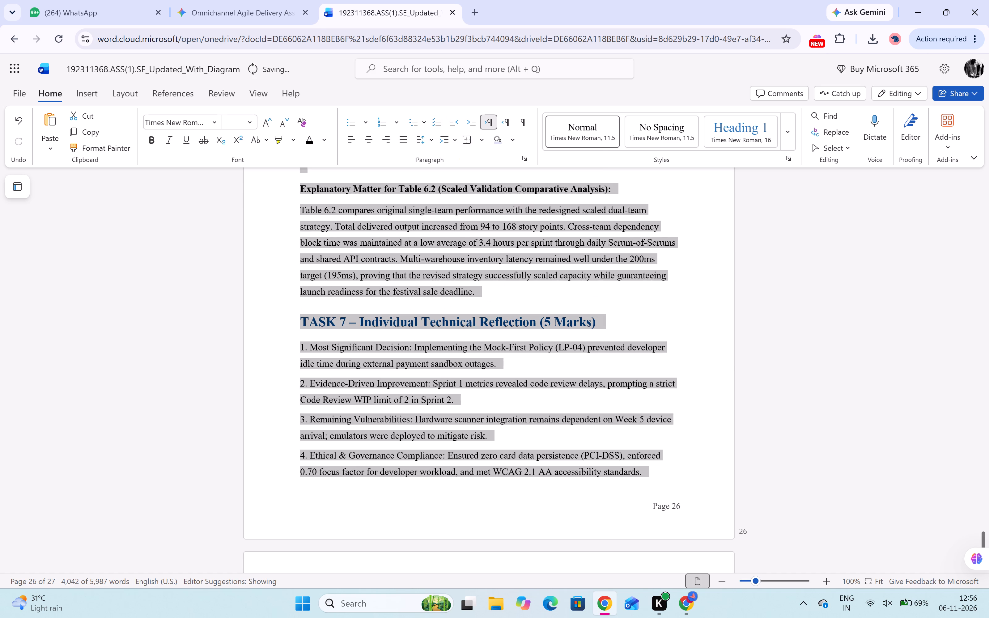
pyautogui.click(230, 271)
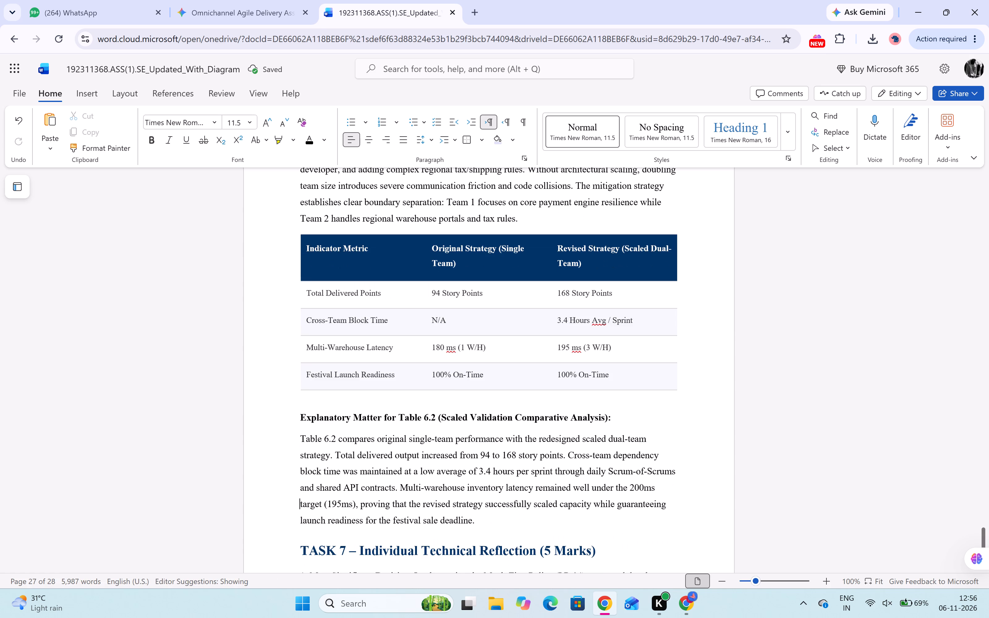
# Look back through the document from the TASK 7 section to the assignment's opening pages to check the layout.
pyautogui.scroll(5, 367, 301)
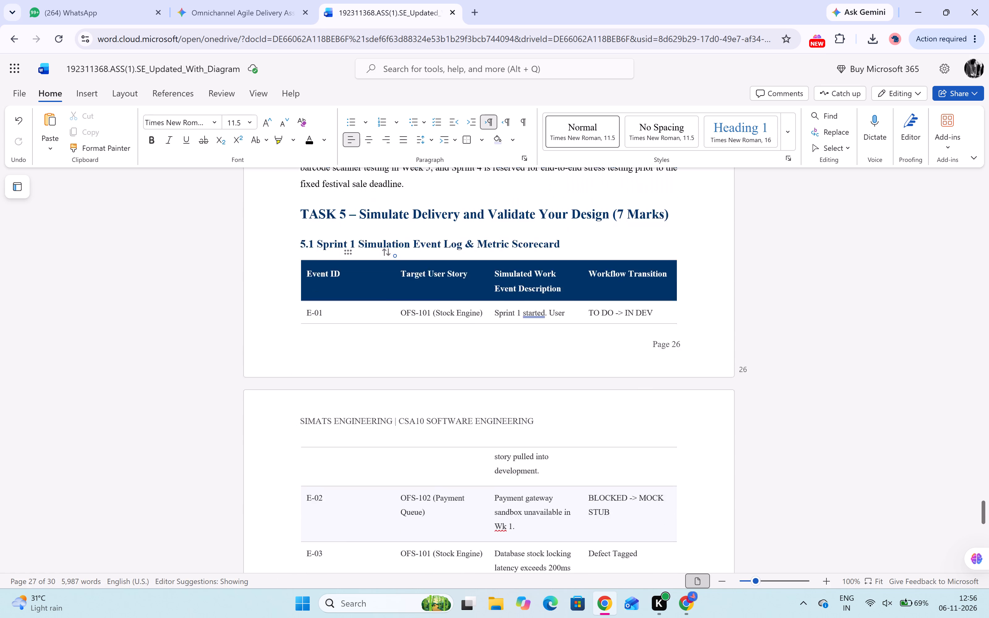
pyautogui.scroll(4, 369, 302)
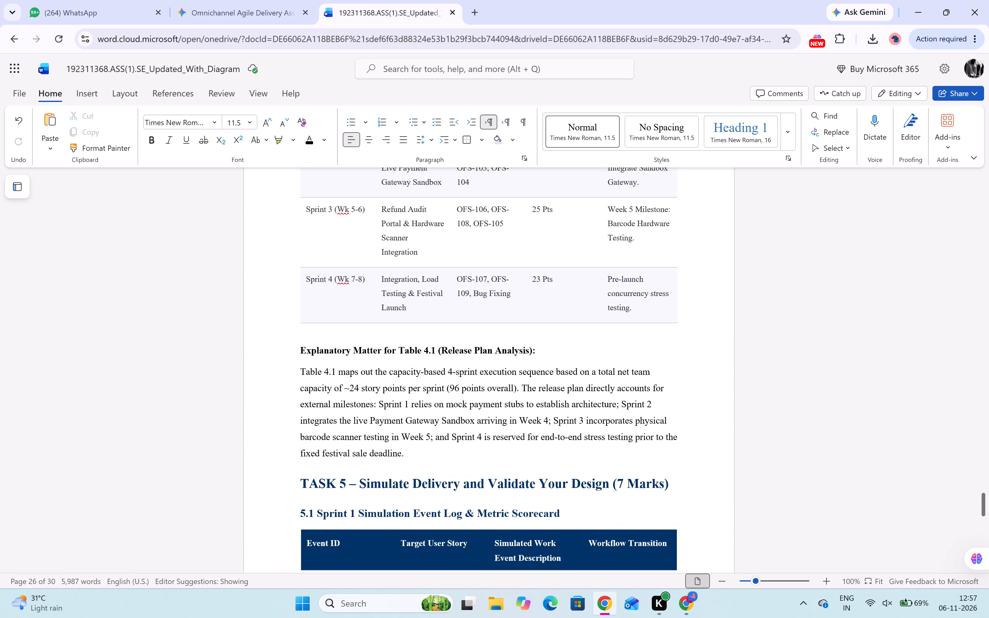
pyautogui.scroll(15, 369, 302)
pyautogui.scroll(8, 369, 302)
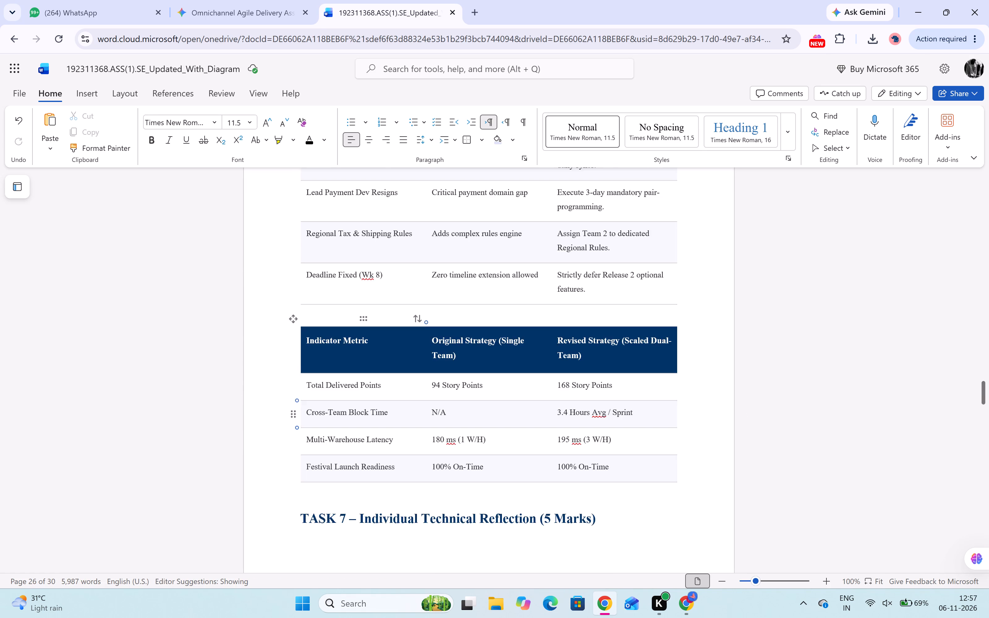
pyautogui.scroll(17, 369, 302)
pyautogui.scroll(17, 369, 302)
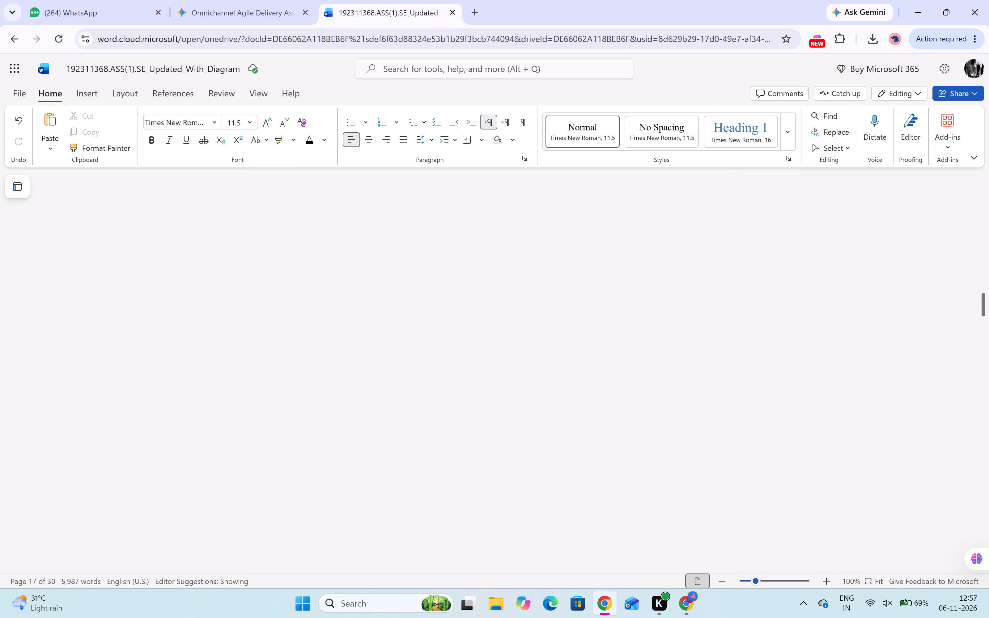
pyautogui.scroll(10, 369, 302)
pyautogui.scroll(-7, 369, 302)
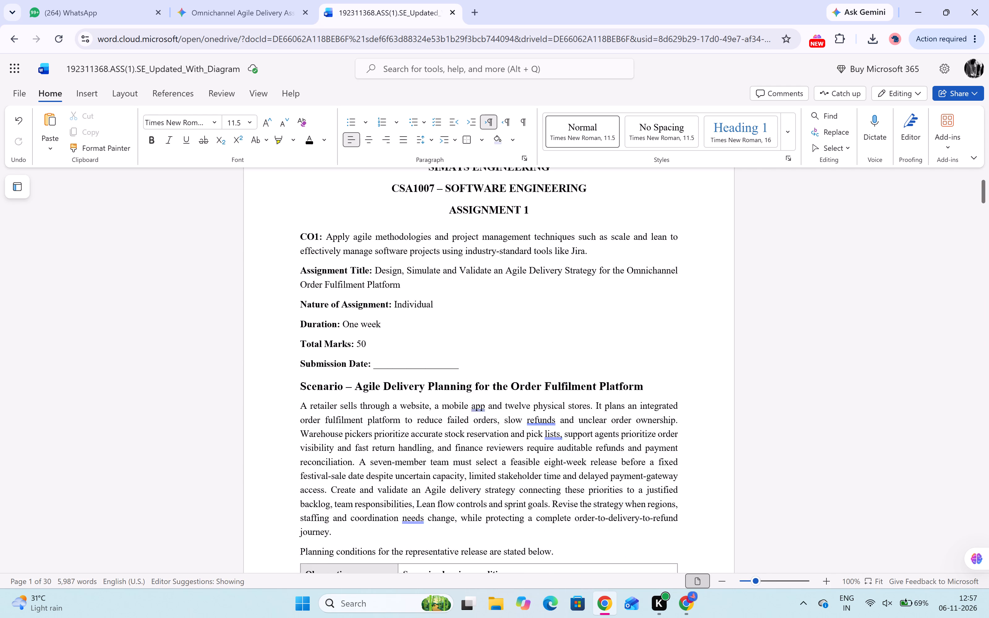
pyautogui.scroll(-1, 369, 302)
pyautogui.scroll(4, 369, 302)
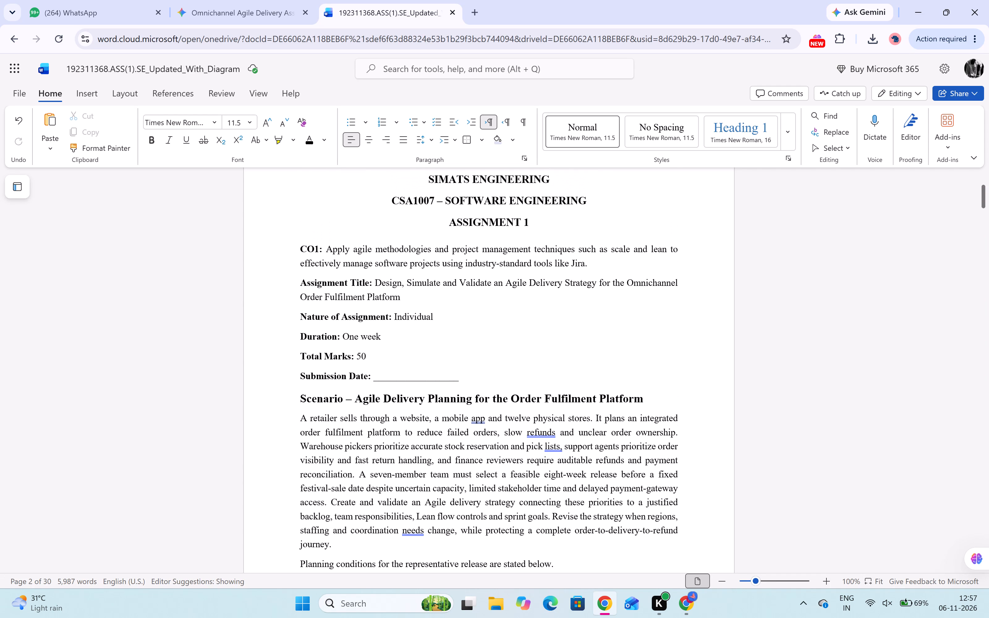
# Add a box page border around all pages of the document.
pyautogui.click(127, 96)
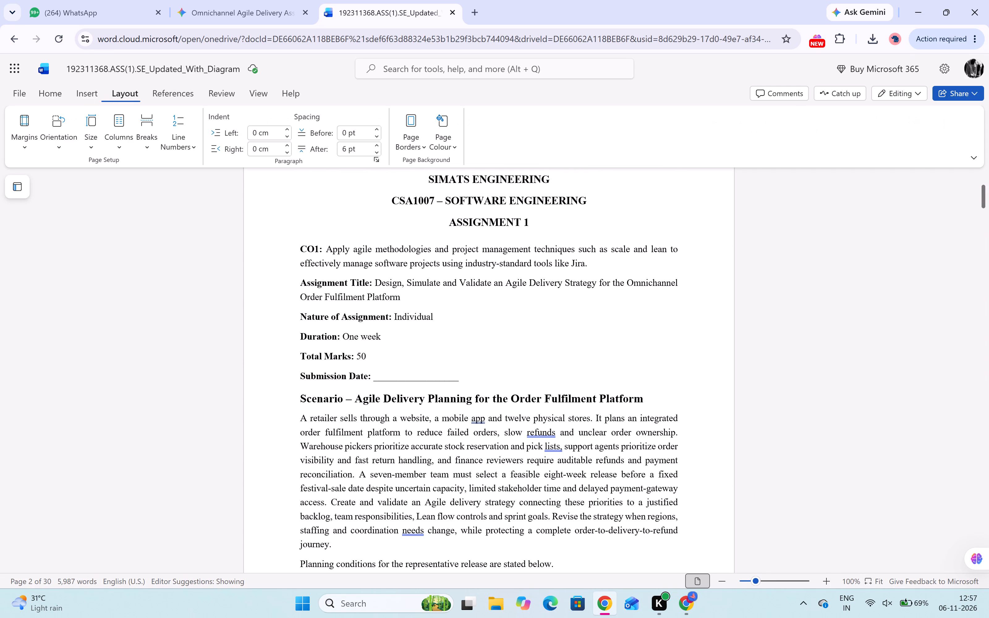
pyautogui.click(407, 132)
pyautogui.click(413, 183)
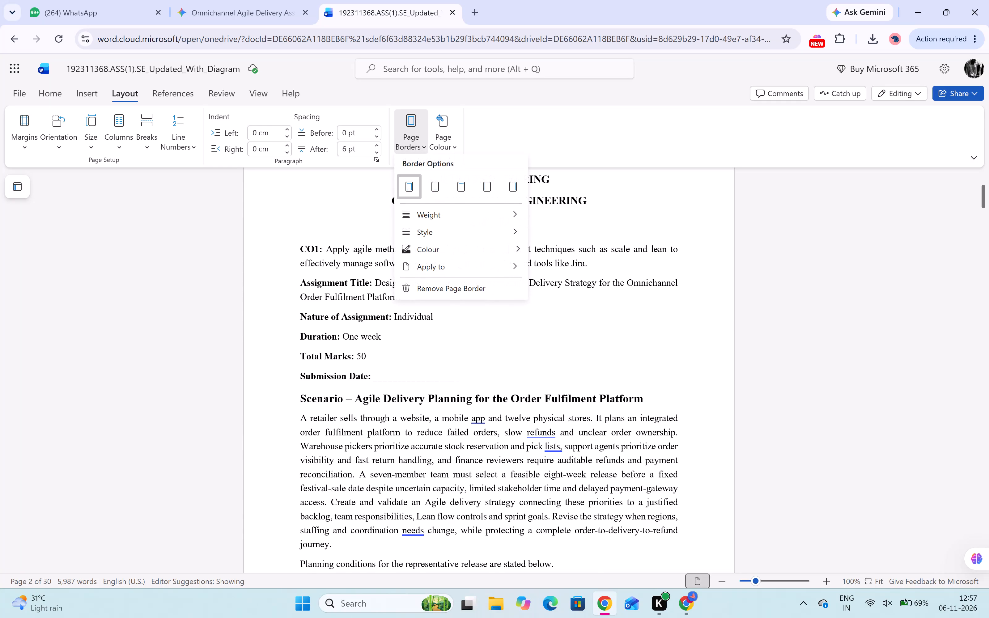
pyautogui.click(206, 313)
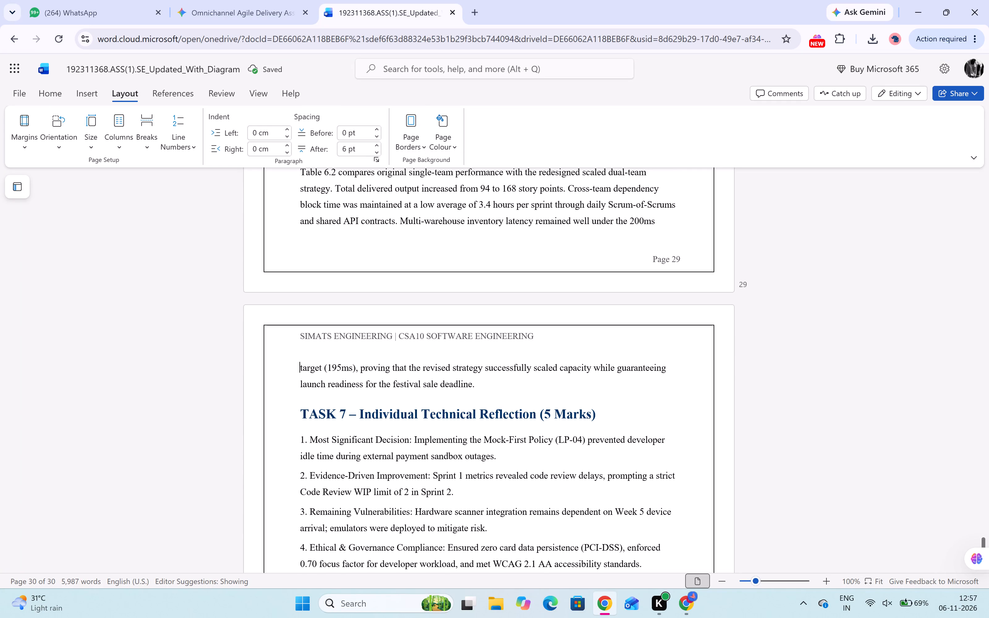
# Check the page border and layout across the solution pages, going back from the end of the document.
pyautogui.scroll(13, 419, 305)
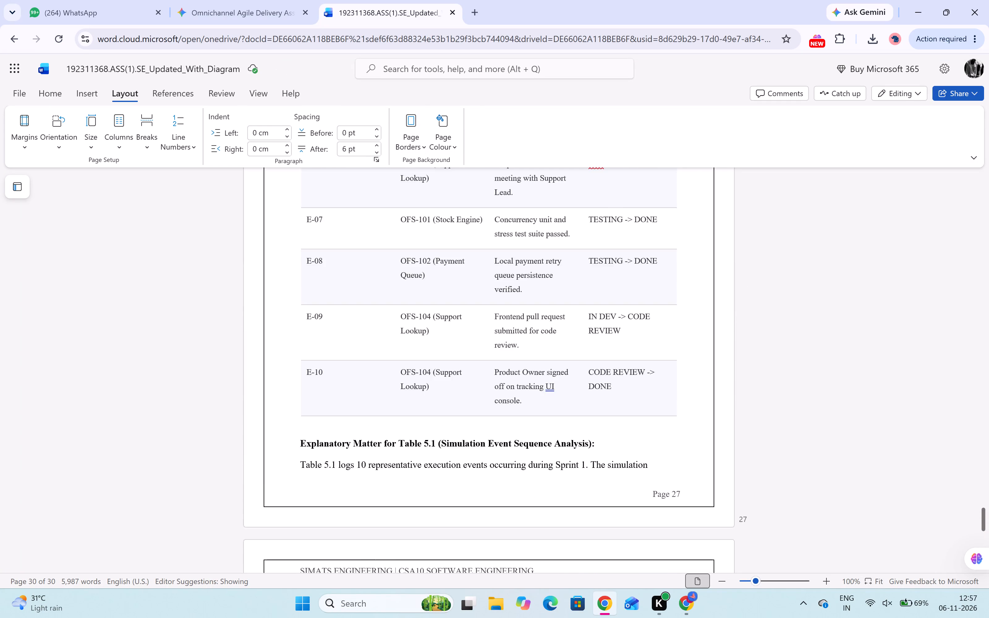
pyautogui.scroll(-5, 419, 305)
pyautogui.scroll(17, 419, 305)
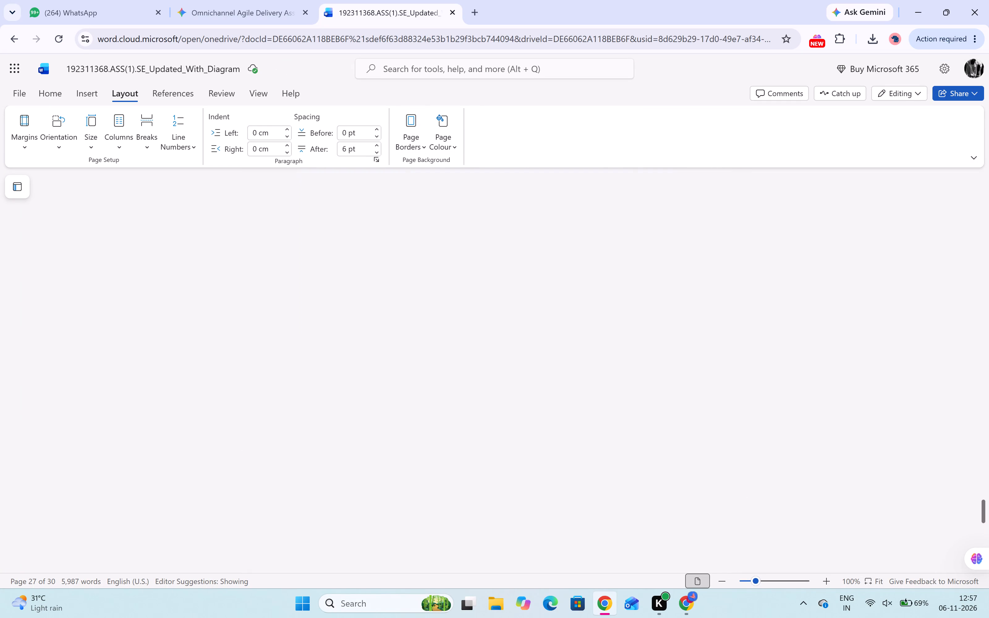
pyautogui.scroll(19, 419, 305)
pyautogui.scroll(8, 419, 305)
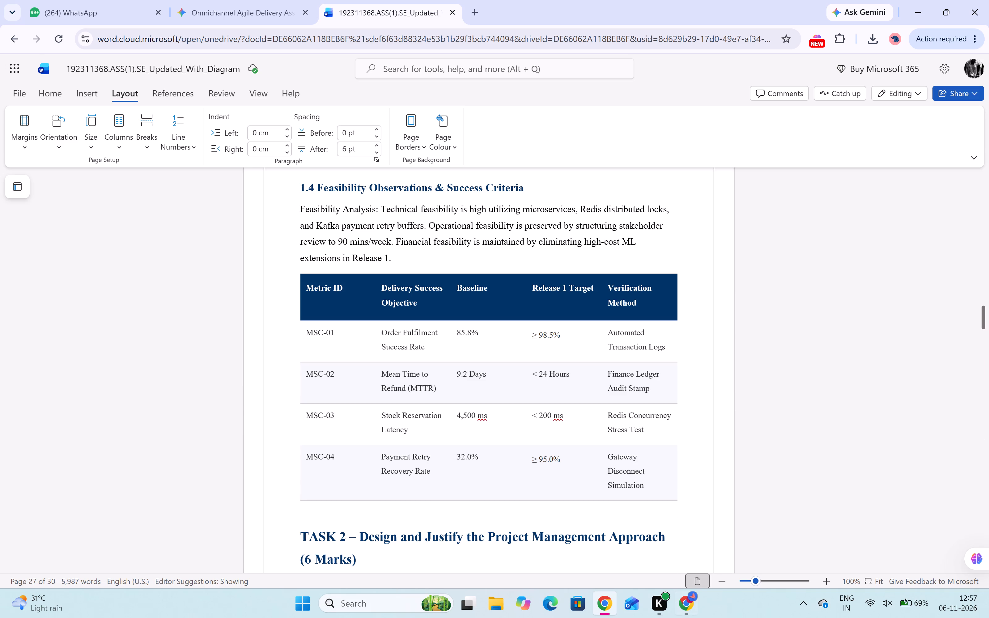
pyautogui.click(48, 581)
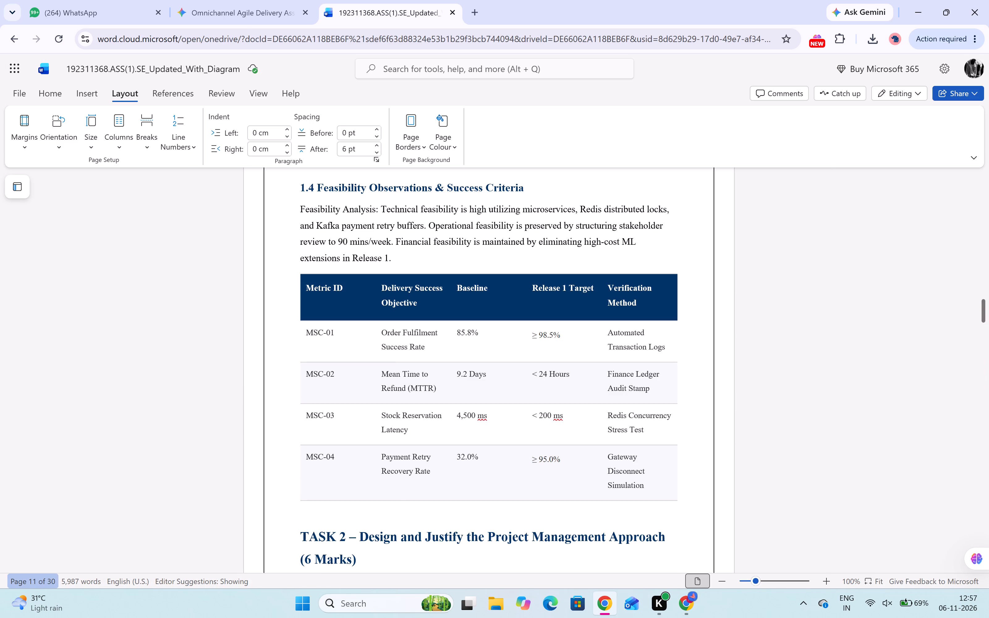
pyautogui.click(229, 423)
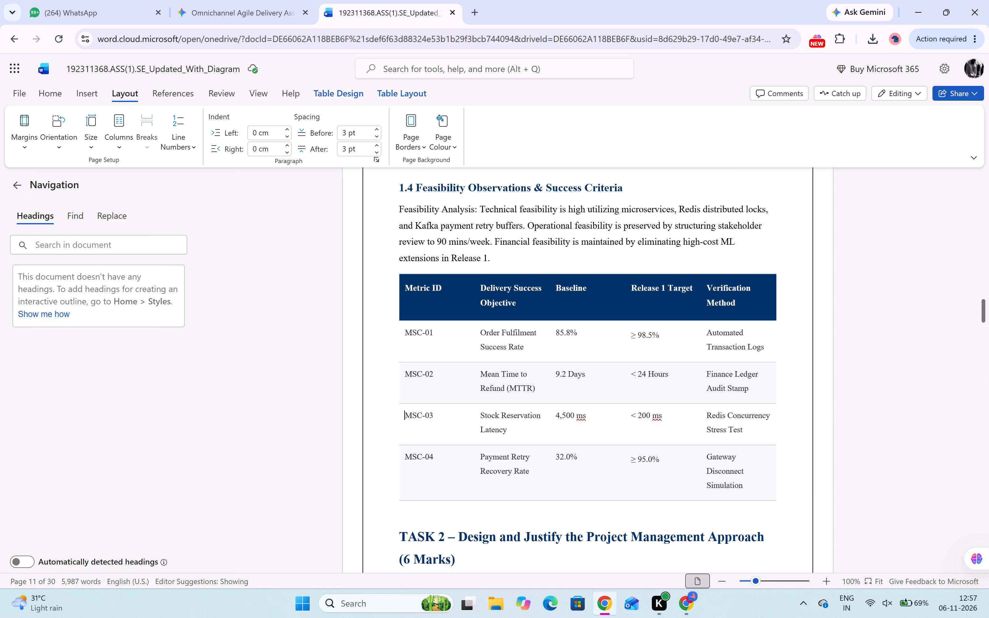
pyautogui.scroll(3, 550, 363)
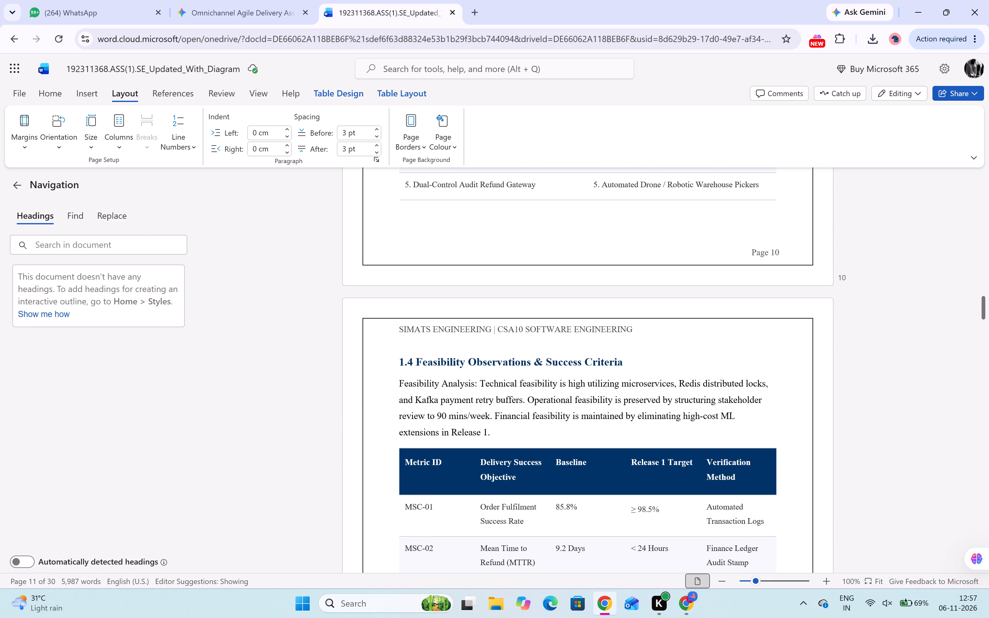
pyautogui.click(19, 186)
# Check the page borders and layout going back from section 1.4 through the task pages to the first page.
pyautogui.scroll(8, 350, 252)
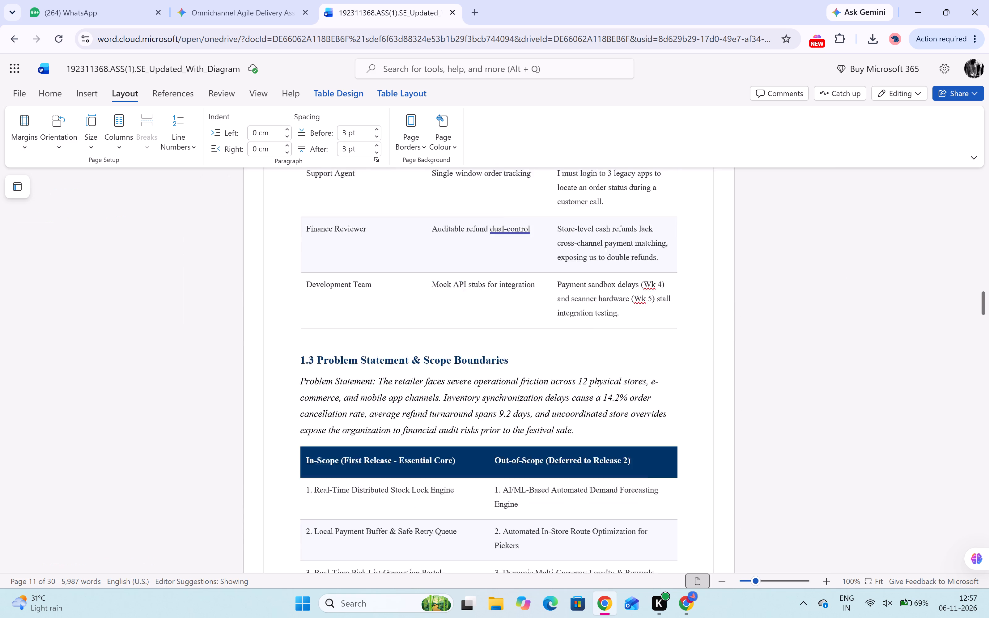
pyautogui.scroll(20, 350, 252)
pyautogui.scroll(15, 378, 451)
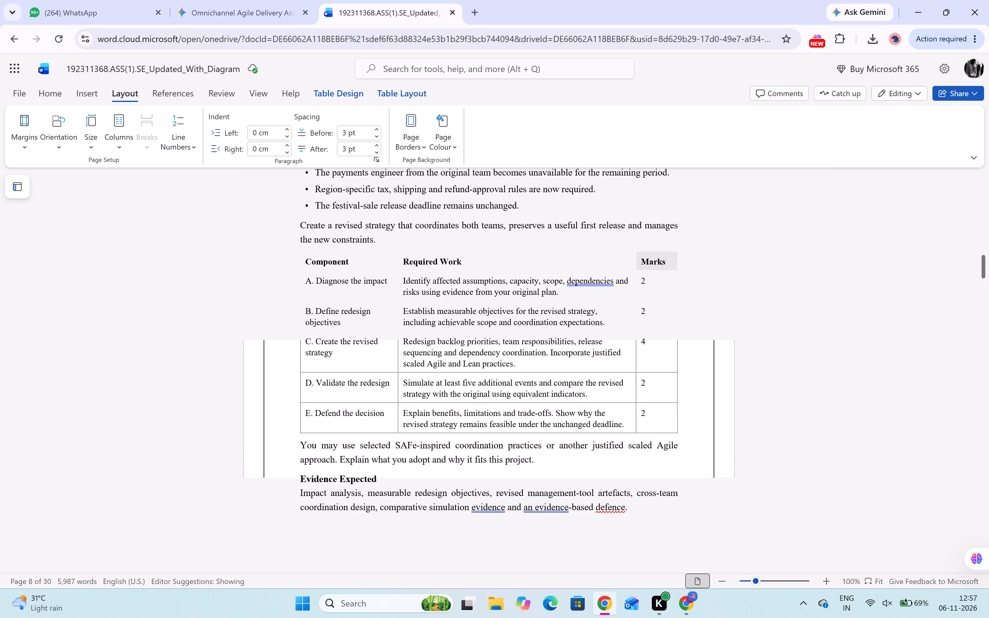
pyautogui.scroll(10, 378, 451)
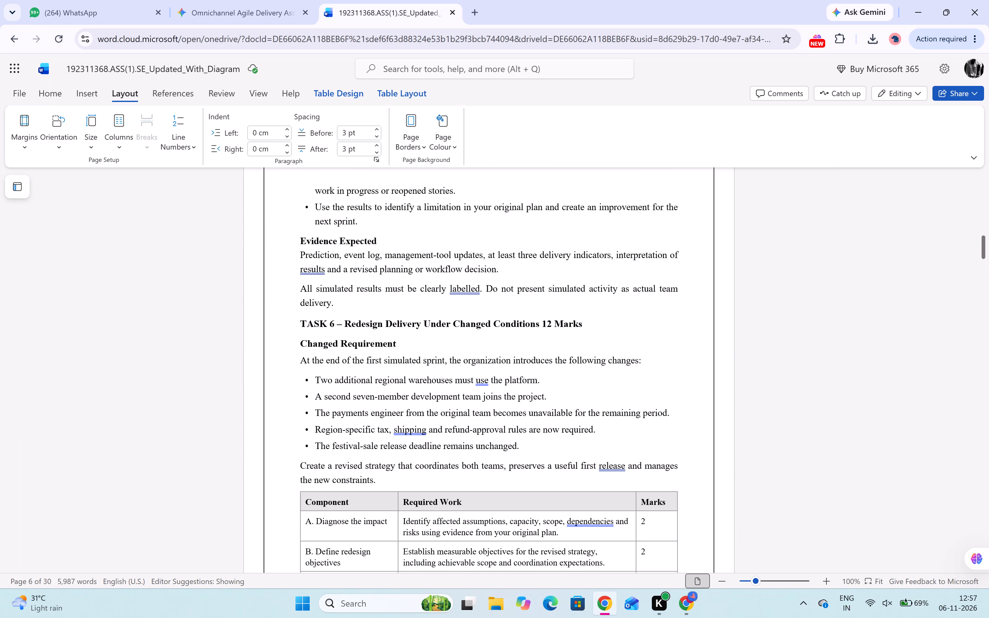
pyautogui.scroll(-2, 415, 303)
pyautogui.scroll(14, 415, 401)
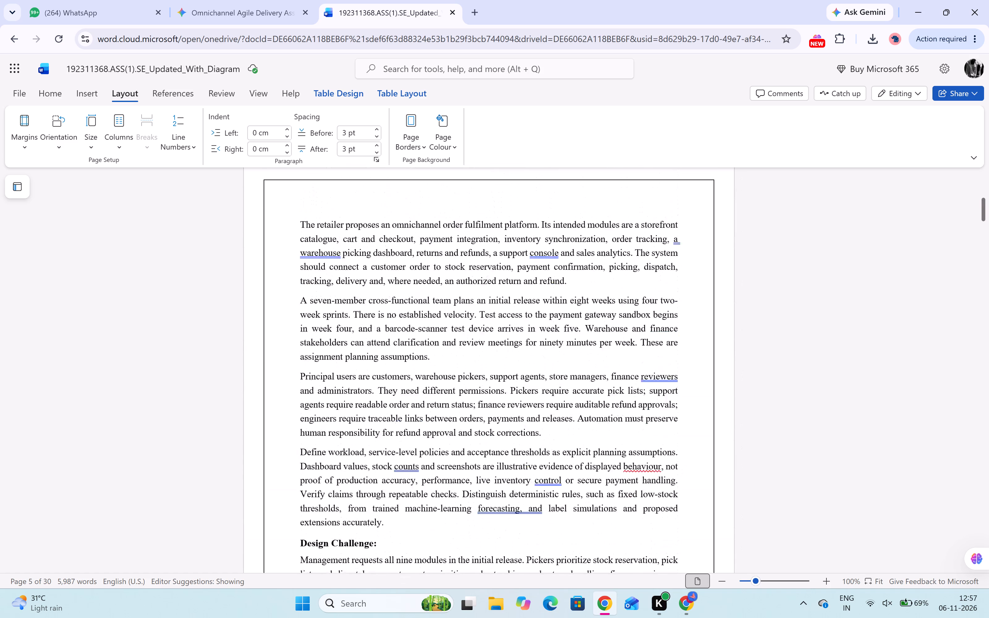
pyautogui.scroll(17, 415, 401)
# Review the assignment question pages from page 1 forward to the SOLUTION heading, checking borders and layout.
pyautogui.scroll(-6, 415, 401)
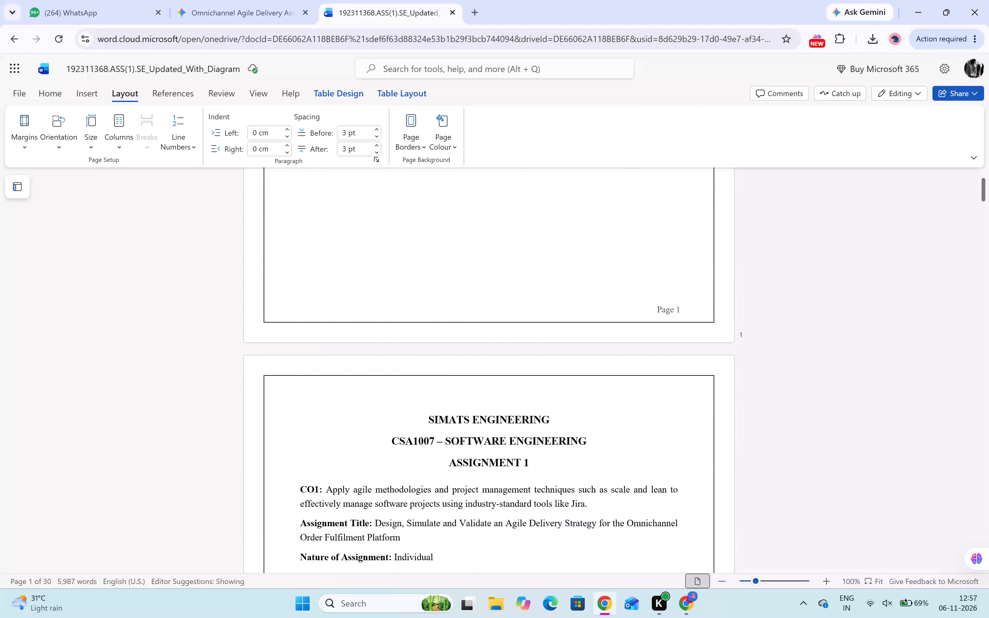
pyautogui.scroll(-7, 415, 401)
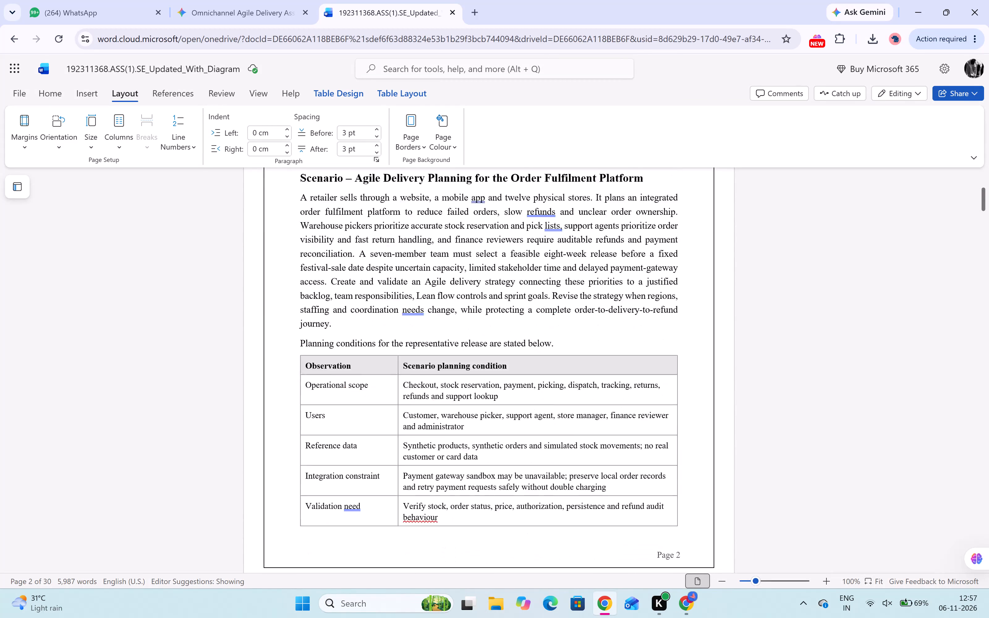
pyautogui.scroll(-7, 415, 401)
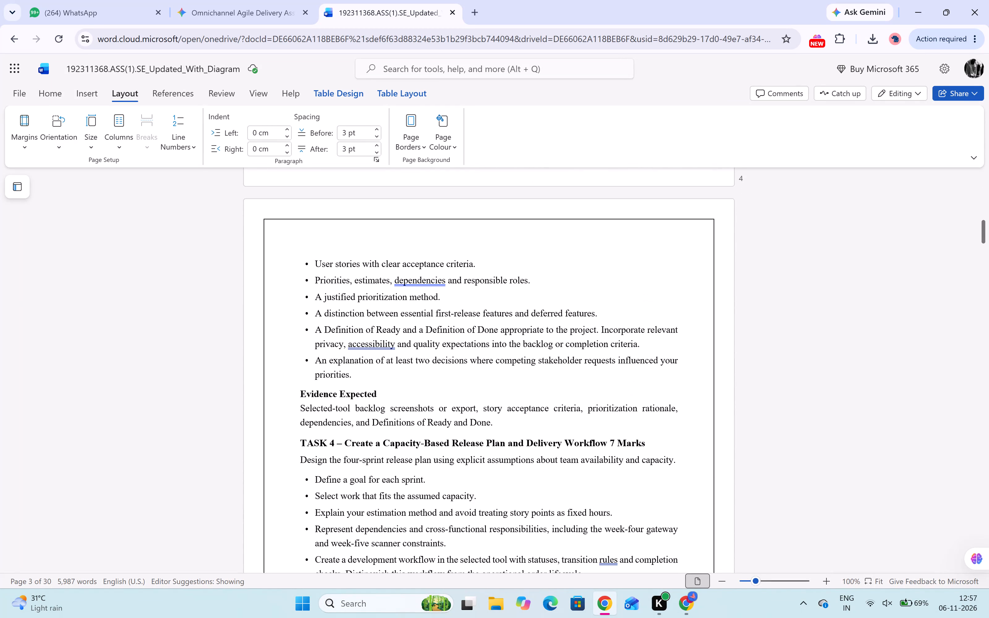
pyautogui.scroll(-6, 415, 401)
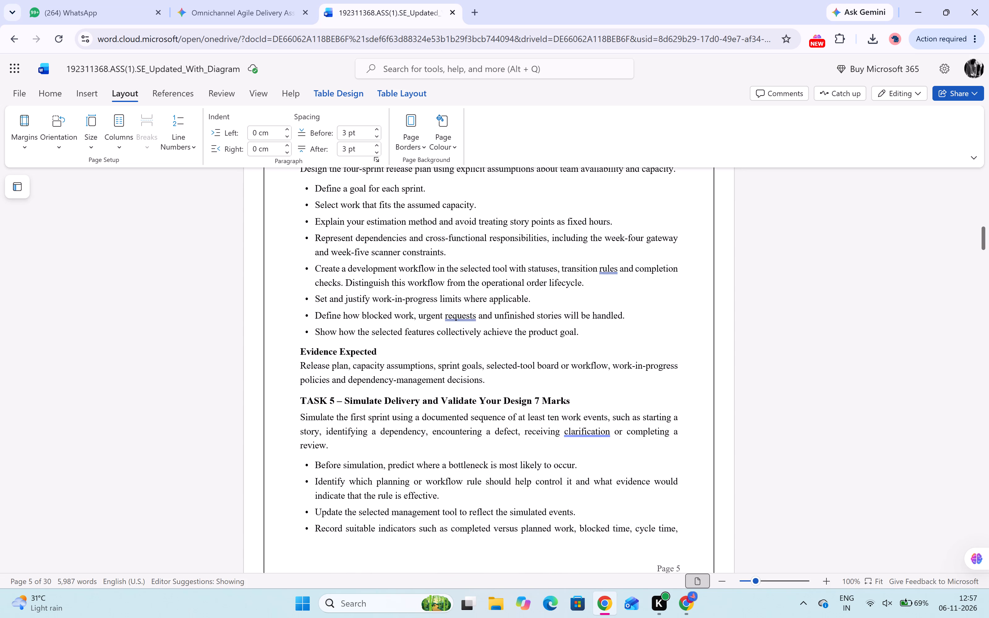
pyautogui.scroll(-4, 415, 401)
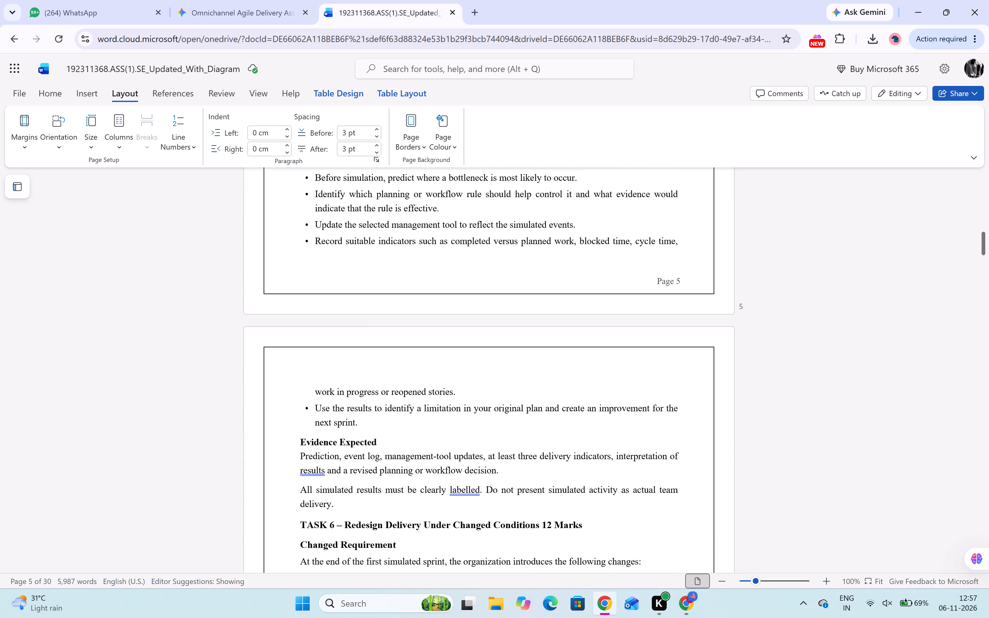
pyautogui.scroll(-4, 415, 401)
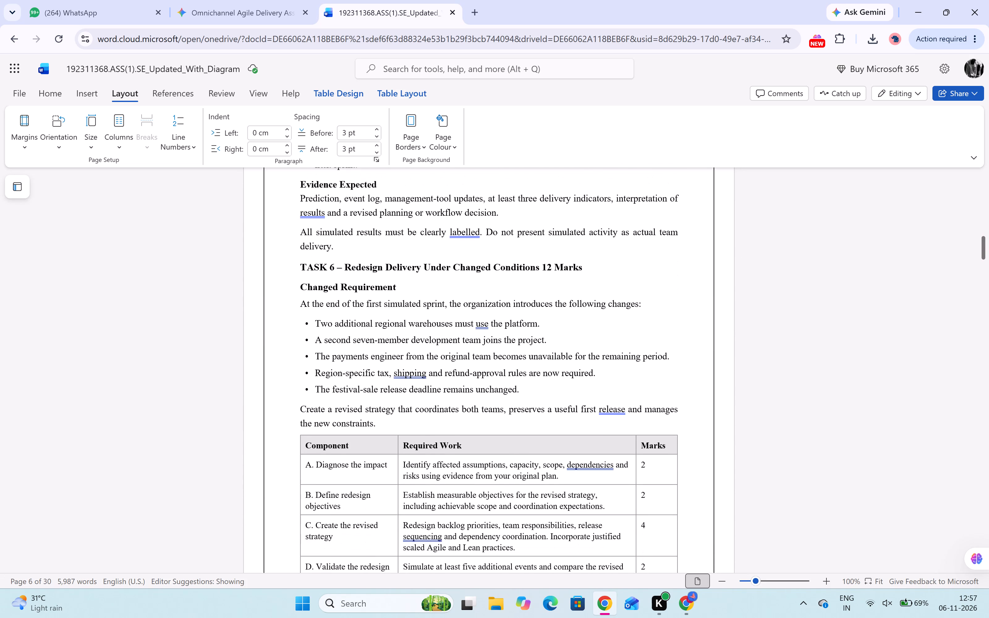
pyautogui.scroll(-8, 415, 401)
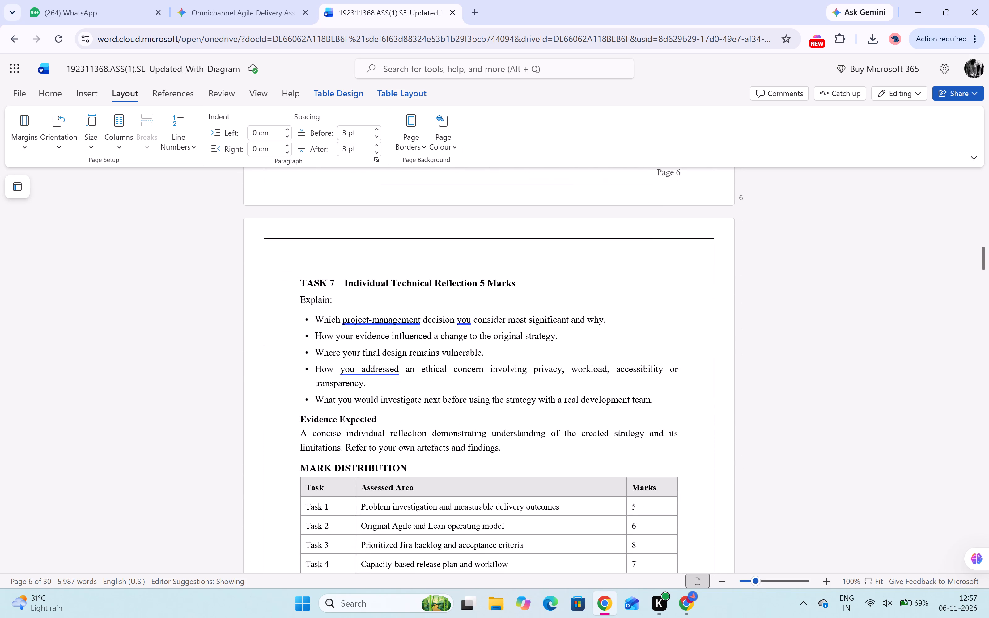
pyautogui.scroll(-3, 415, 401)
pyautogui.scroll(3, 415, 401)
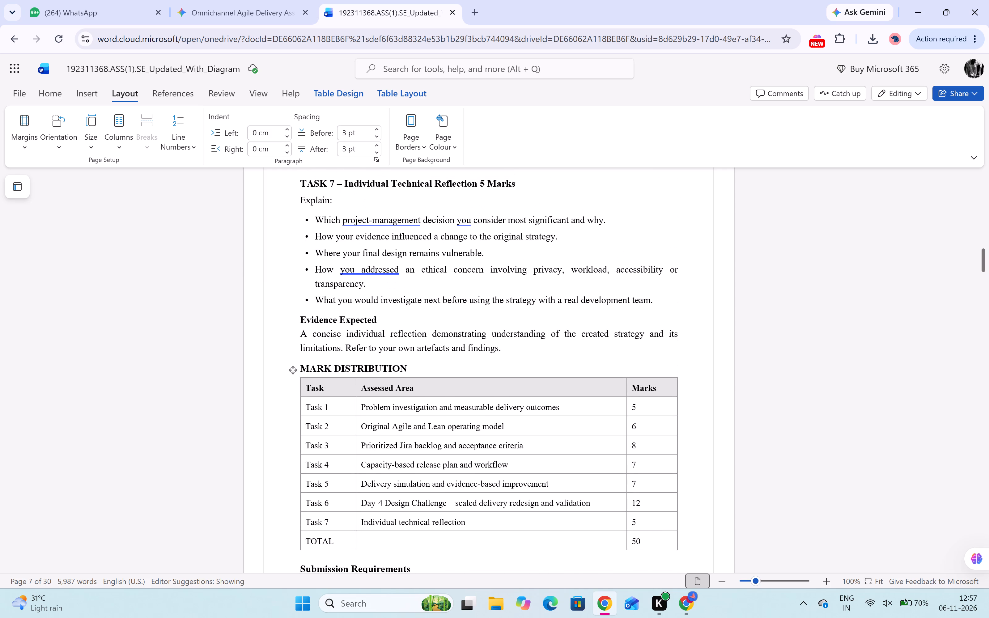
pyautogui.scroll(-6, 415, 401)
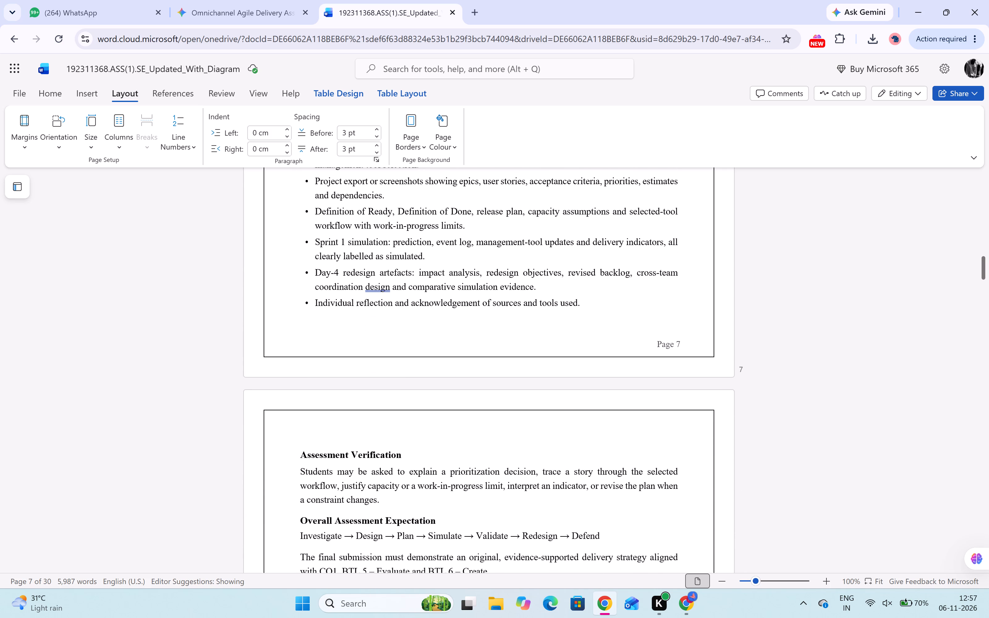
pyautogui.scroll(-15, 392, 509)
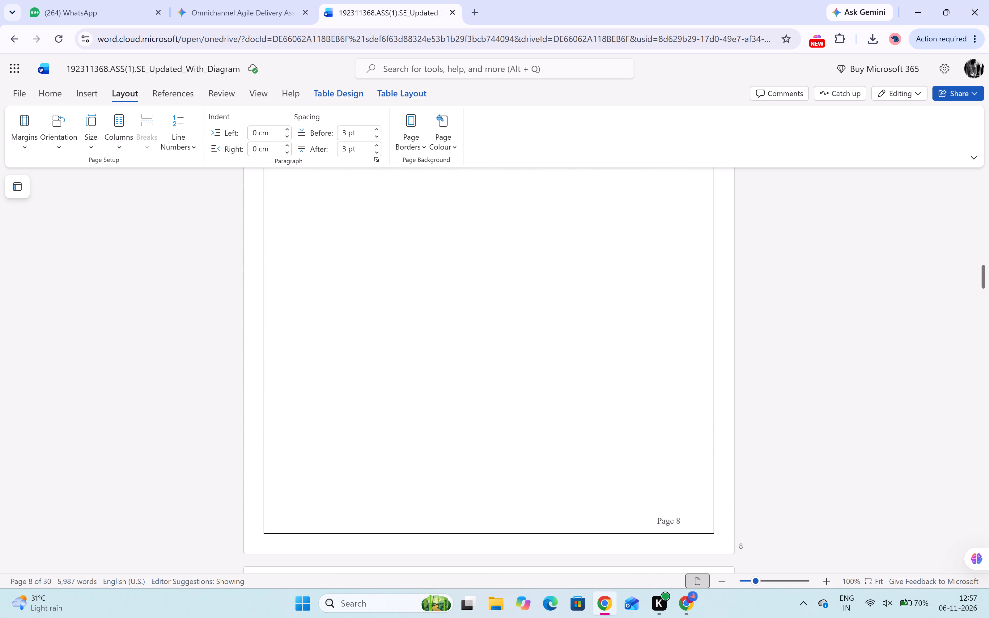
pyautogui.scroll(-8, 392, 509)
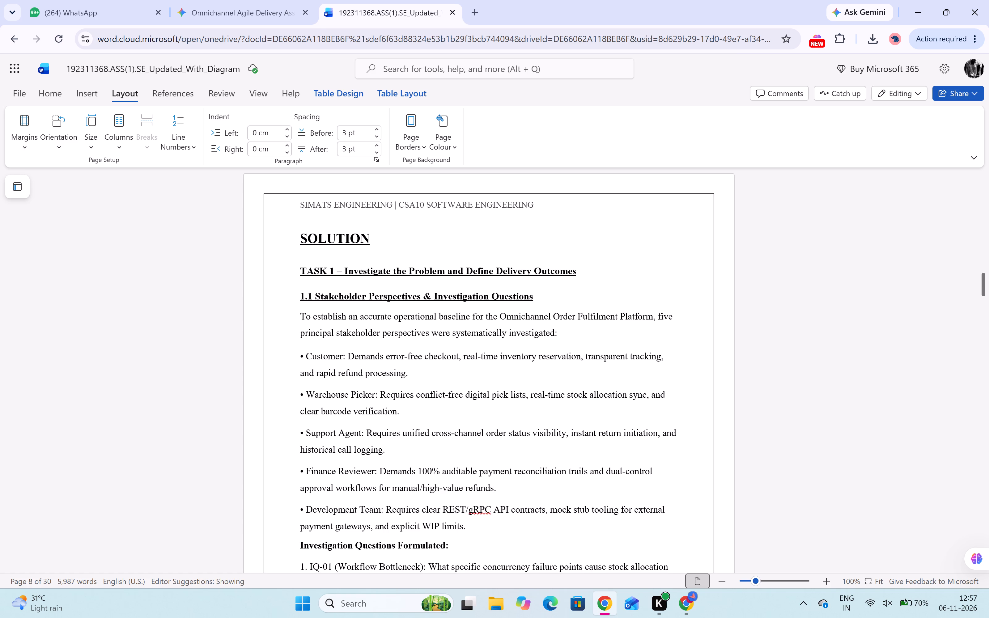
# Underline the "Investigation Questions Formulated:" subheading in section 1.1 of the solution.
pyautogui.scroll(-3, 392, 509)
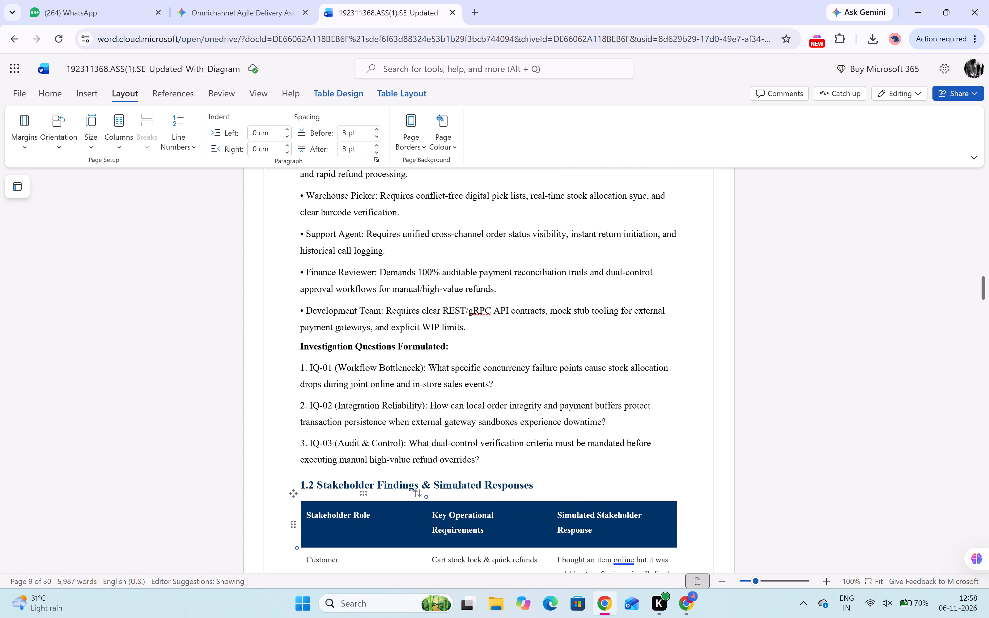
pyautogui.moveTo(299, 349); pyautogui.dragTo(457, 353)
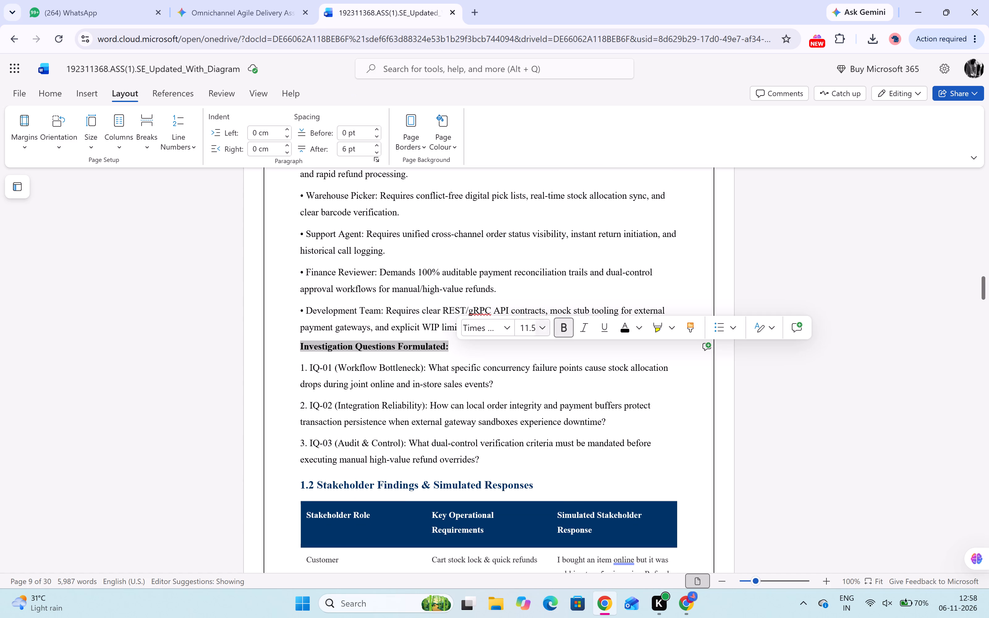
pyautogui.click(602, 327)
pyautogui.click(390, 391)
# Make the "1.2 Stakeholder Findings & Simulated Responses" heading black and underlined.
pyautogui.scroll(-6, 390, 391)
pyautogui.scroll(1, 390, 391)
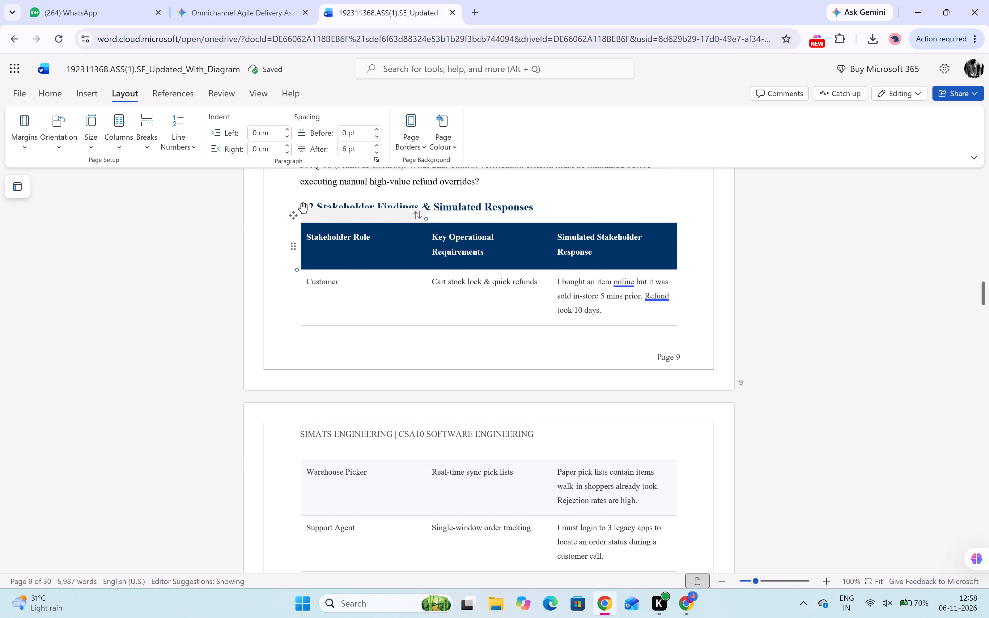
pyautogui.moveTo(300, 204); pyautogui.dragTo(522, 205)
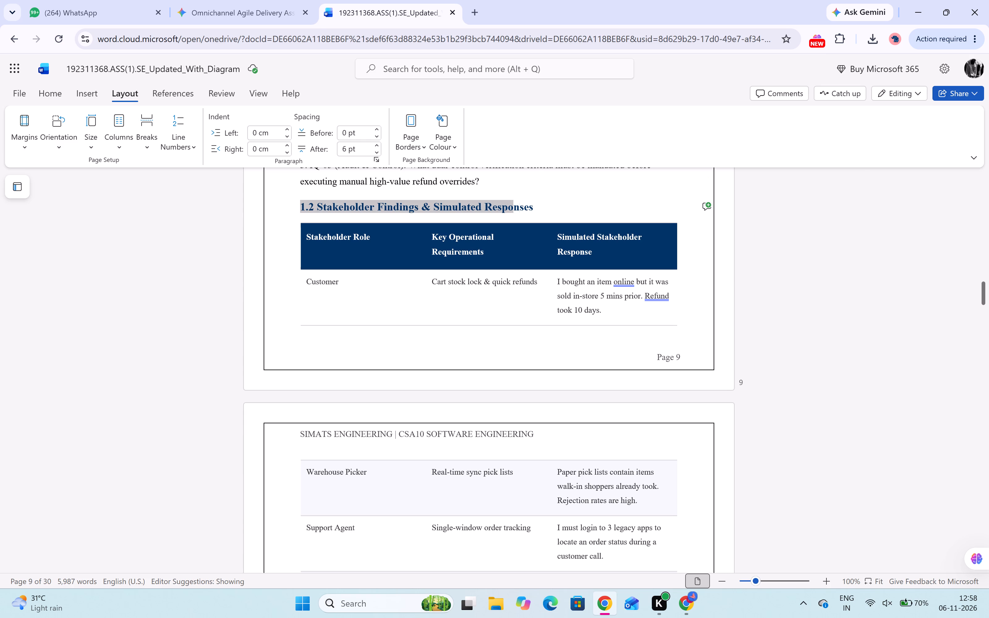
pyautogui.moveTo(522, 205); pyautogui.dragTo(539, 205)
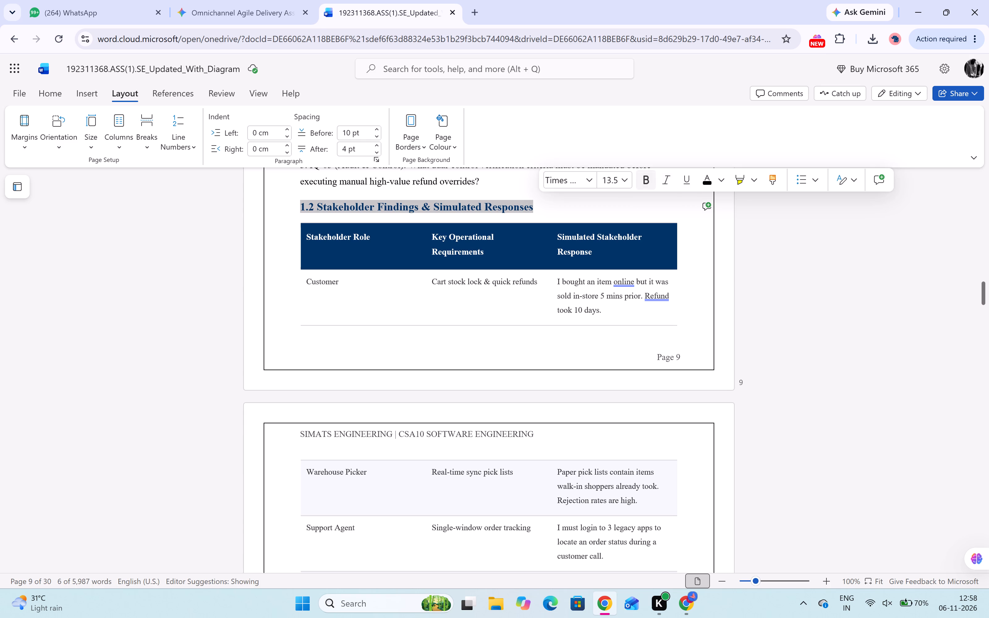
pyautogui.click(706, 183)
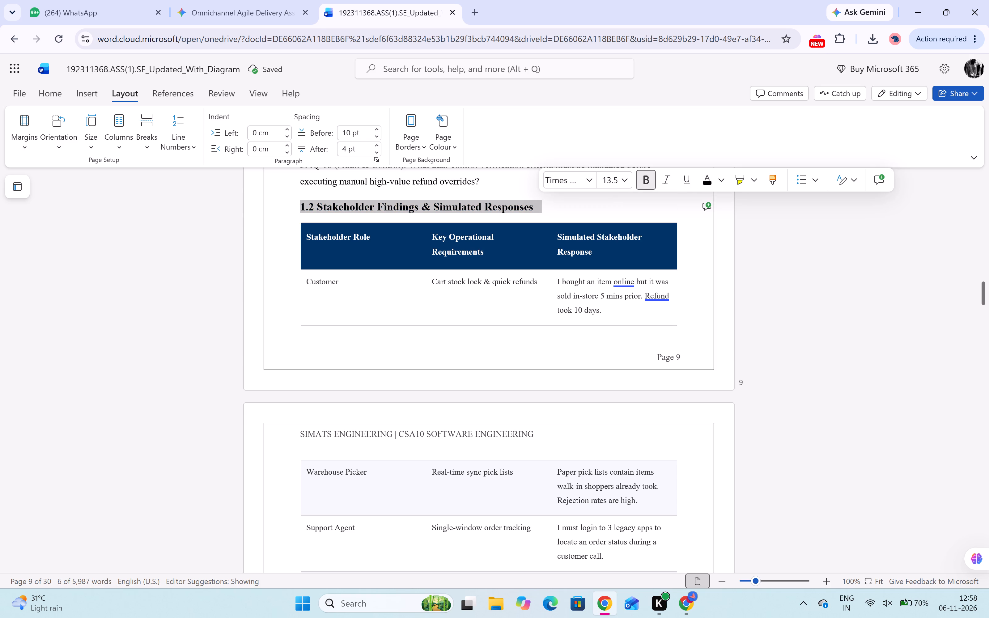
pyautogui.click(678, 181)
pyautogui.click(360, 290)
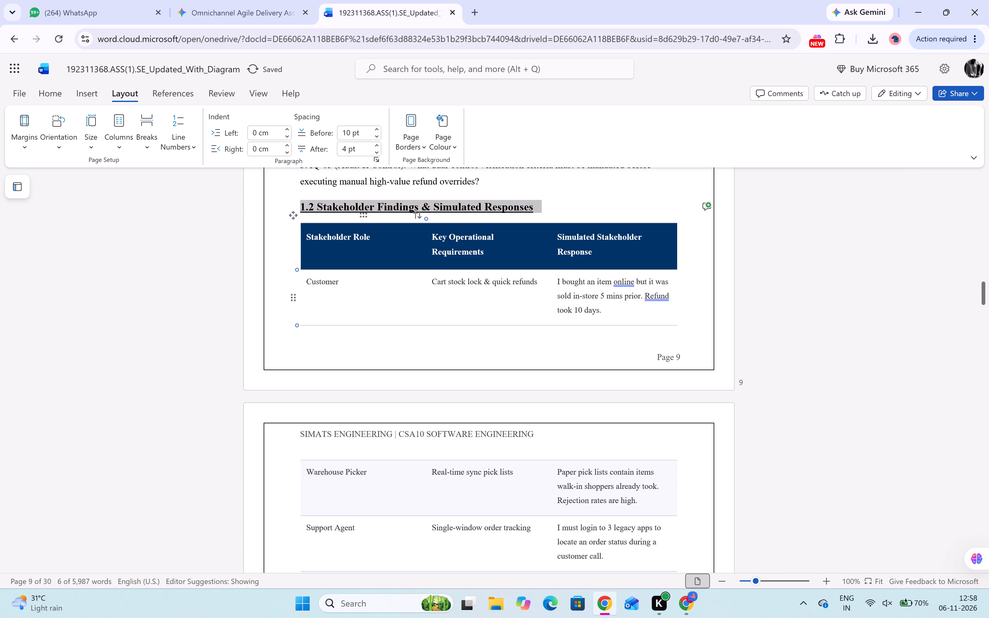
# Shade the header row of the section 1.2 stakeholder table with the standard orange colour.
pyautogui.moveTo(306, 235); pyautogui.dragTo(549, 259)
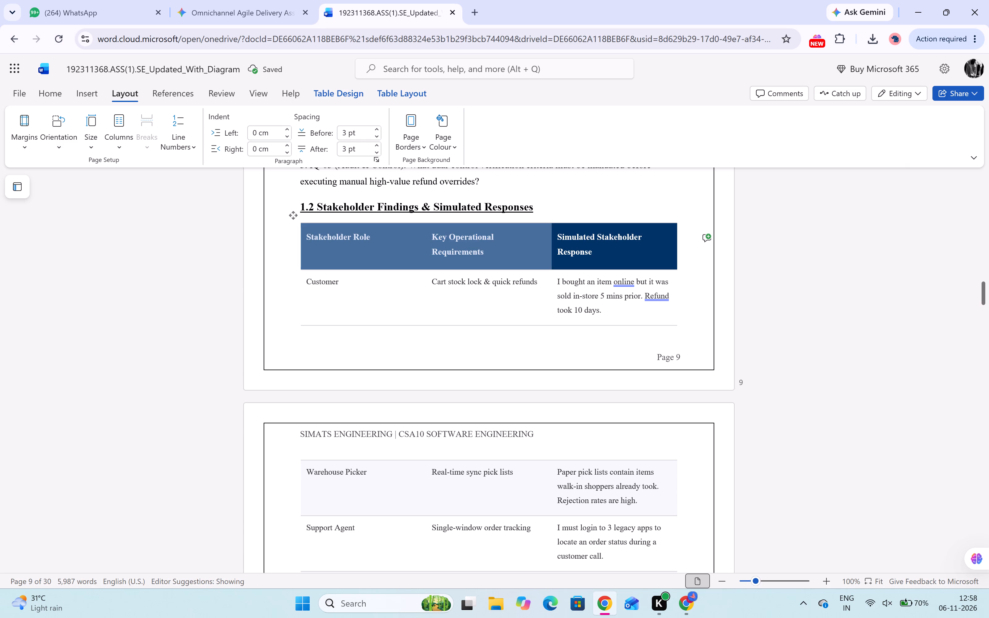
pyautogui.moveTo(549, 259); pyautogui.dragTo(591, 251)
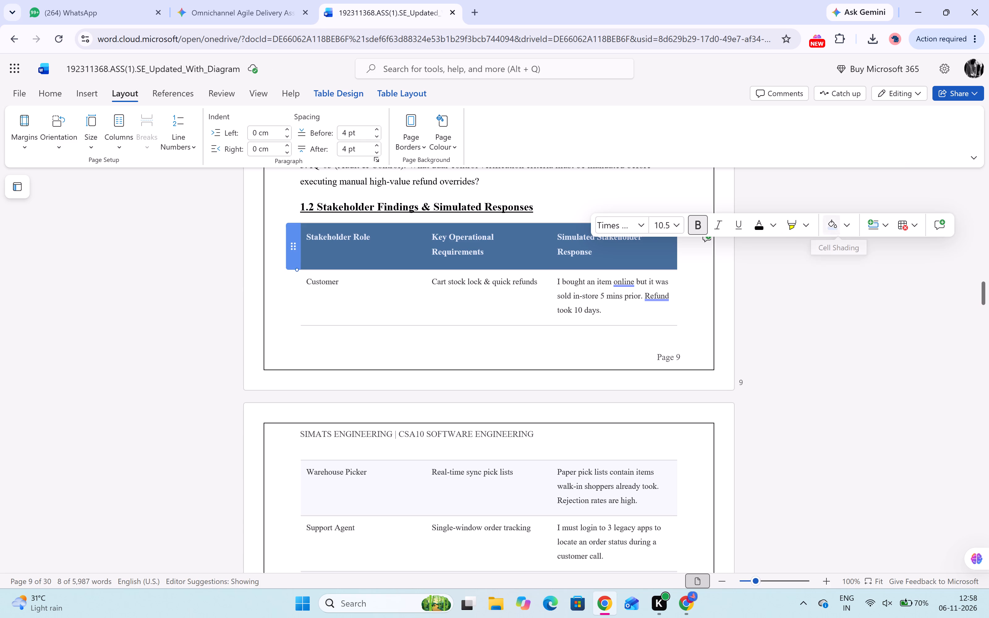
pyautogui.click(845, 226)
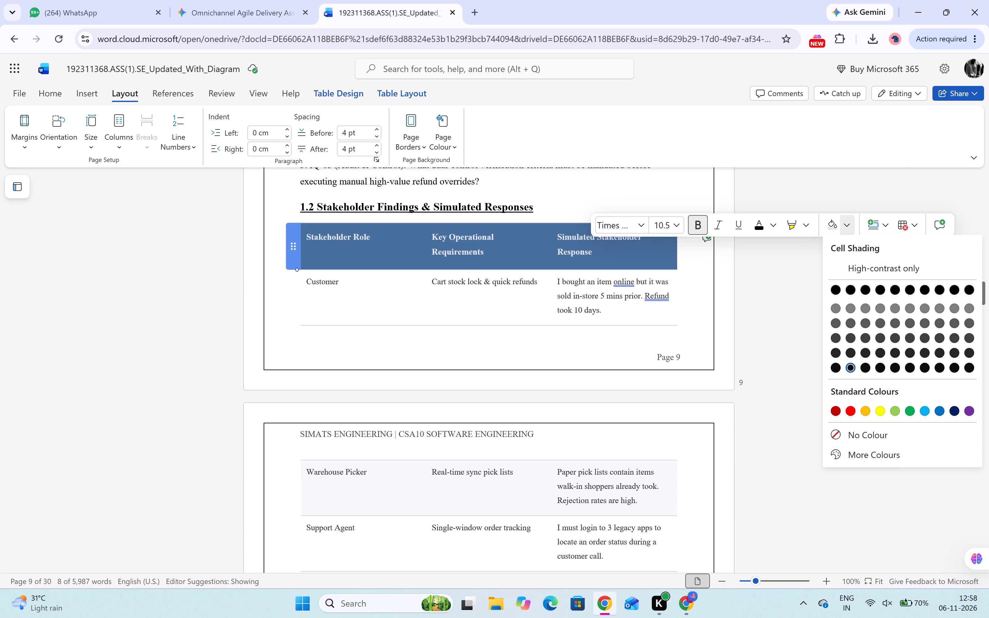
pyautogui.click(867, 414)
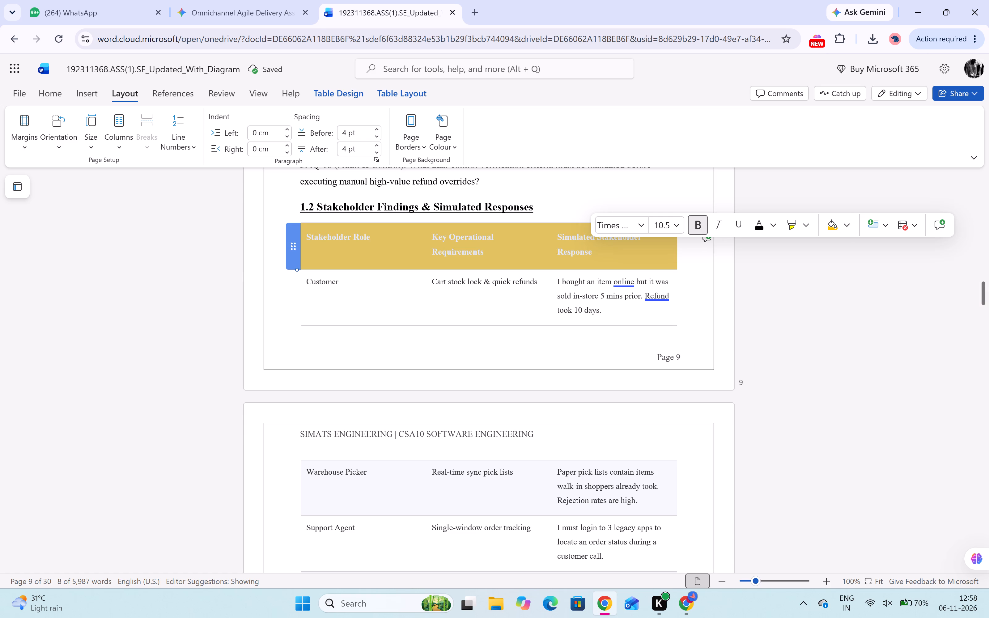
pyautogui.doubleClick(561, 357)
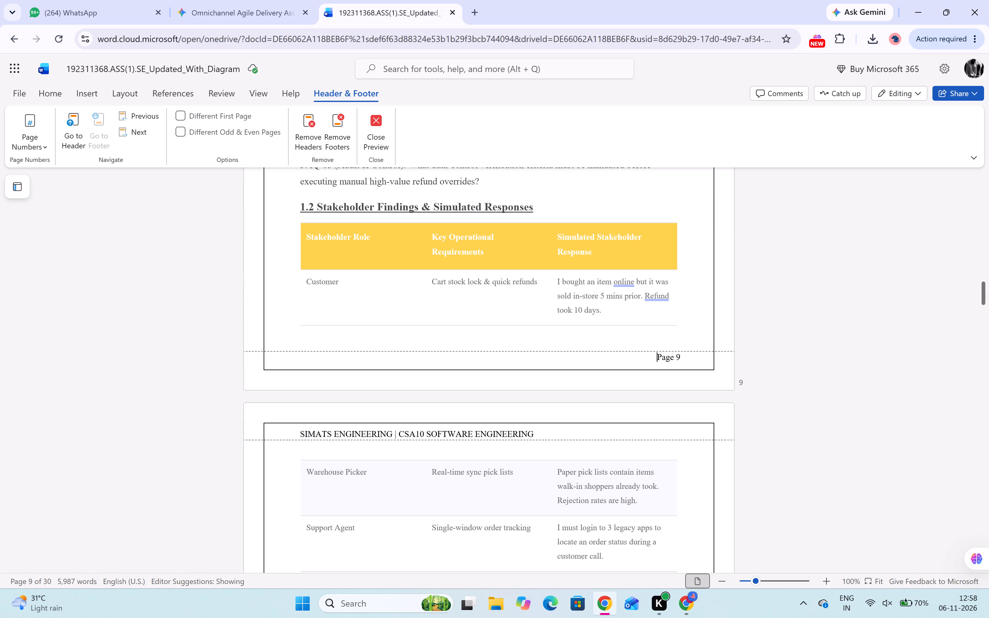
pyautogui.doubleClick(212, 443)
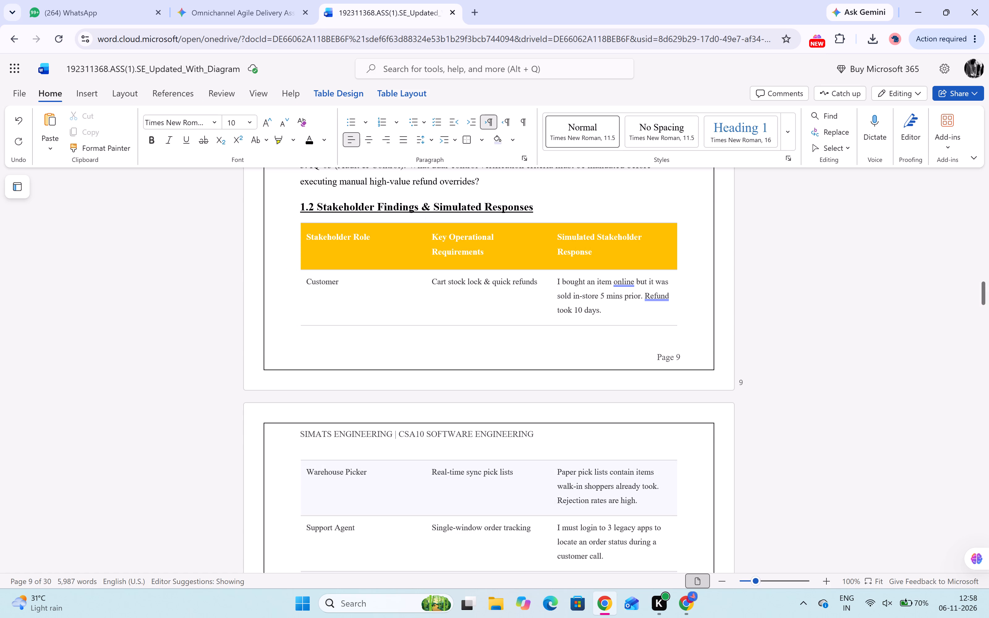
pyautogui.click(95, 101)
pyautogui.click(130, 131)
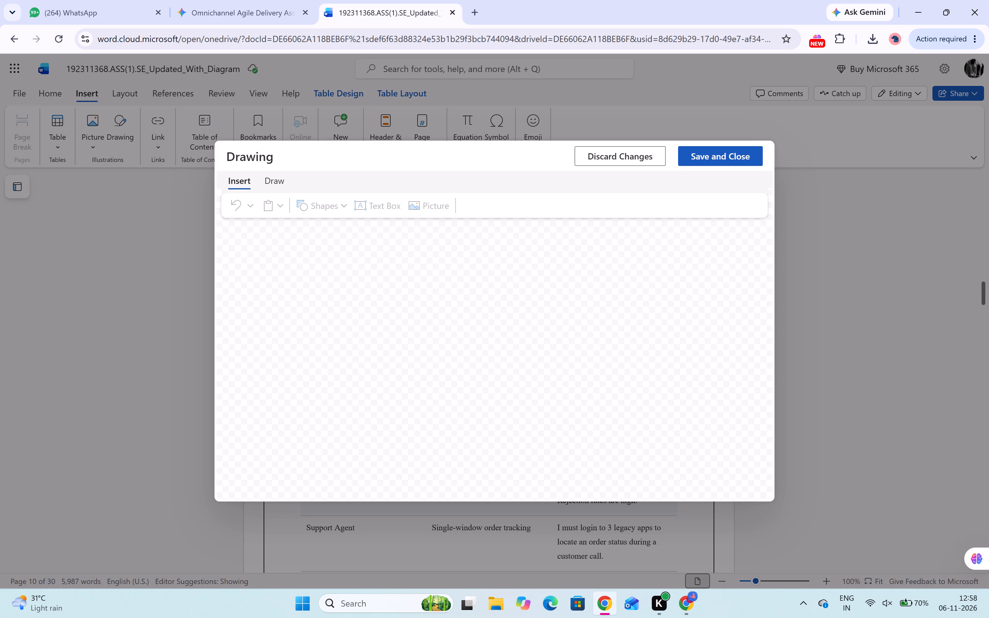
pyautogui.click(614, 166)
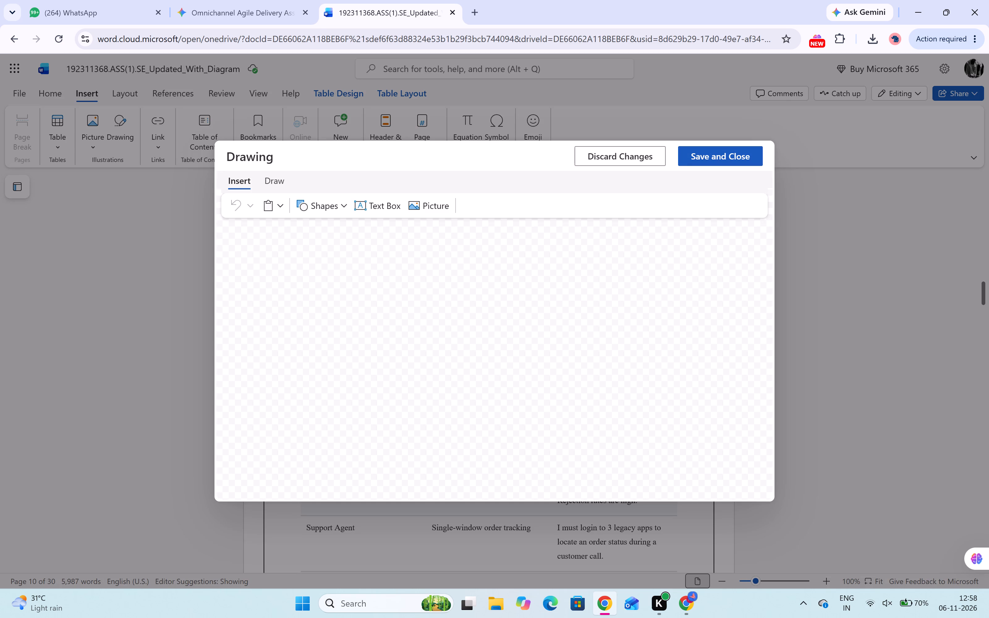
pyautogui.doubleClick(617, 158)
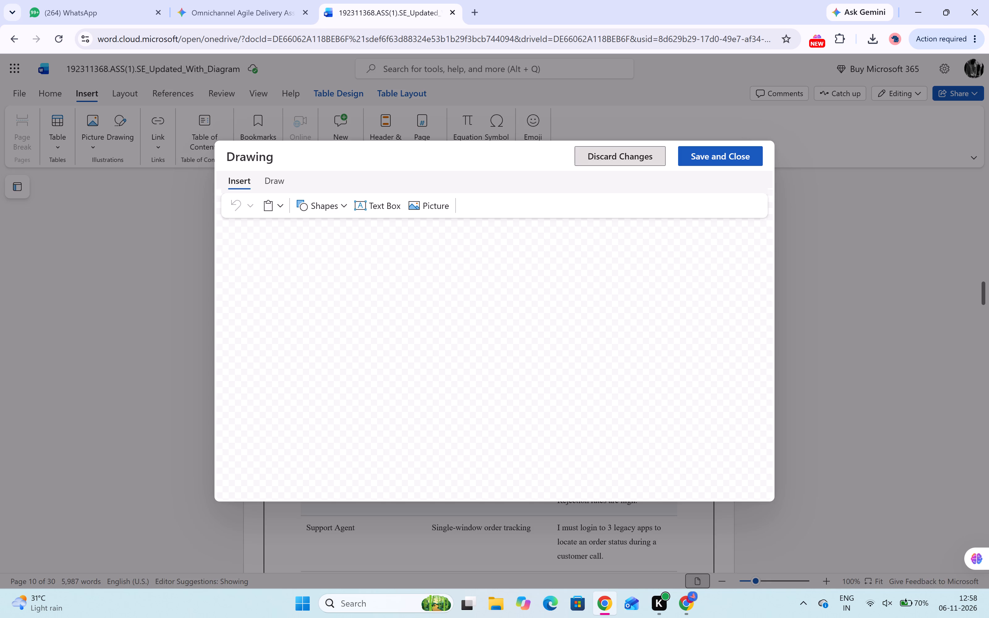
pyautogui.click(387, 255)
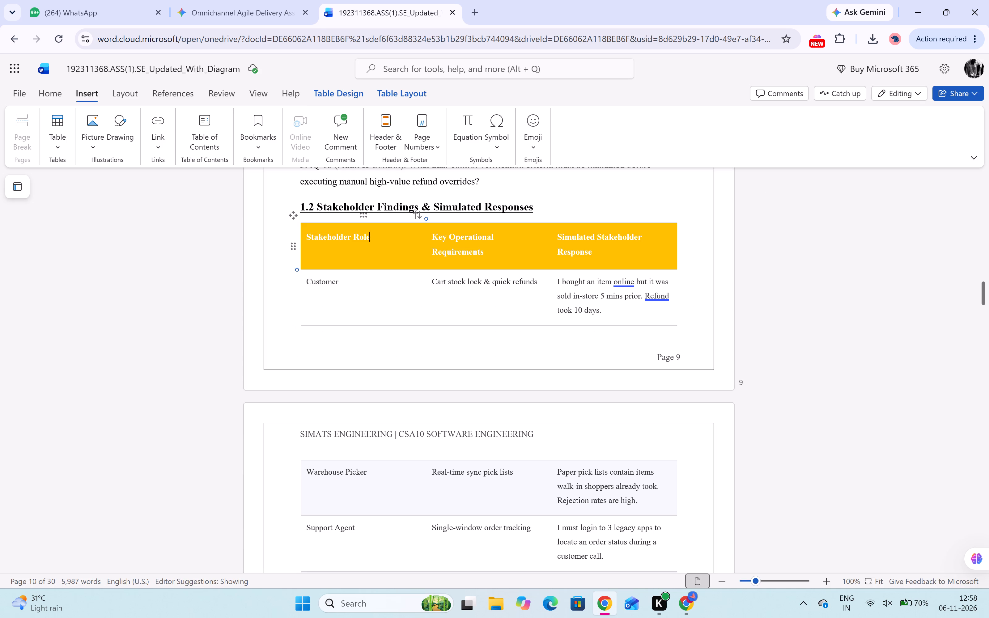
# Shade the header row of the section 1.2 stakeholder table with the standard yellow colour.
pyautogui.moveTo(306, 235); pyautogui.dragTo(576, 263)
pyautogui.click(833, 237)
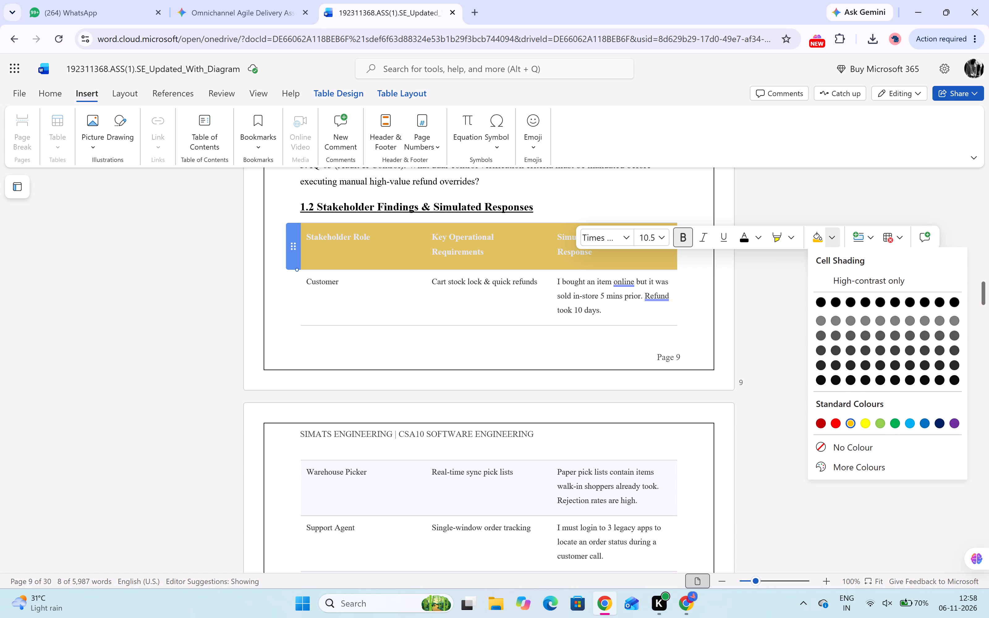
pyautogui.click(864, 425)
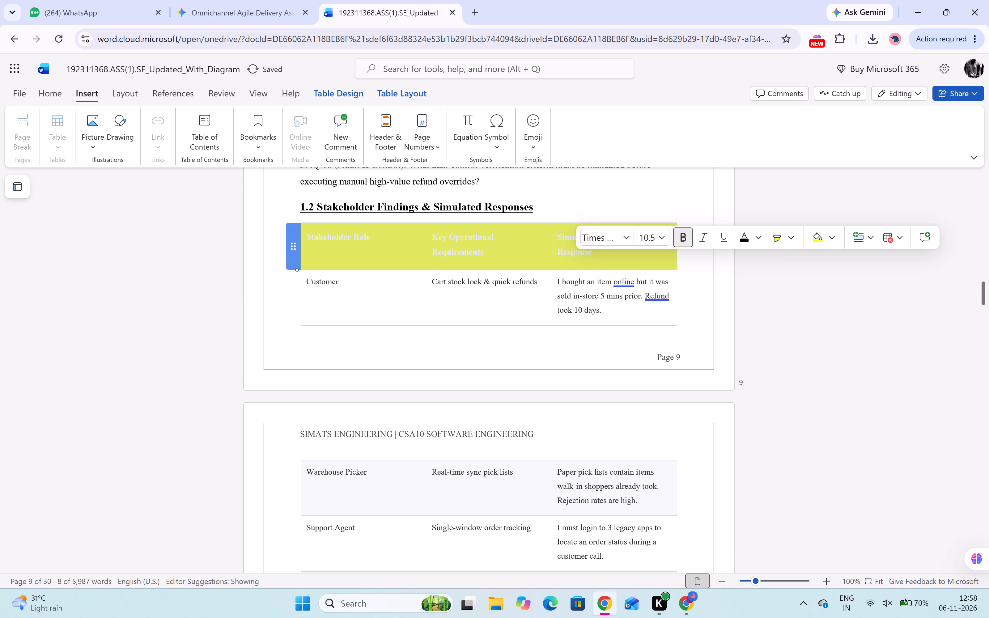
# Shade the header row of the section 1.2 stakeholder table with the custom amber colour fcc419.
pyautogui.click(831, 240)
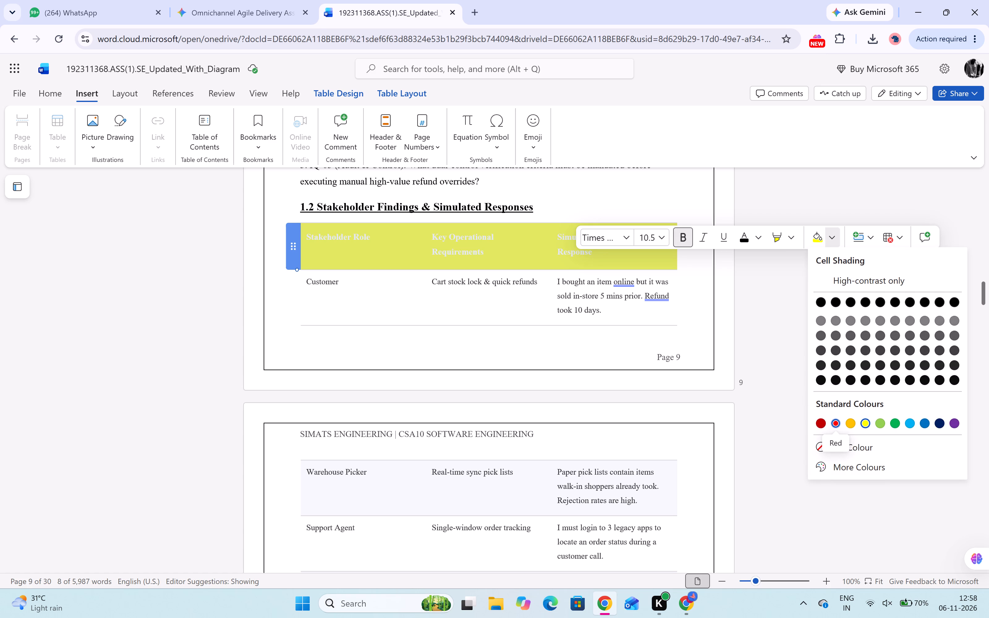
pyautogui.click(909, 463)
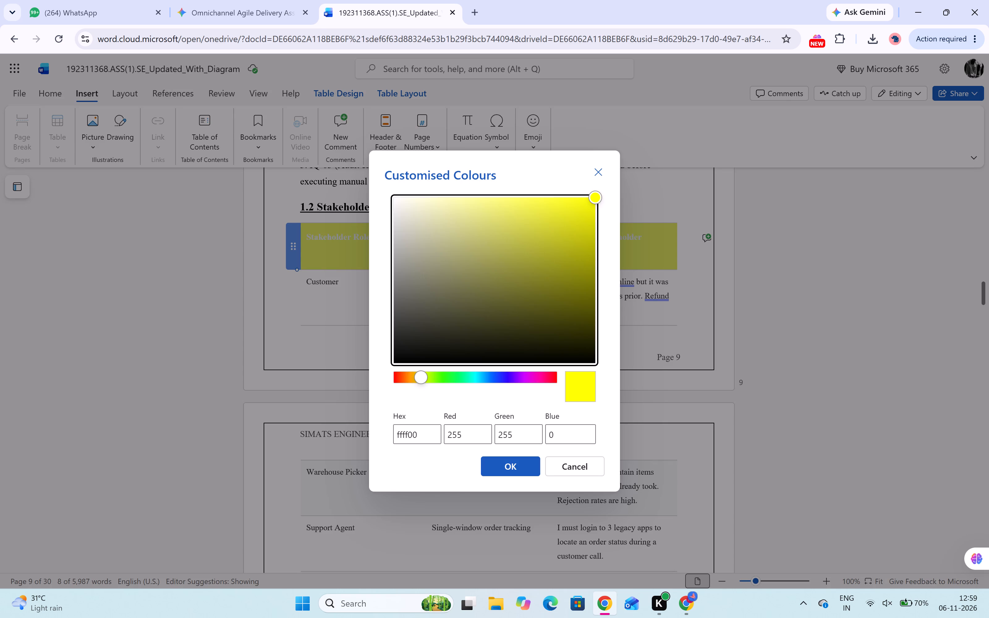
pyautogui.click(558, 203)
pyautogui.click(558, 203)
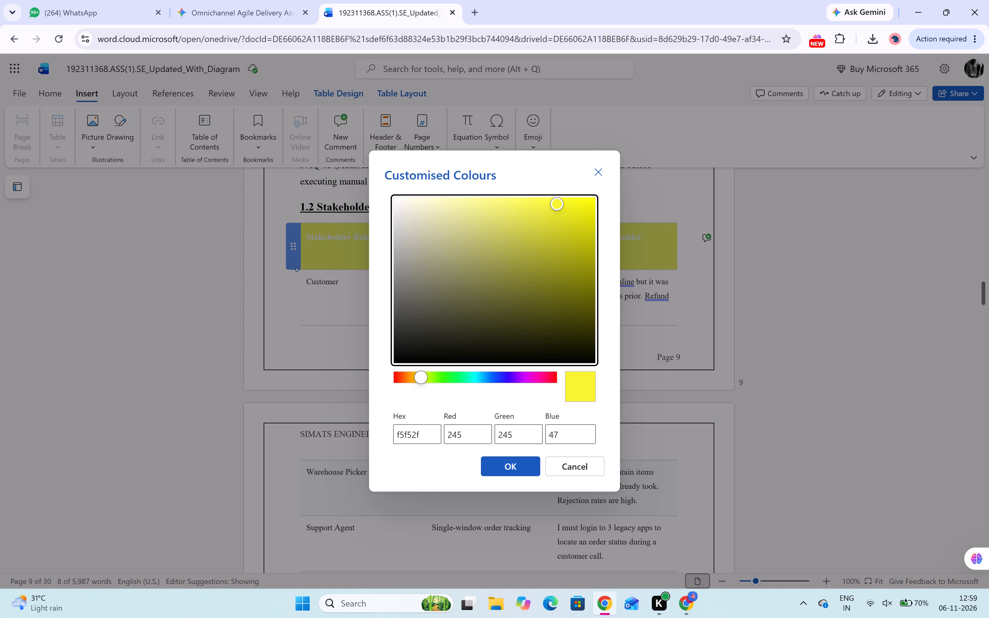
pyautogui.moveTo(558, 203); pyautogui.dragTo(584, 268)
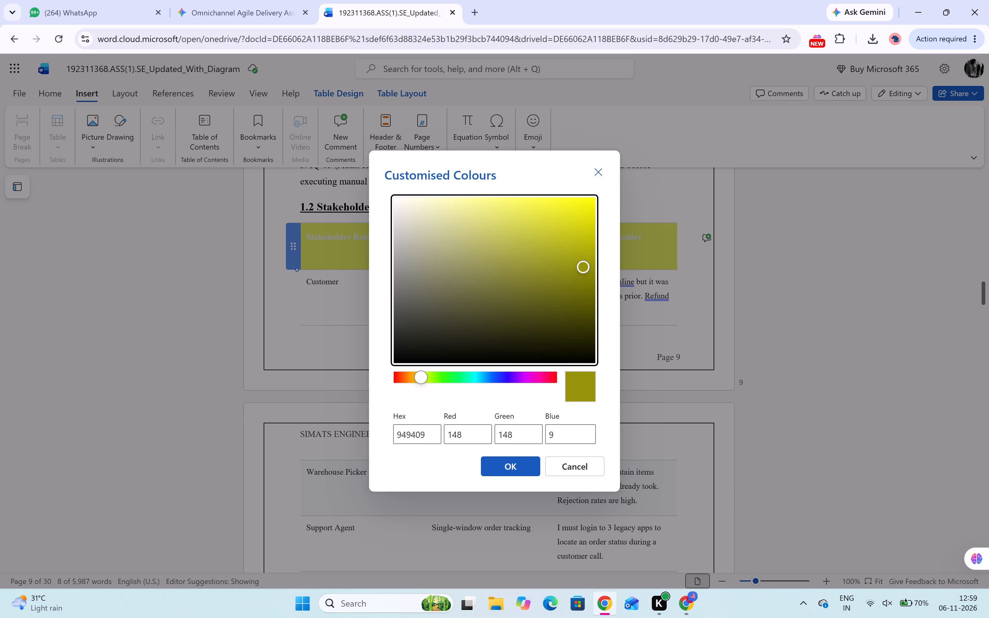
pyautogui.moveTo(584, 268); pyautogui.dragTo(520, 216)
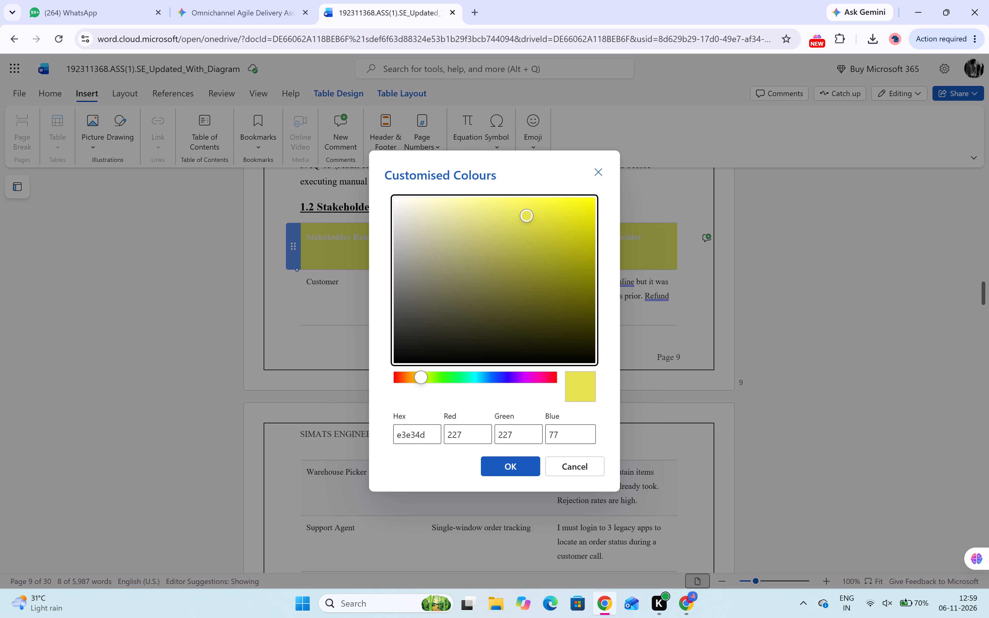
pyautogui.moveTo(520, 216); pyautogui.dragTo(526, 236)
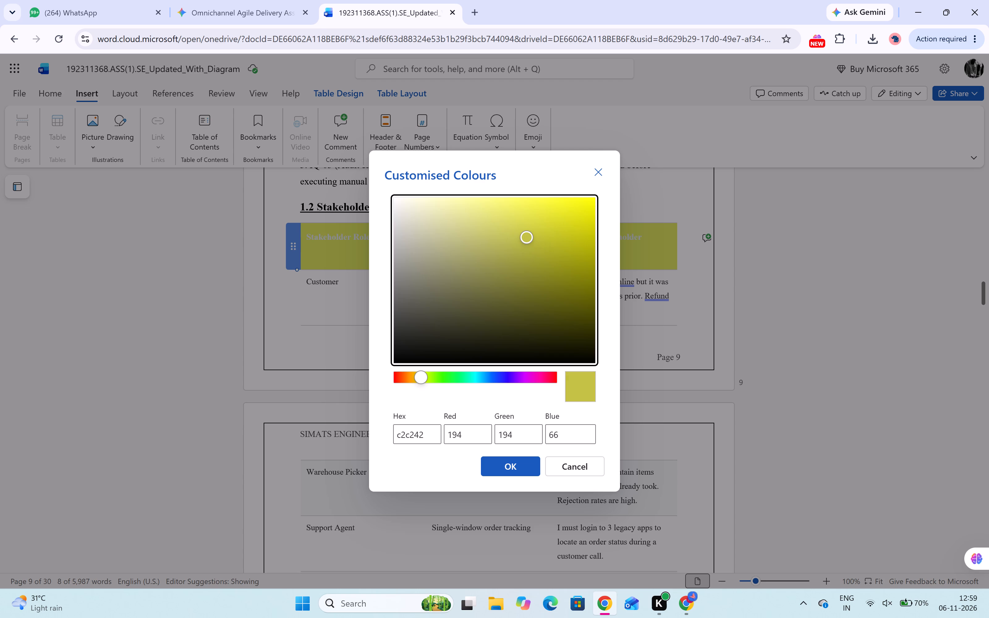
pyautogui.moveTo(526, 236); pyautogui.dragTo(511, 232)
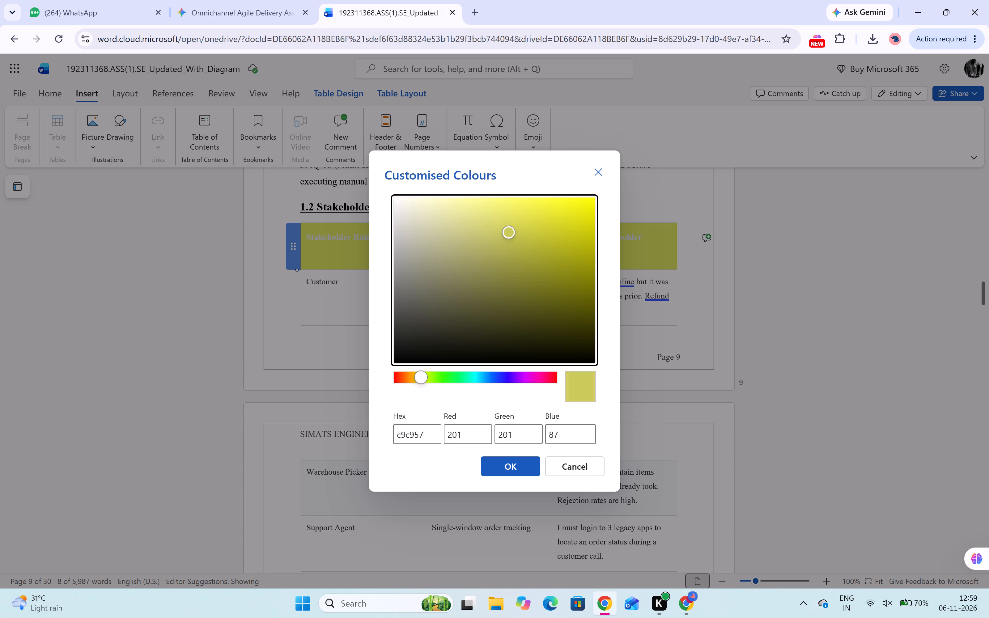
pyautogui.moveTo(511, 232); pyautogui.dragTo(516, 236)
pyautogui.moveTo(421, 377); pyautogui.dragTo(450, 377)
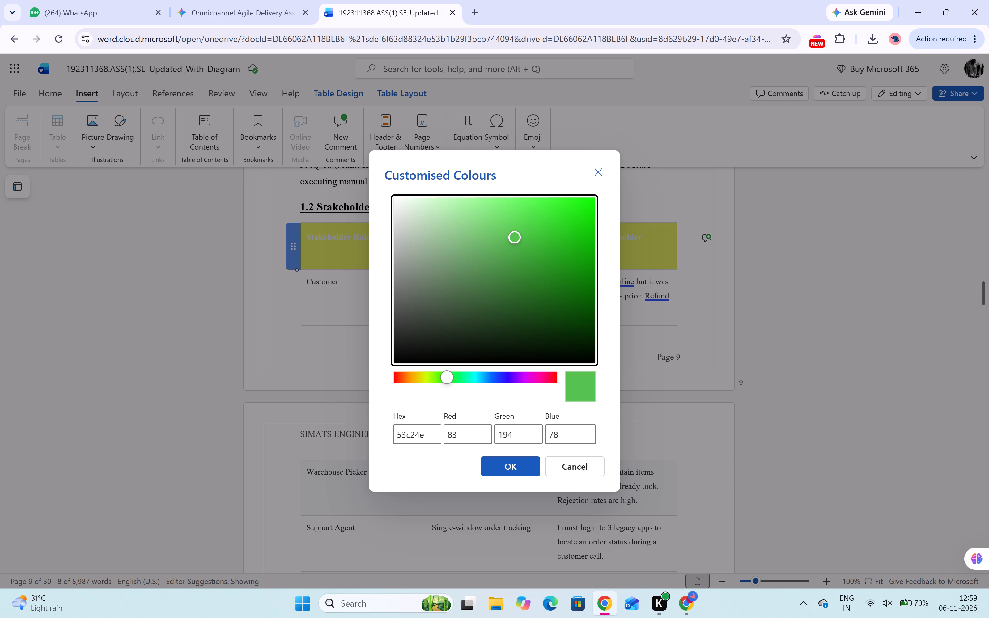
pyautogui.moveTo(448, 377); pyautogui.dragTo(414, 377)
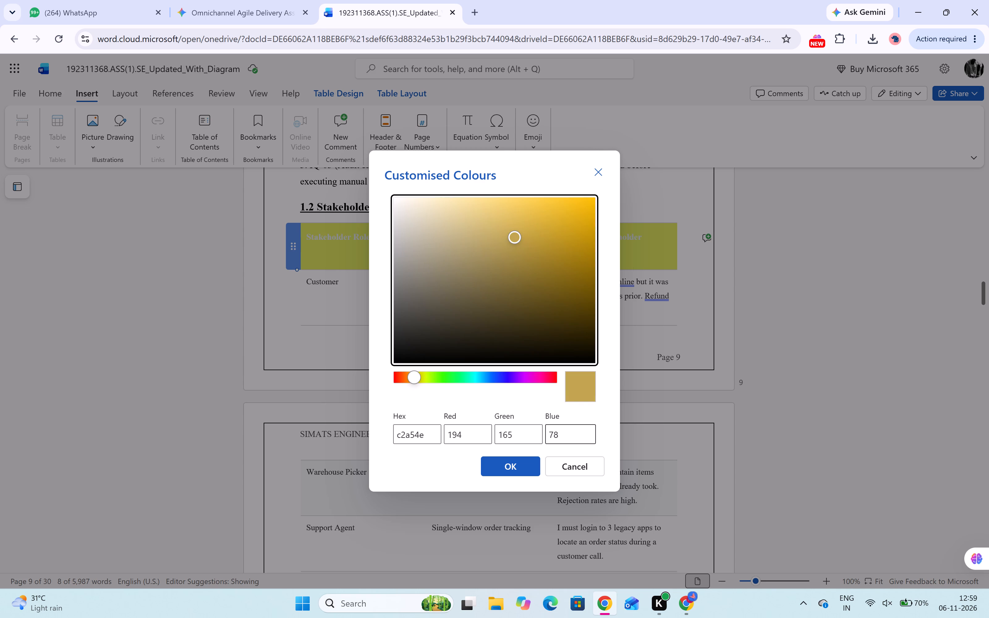
pyautogui.moveTo(514, 233); pyautogui.dragTo(580, 213)
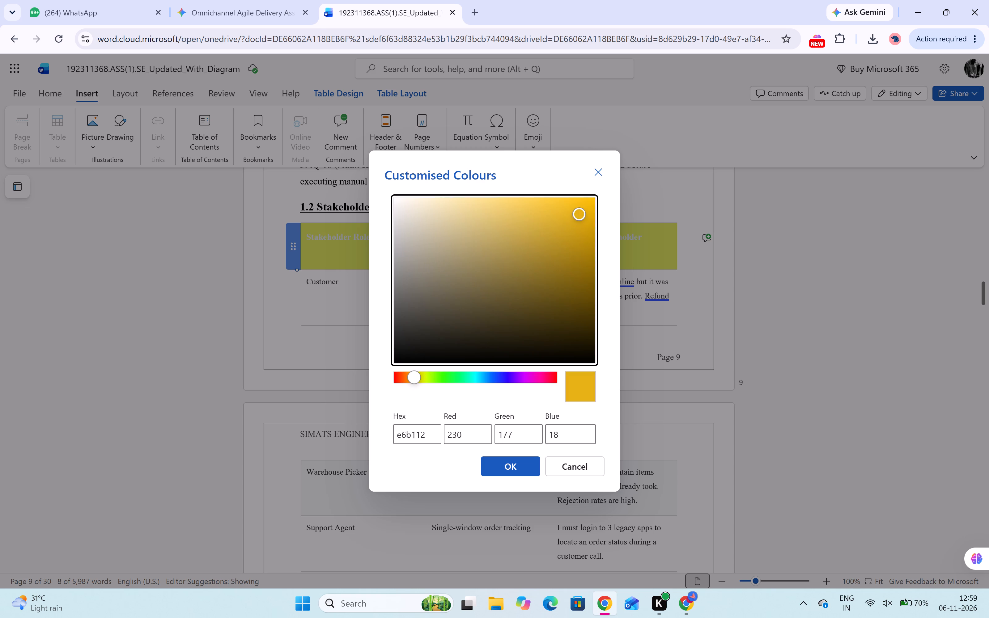
pyautogui.moveTo(580, 213); pyautogui.dragTo(587, 207)
pyautogui.moveTo(587, 207); pyautogui.dragTo(575, 199)
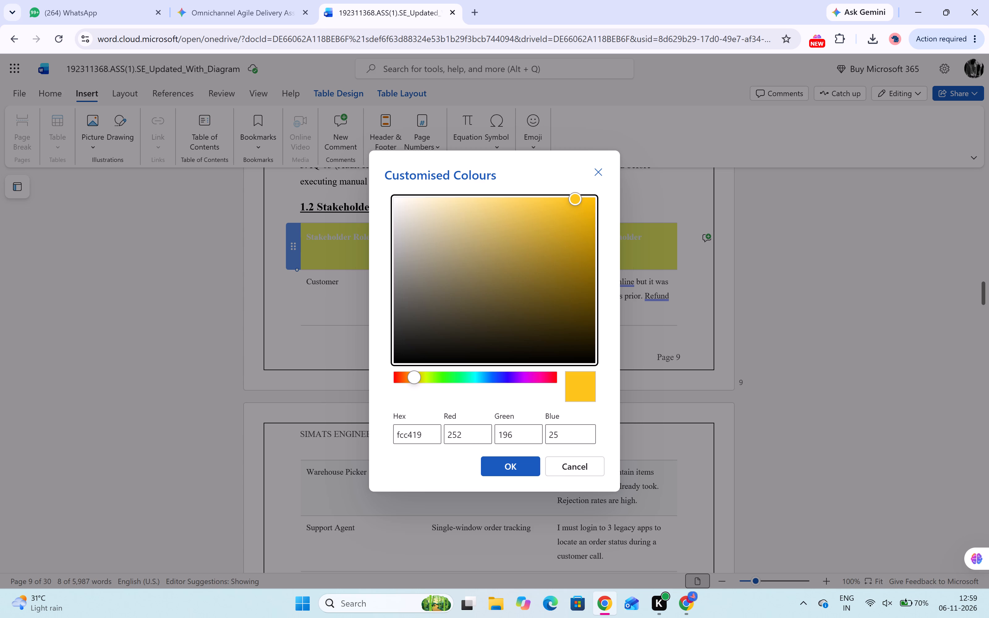
pyautogui.click(498, 468)
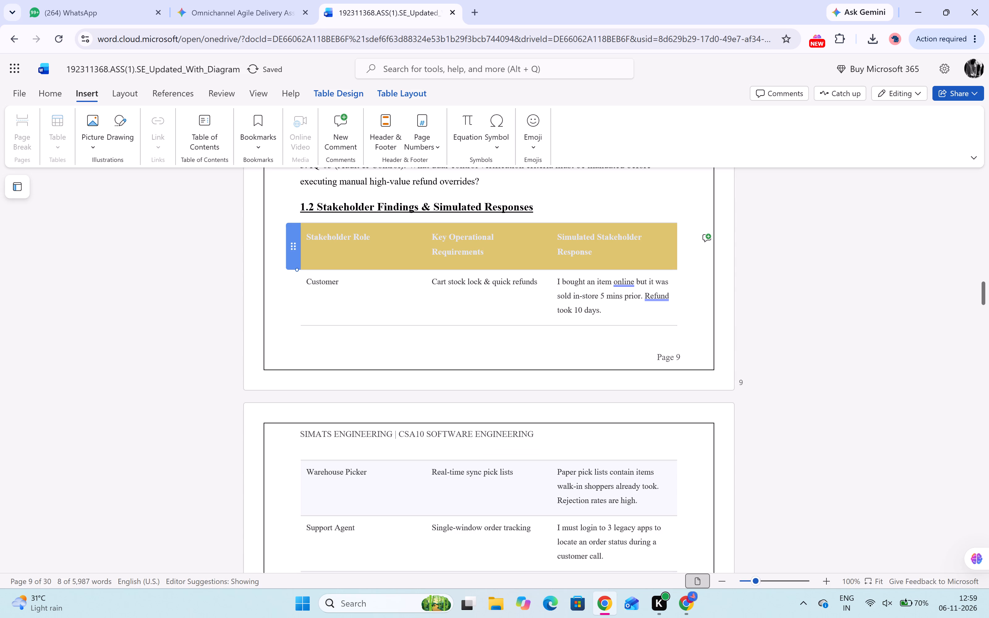
pyautogui.click(757, 367)
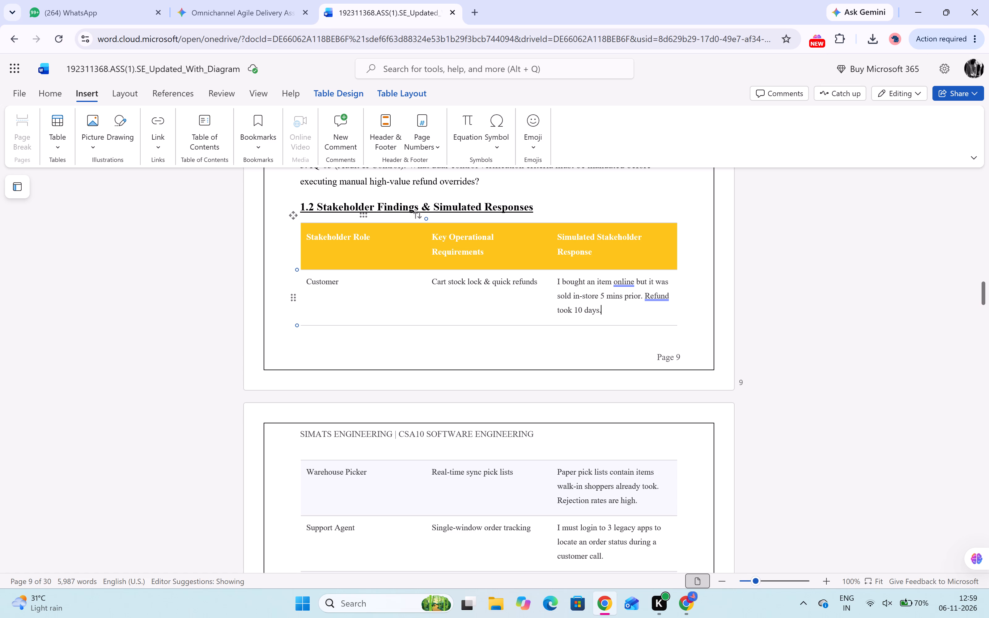
# Change the header row text of the section 1.2 stakeholder table to black.
pyautogui.click(383, 279)
pyautogui.scroll(-7, 411, 366)
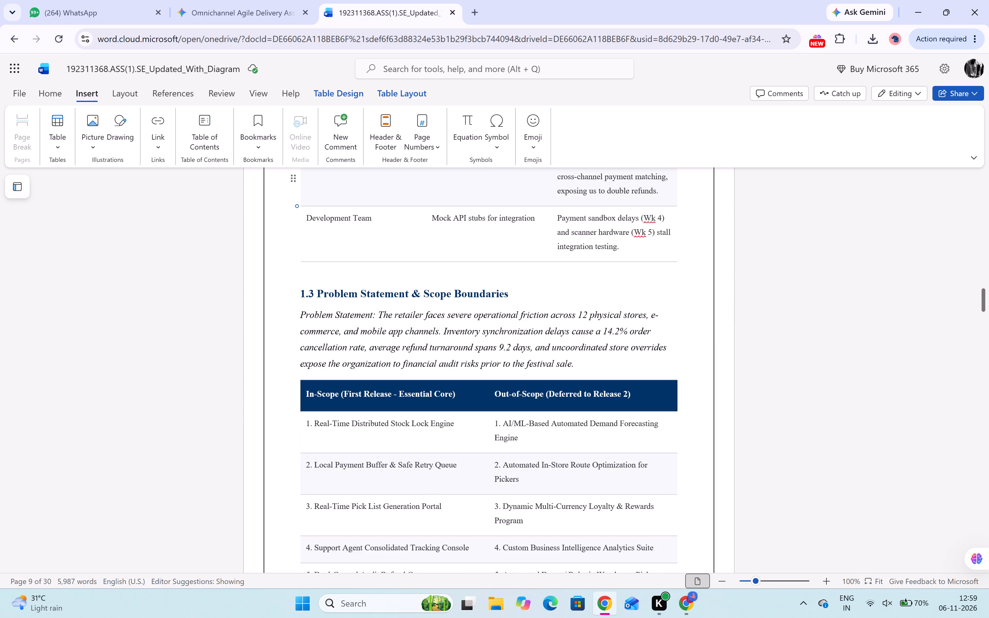
pyautogui.scroll(-1, 411, 366)
pyautogui.scroll(4, 411, 366)
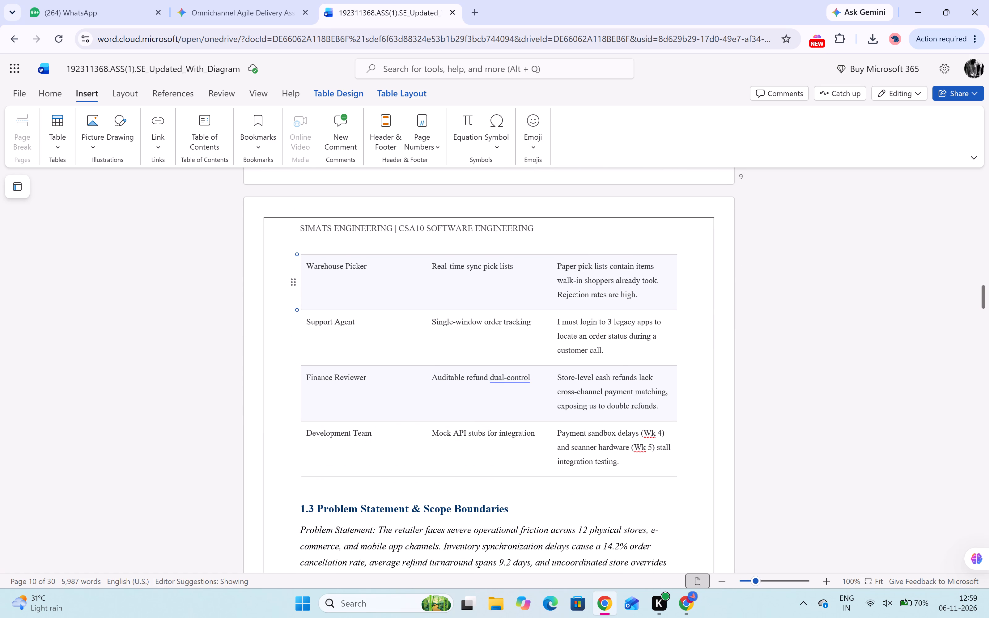
pyautogui.scroll(4, 308, 267)
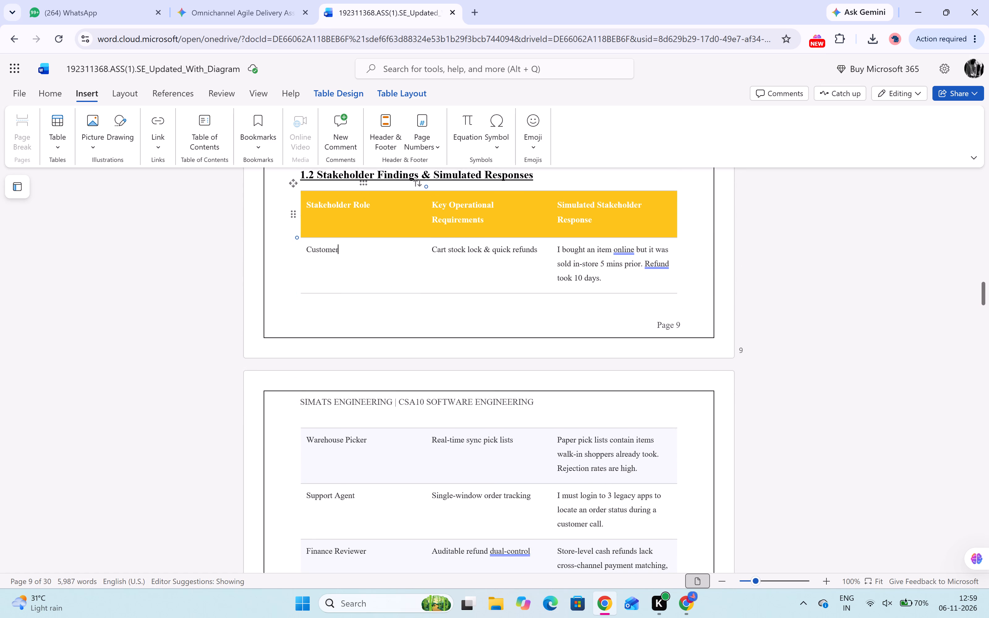
pyautogui.moveTo(306, 202); pyautogui.dragTo(568, 226)
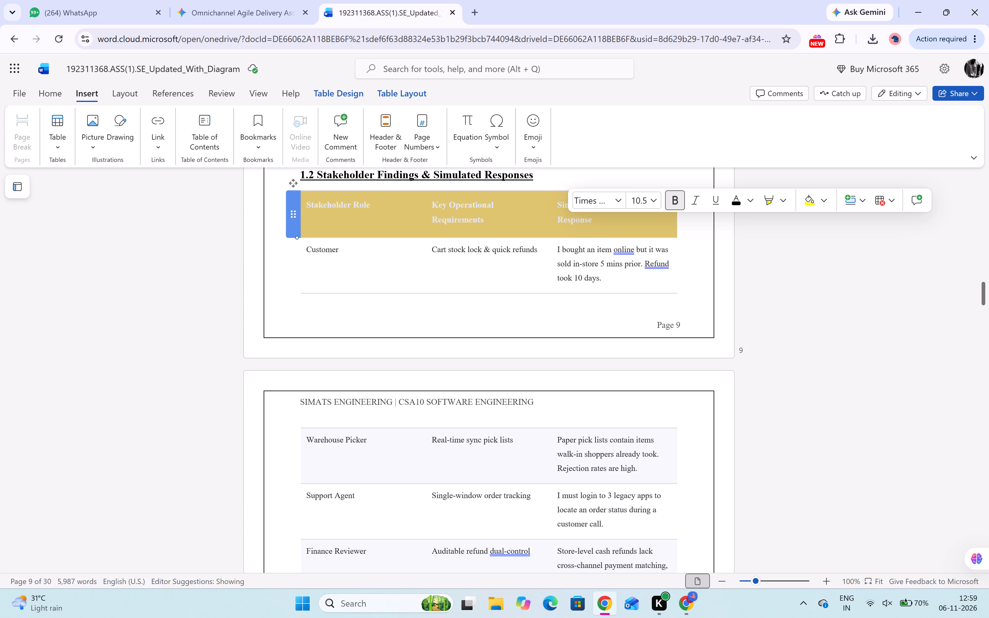
pyautogui.click(741, 205)
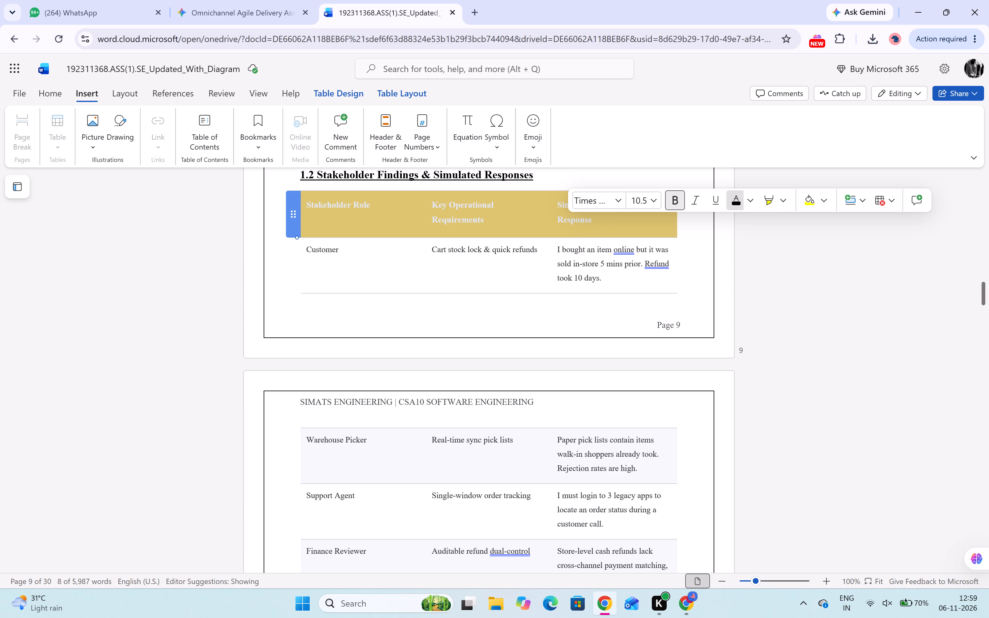
pyautogui.click(758, 308)
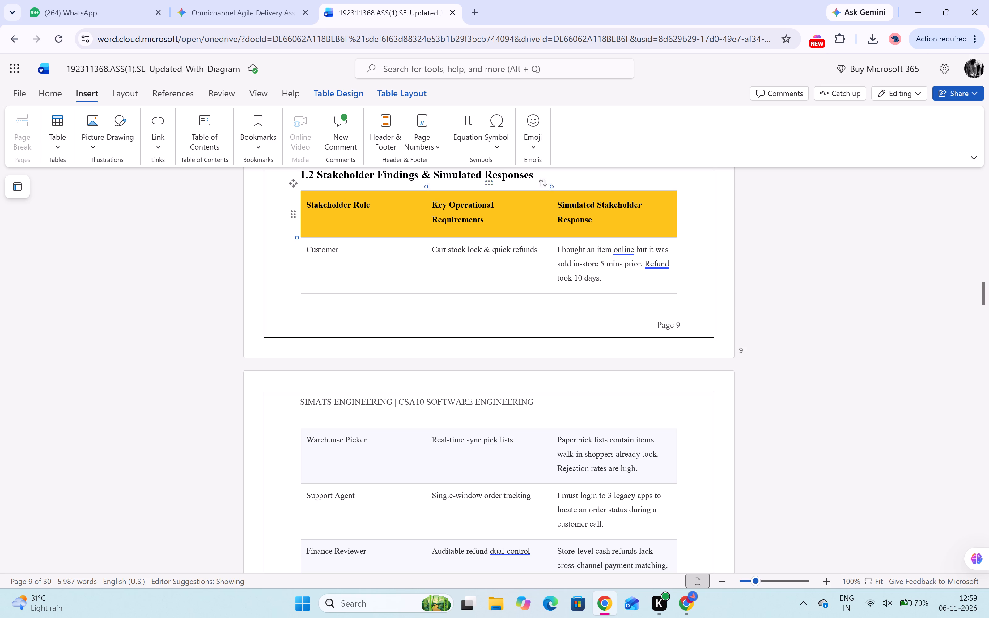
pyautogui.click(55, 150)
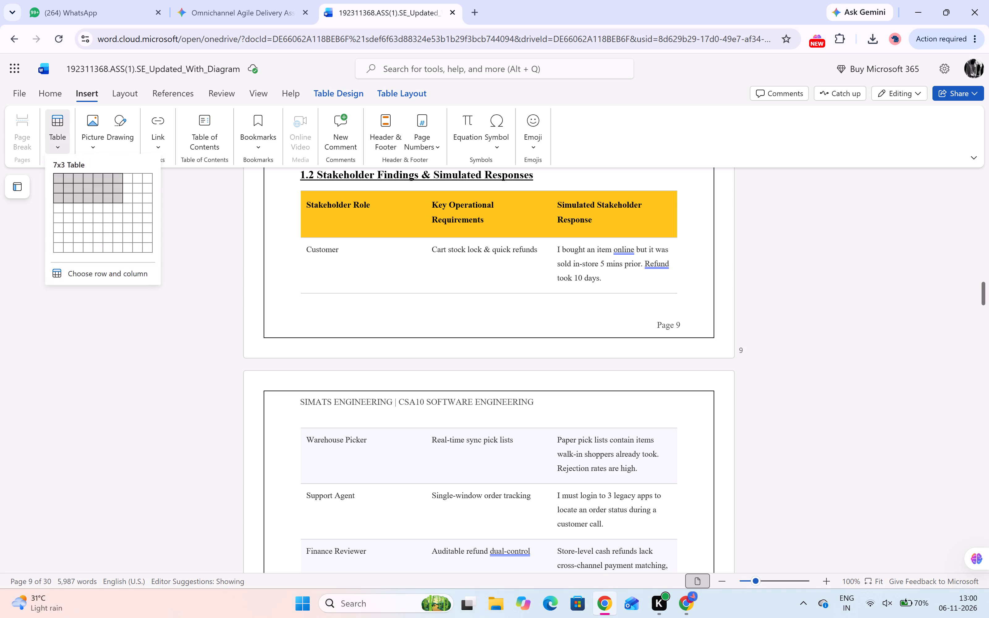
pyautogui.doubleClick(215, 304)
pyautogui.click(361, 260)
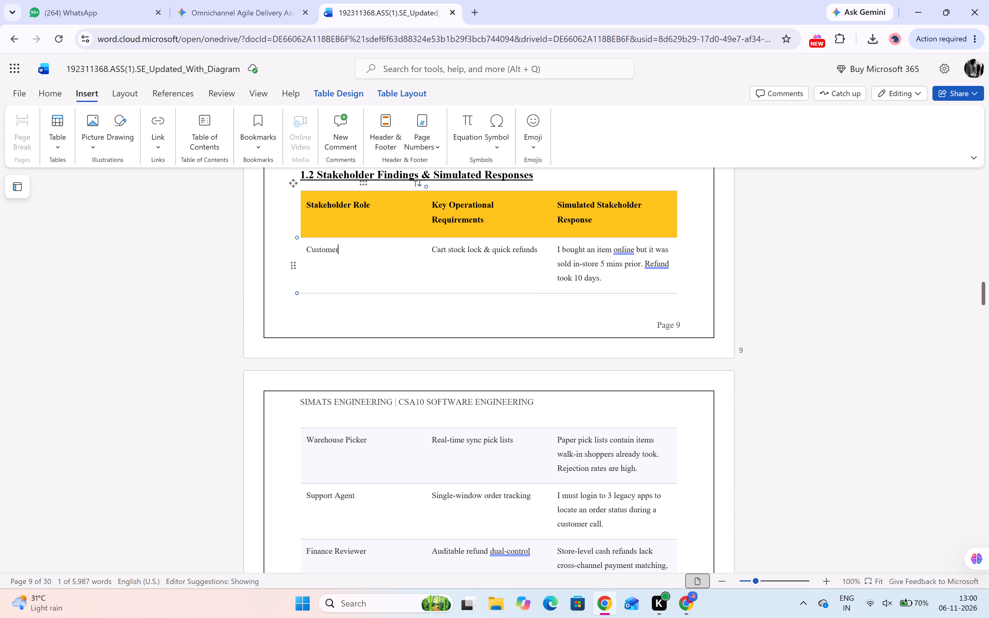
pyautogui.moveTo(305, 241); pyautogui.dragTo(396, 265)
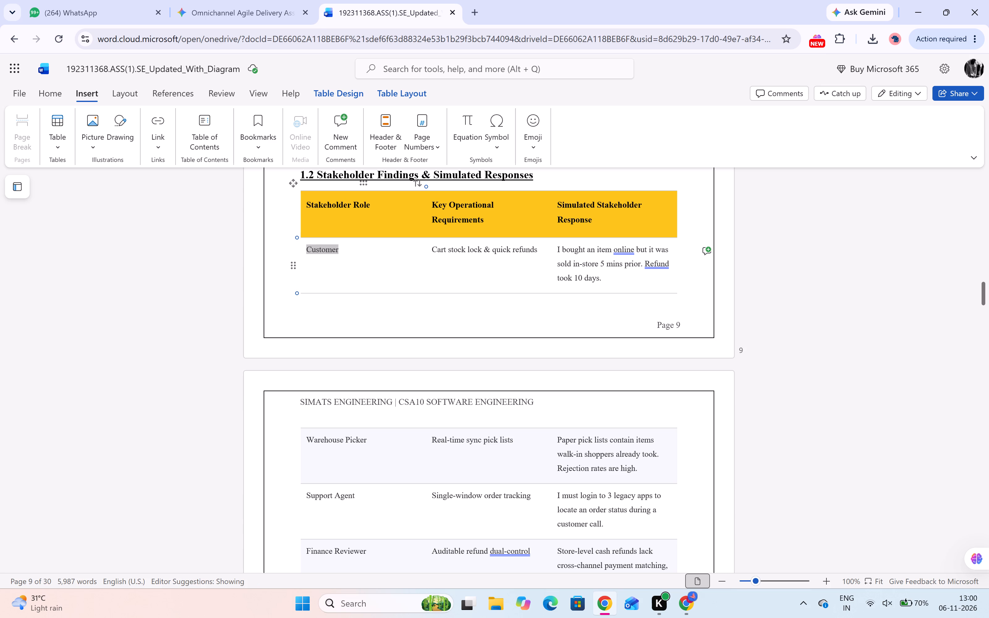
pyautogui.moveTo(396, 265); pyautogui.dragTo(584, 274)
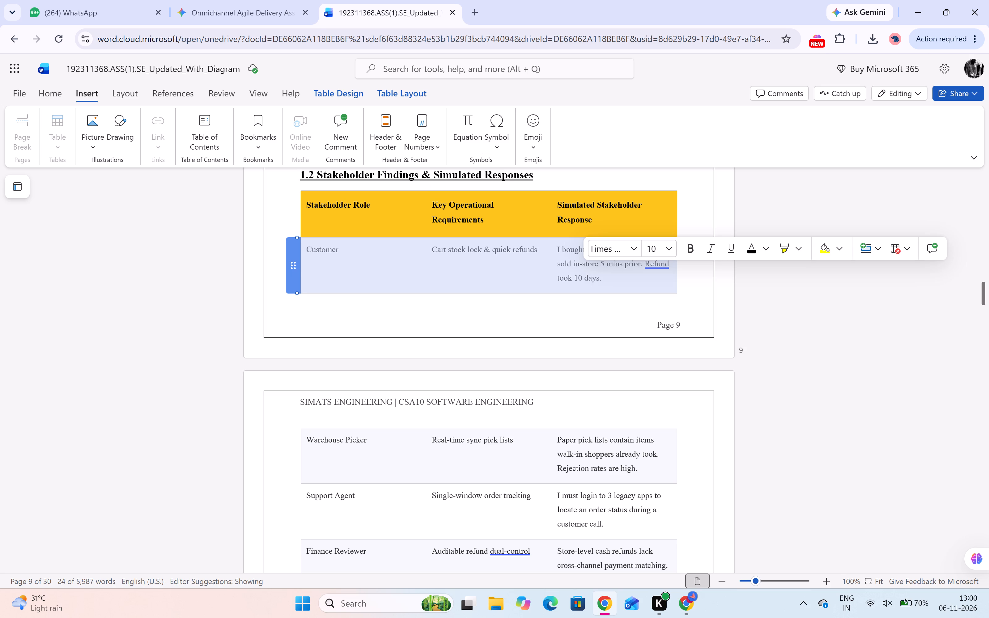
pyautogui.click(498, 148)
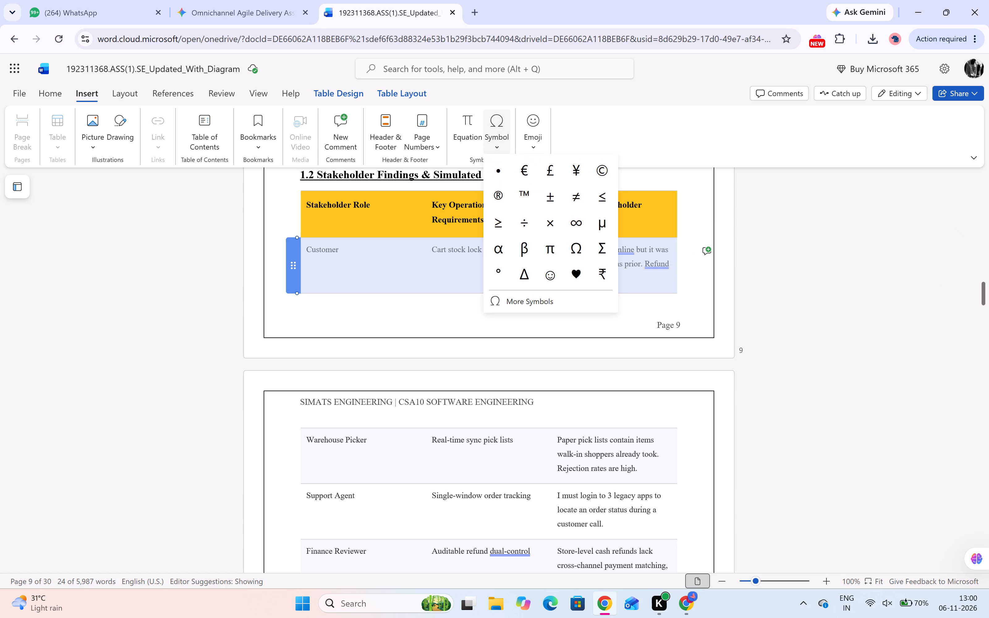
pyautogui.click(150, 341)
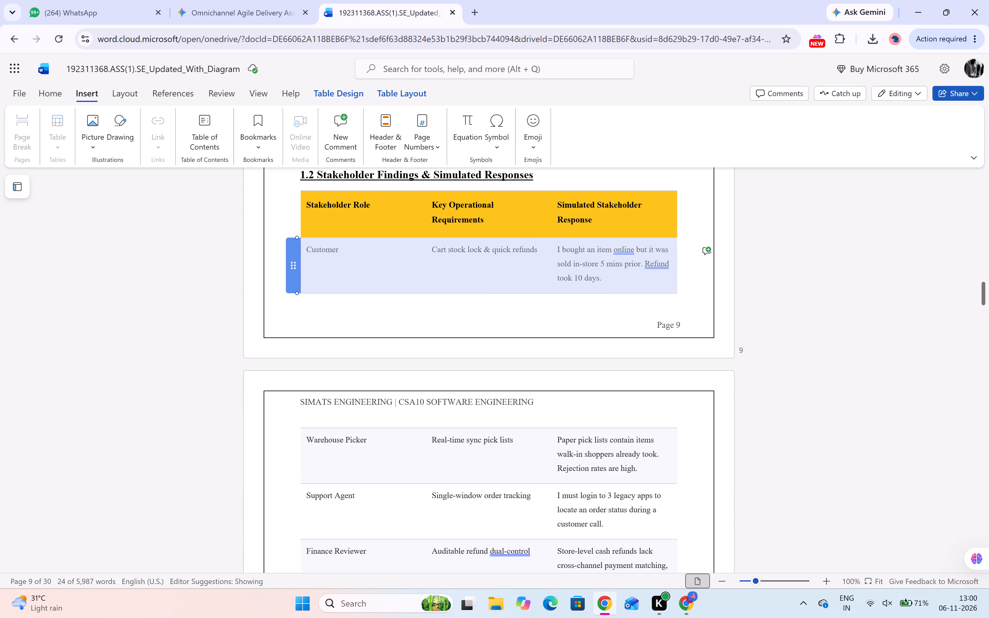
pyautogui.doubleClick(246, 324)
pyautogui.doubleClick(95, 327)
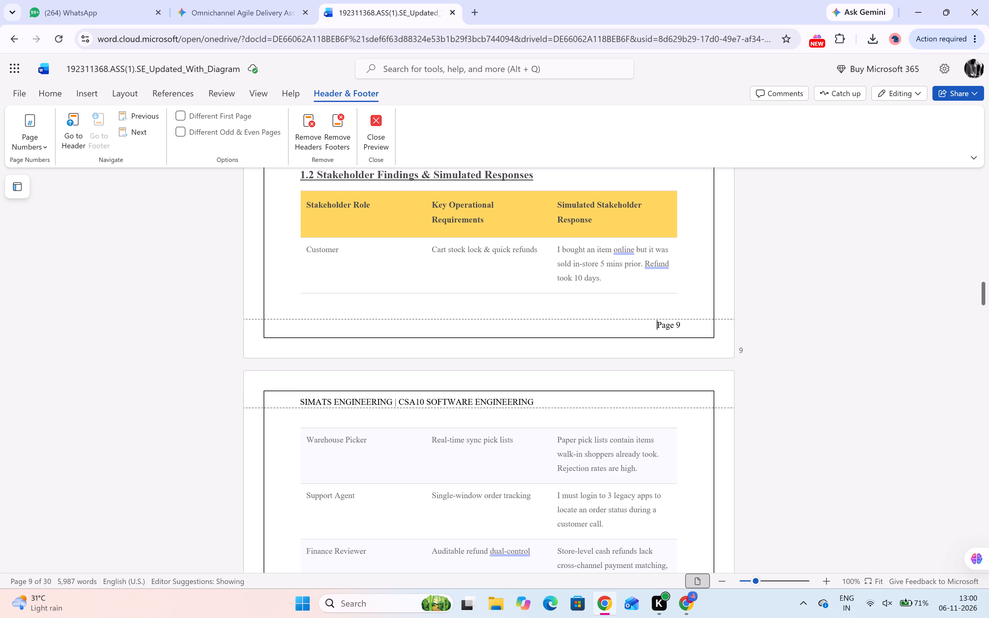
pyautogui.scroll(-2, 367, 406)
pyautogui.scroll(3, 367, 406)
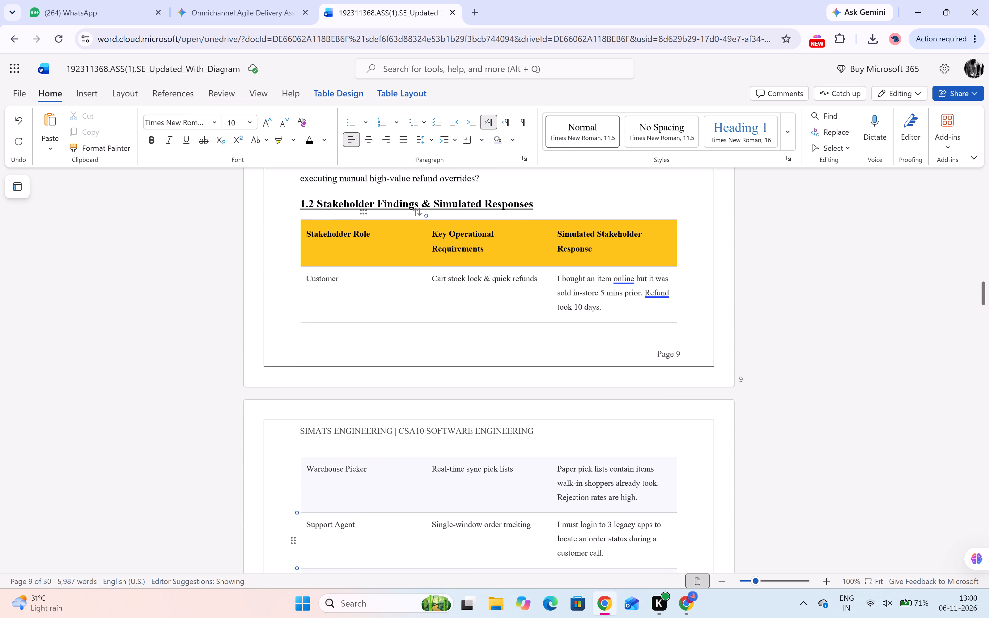
# Insert five blank lines before the "1.2 Stakeholder Findings & Simulated Responses" heading to push it and its table onto the following page.
pyautogui.scroll(2, 367, 406)
pyautogui.click(302, 311)
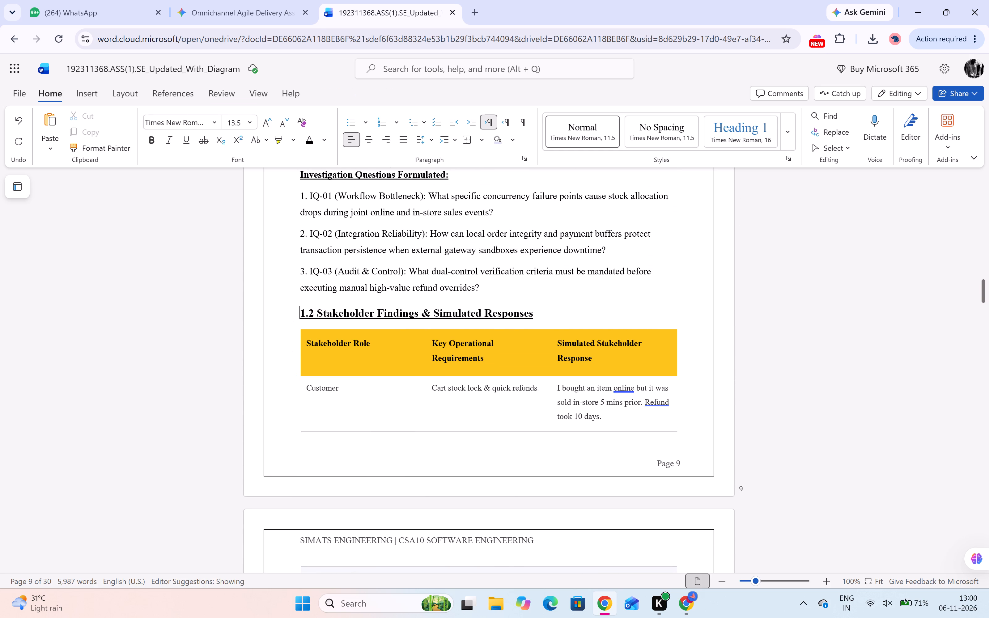
pyautogui.press('Return')
pyautogui.press('Return')
pyautogui.press('Return')
pyautogui.press('Return')
pyautogui.press('Return')
# Check the page layout around the section 1.2 heading and stakeholder table after the inserted blank lines.
pyautogui.scroll(-2, 302, 311)
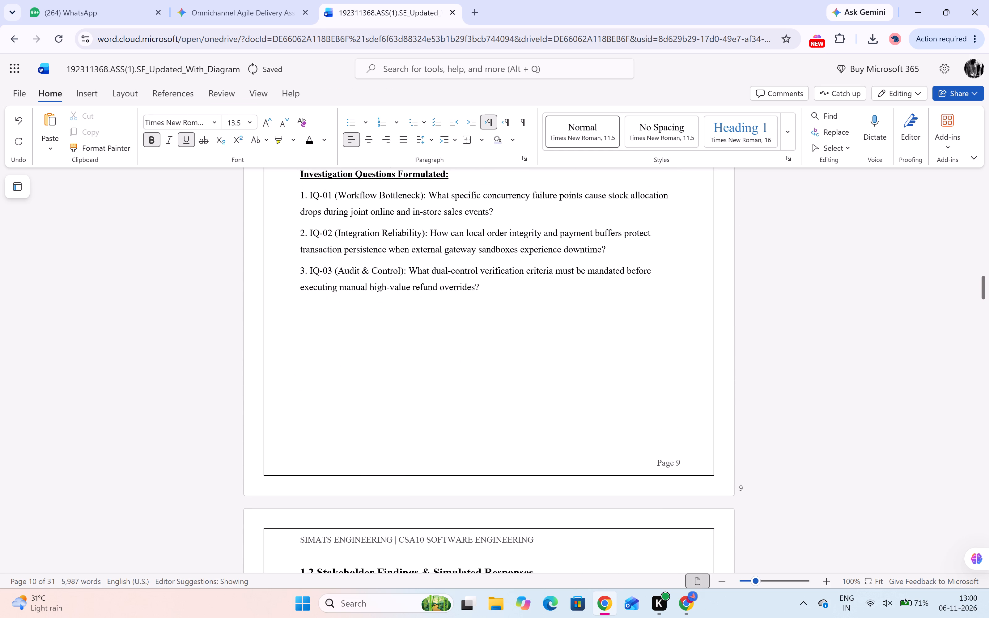
pyautogui.scroll(-7, 302, 311)
pyautogui.scroll(5, 302, 311)
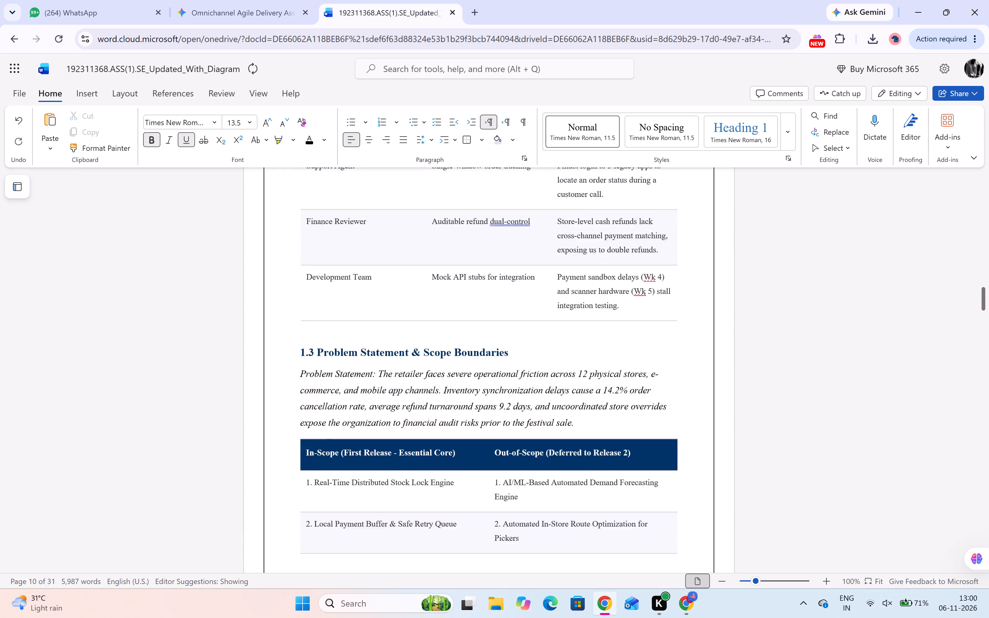
pyautogui.scroll(5, 302, 311)
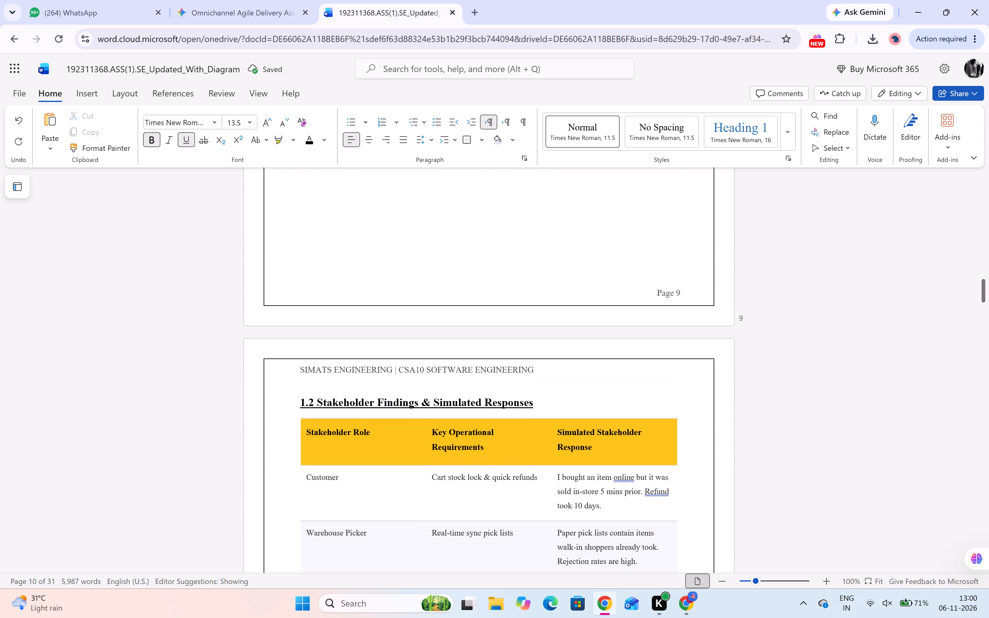
pyautogui.scroll(5, 302, 311)
# Make the "1.3 Problem Statement & Scope Boundaries" heading black and underlined.
pyautogui.scroll(-7, 302, 311)
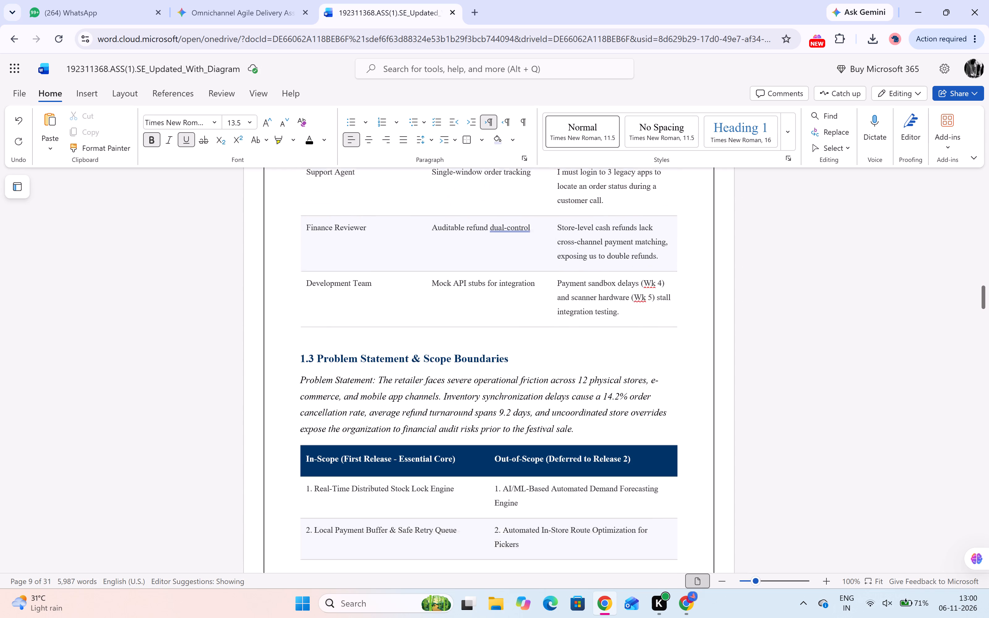
pyautogui.scroll(-1, 302, 311)
pyautogui.moveTo(300, 323); pyautogui.dragTo(422, 335)
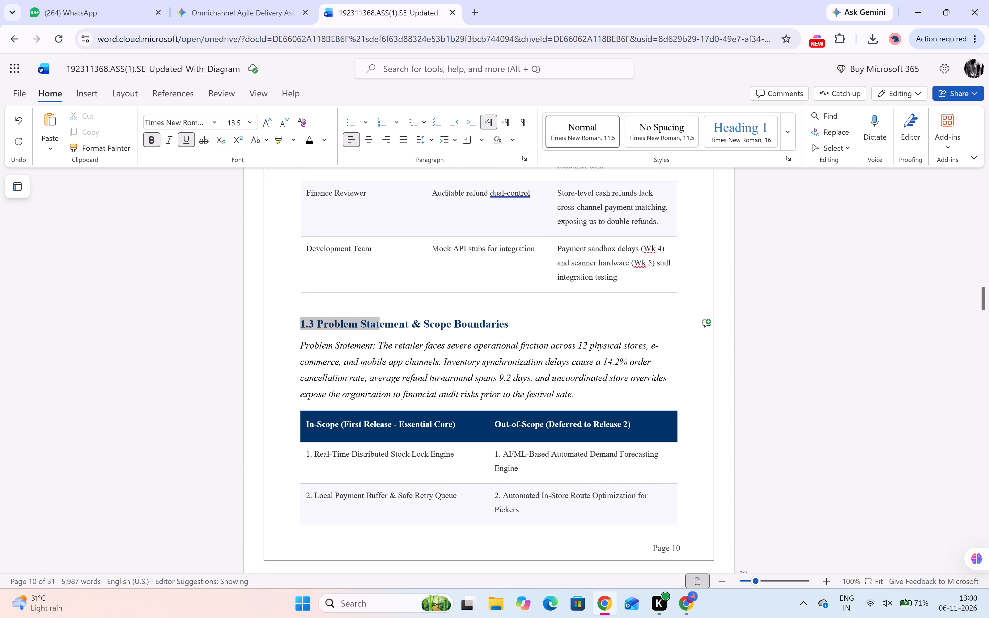
pyautogui.moveTo(422, 335); pyautogui.dragTo(584, 399)
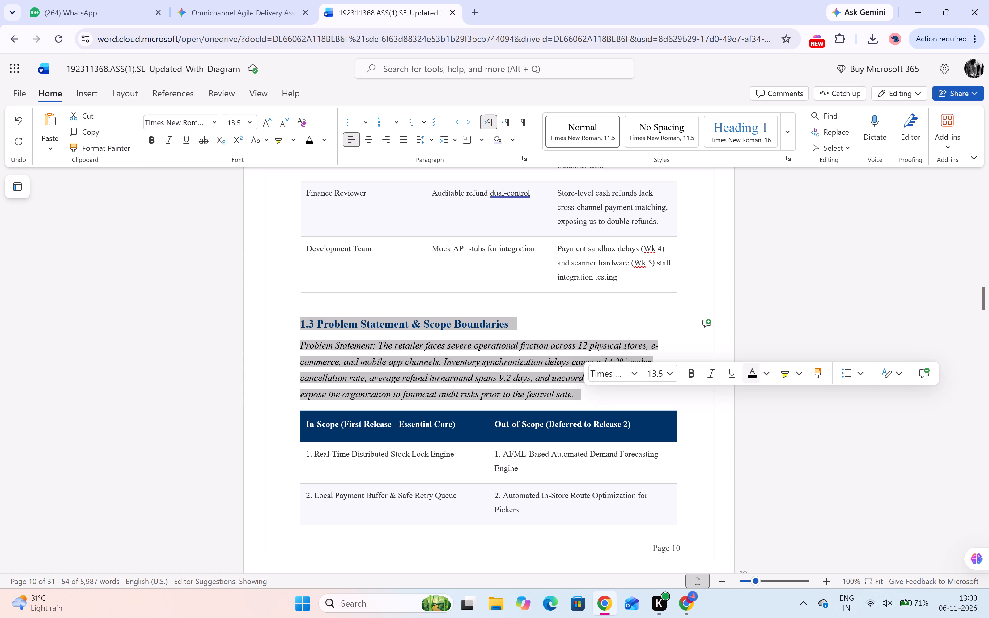
pyautogui.click(753, 374)
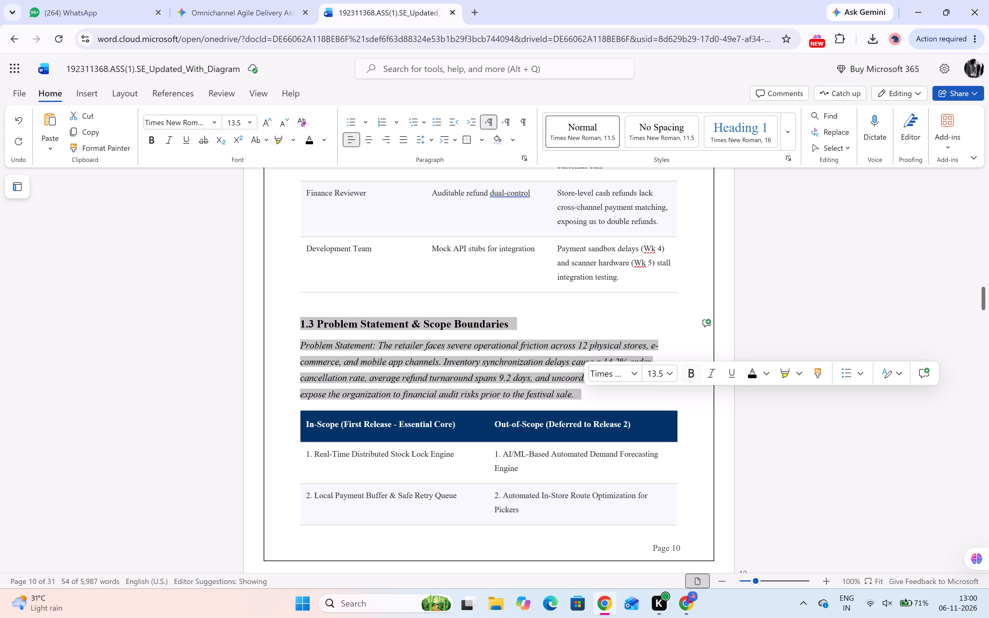
pyautogui.click(569, 325)
pyautogui.moveTo(569, 325); pyautogui.dragTo(335, 337)
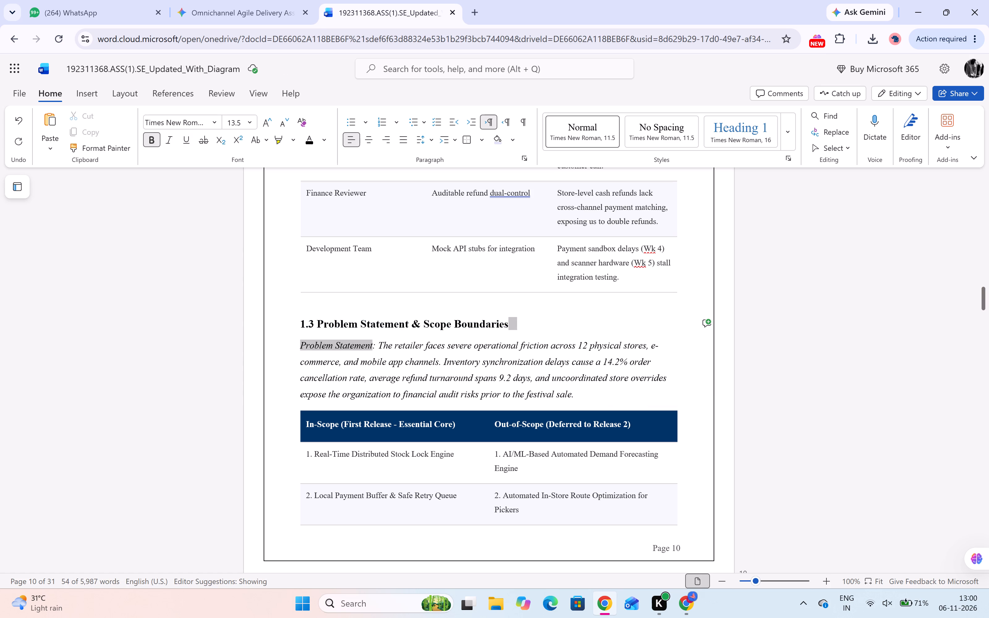
pyautogui.moveTo(335, 337); pyautogui.dragTo(302, 328)
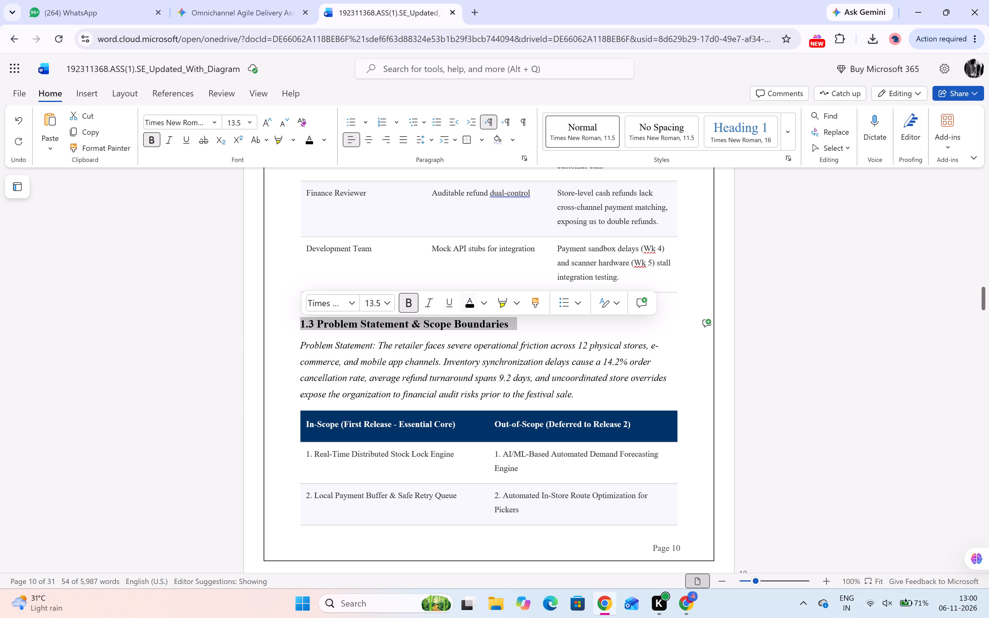
pyautogui.click(451, 306)
# Remove the italics from the problem statement paragraph under the section 1.3 heading.
pyautogui.moveTo(299, 344); pyautogui.dragTo(350, 361)
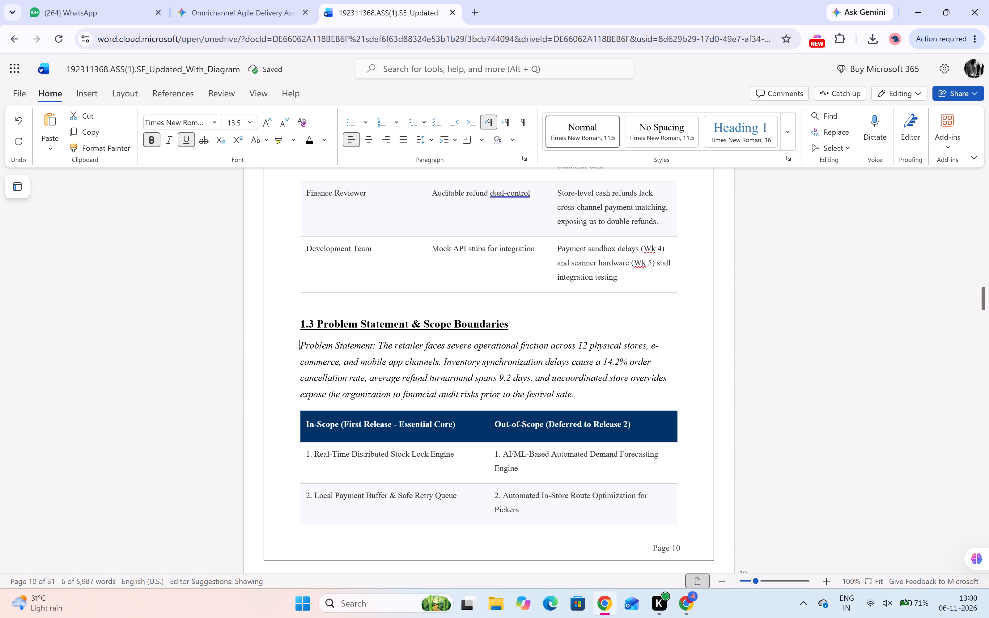
pyautogui.moveTo(350, 361); pyautogui.dragTo(583, 390)
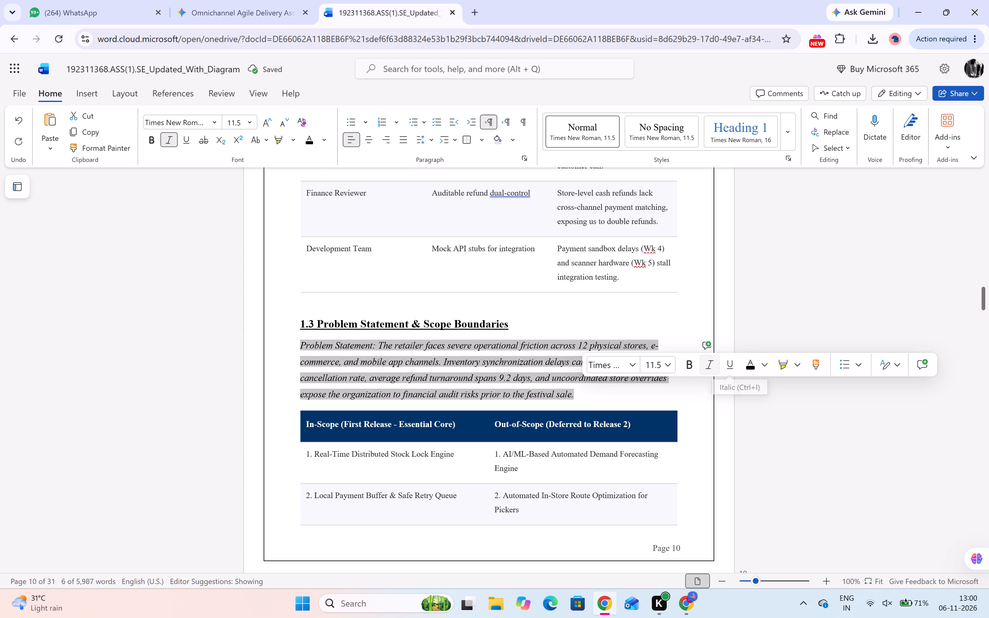
pyautogui.click(718, 366)
pyautogui.click(710, 435)
# Make the "Problem Statement:" label at the start of the section 1.3 paragraph bold and underlined.
pyautogui.scroll(-1, 491, 468)
pyautogui.moveTo(297, 253); pyautogui.dragTo(337, 249)
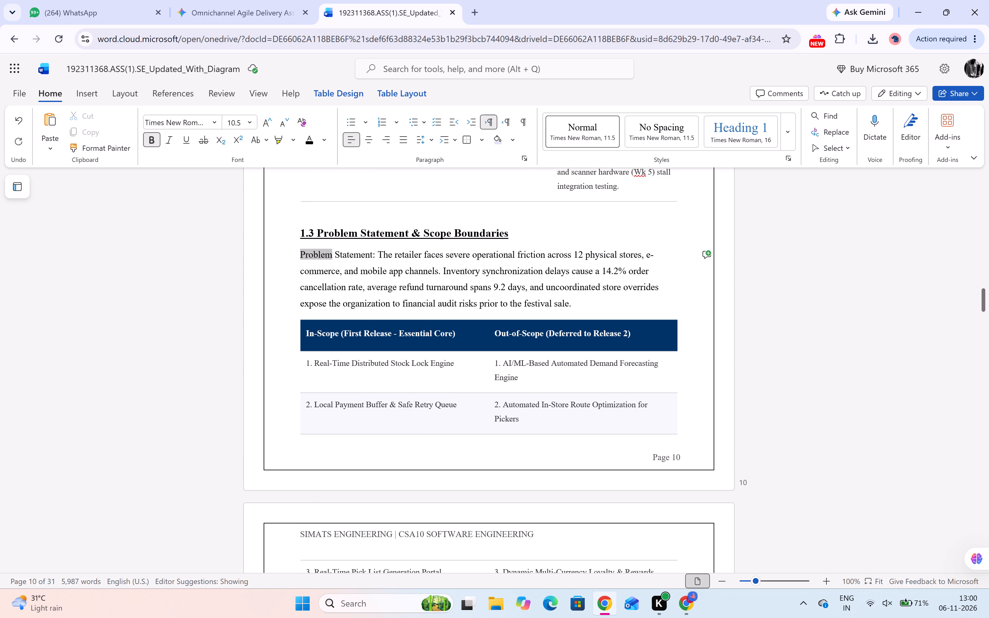
pyautogui.moveTo(337, 249); pyautogui.dragTo(376, 255)
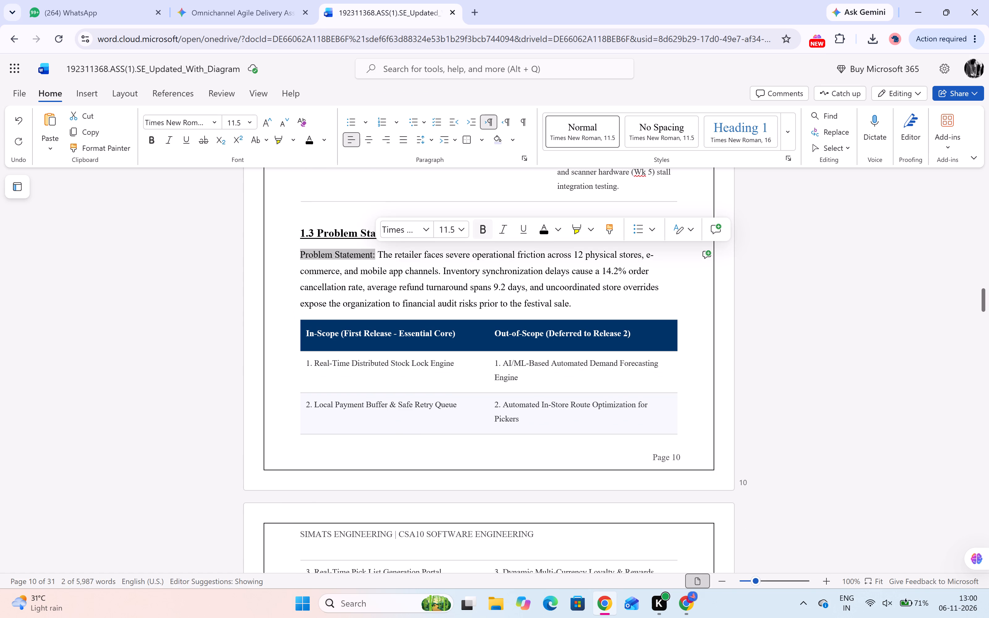
pyautogui.click(482, 234)
pyautogui.click(529, 236)
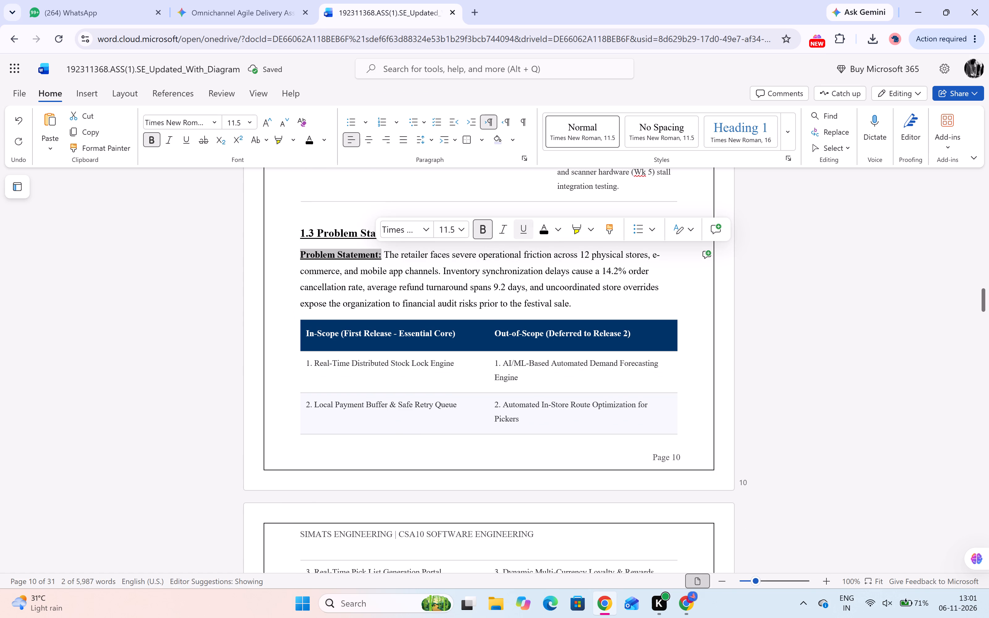
# Shade the header row of the section 1.3 In-Scope/Out-of-Scope table yellow.
pyautogui.click(343, 355)
pyautogui.moveTo(308, 334); pyautogui.dragTo(613, 339)
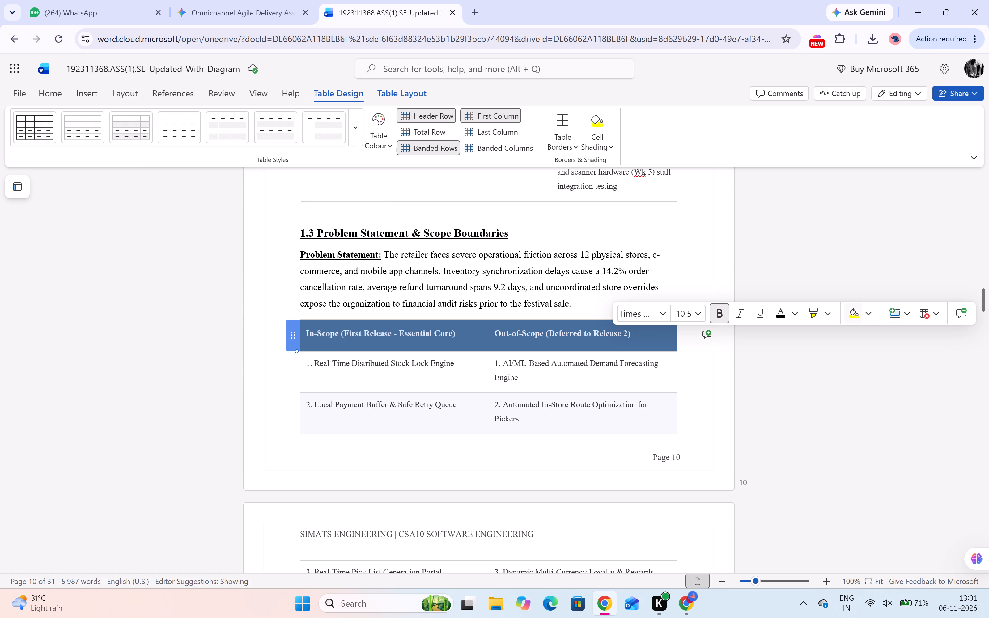
pyautogui.click(850, 314)
pyautogui.click(575, 437)
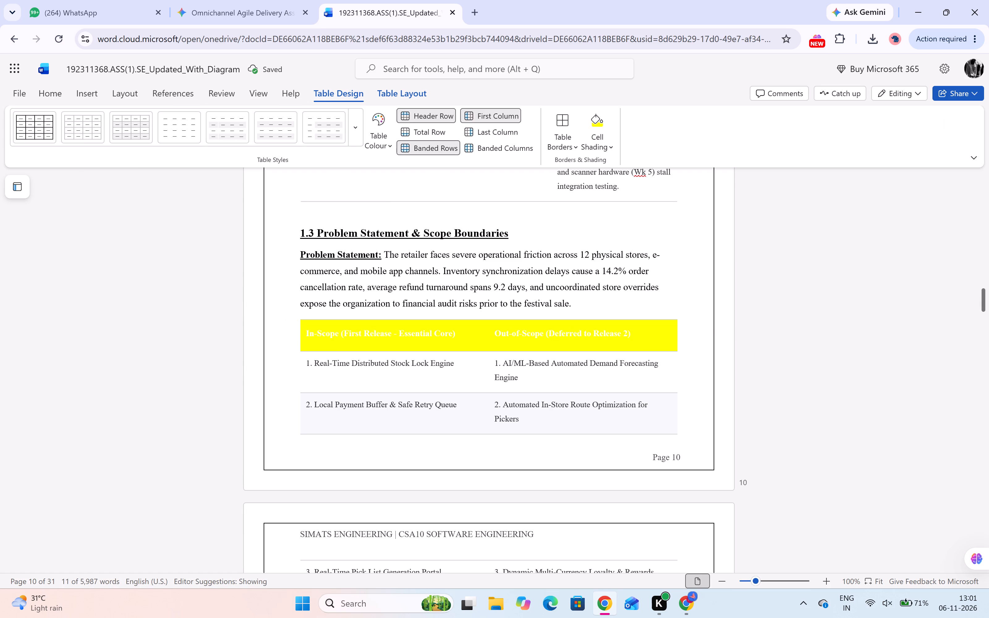
pyautogui.scroll(7, 472, 465)
pyautogui.scroll(-4, 472, 465)
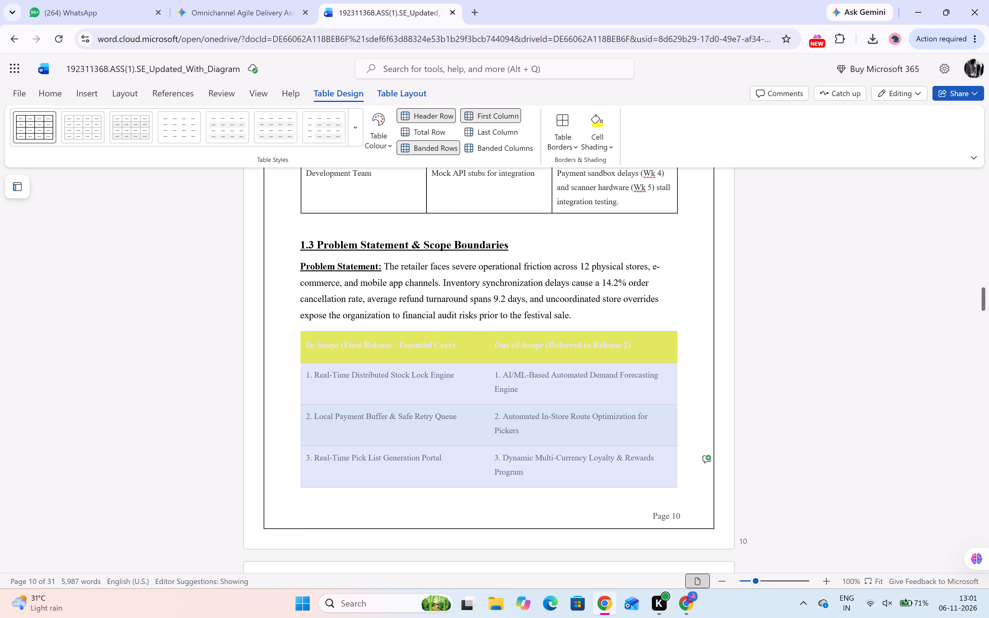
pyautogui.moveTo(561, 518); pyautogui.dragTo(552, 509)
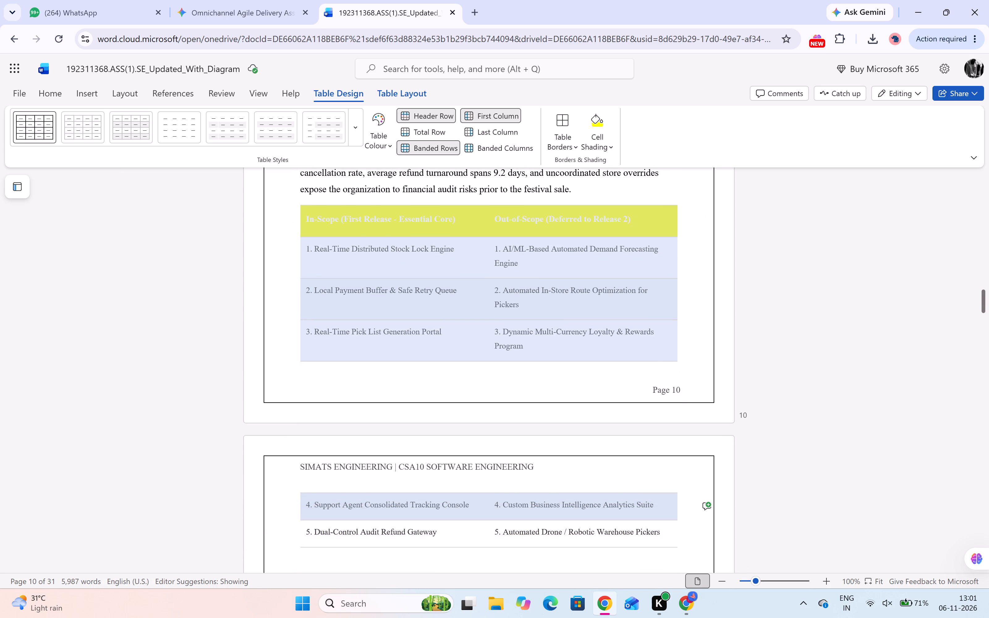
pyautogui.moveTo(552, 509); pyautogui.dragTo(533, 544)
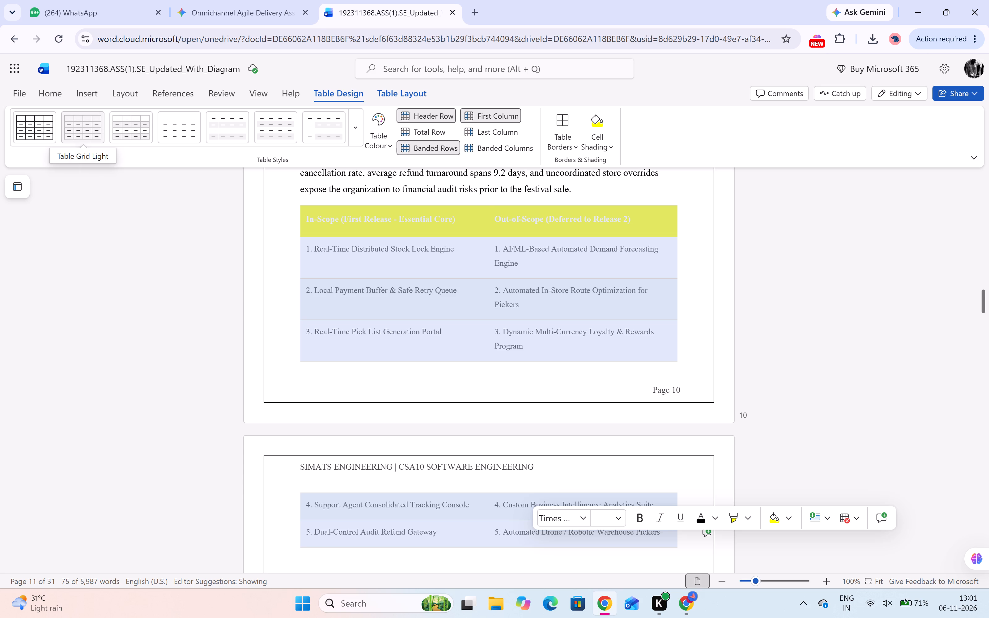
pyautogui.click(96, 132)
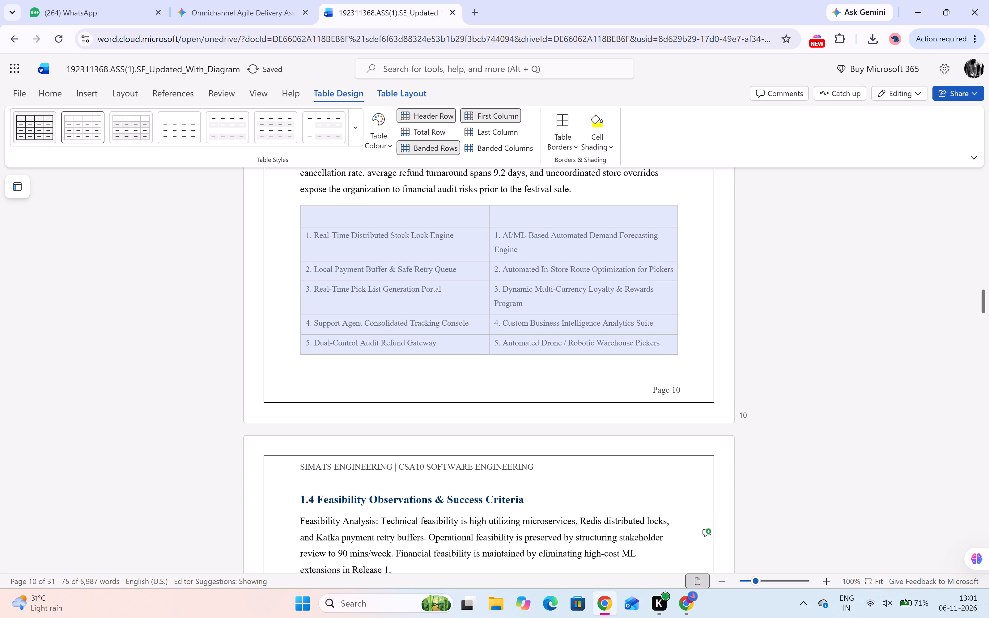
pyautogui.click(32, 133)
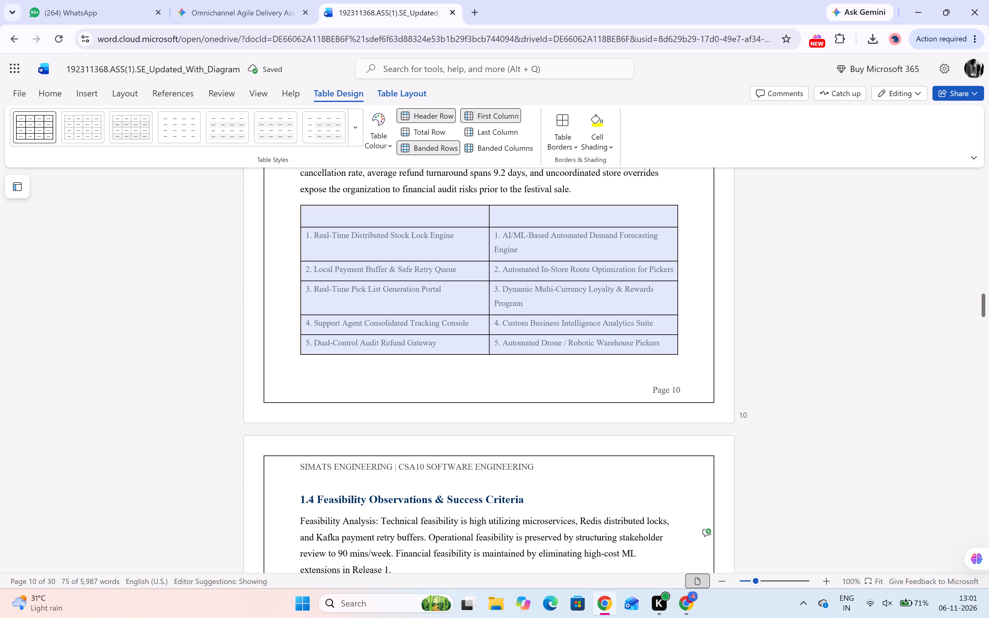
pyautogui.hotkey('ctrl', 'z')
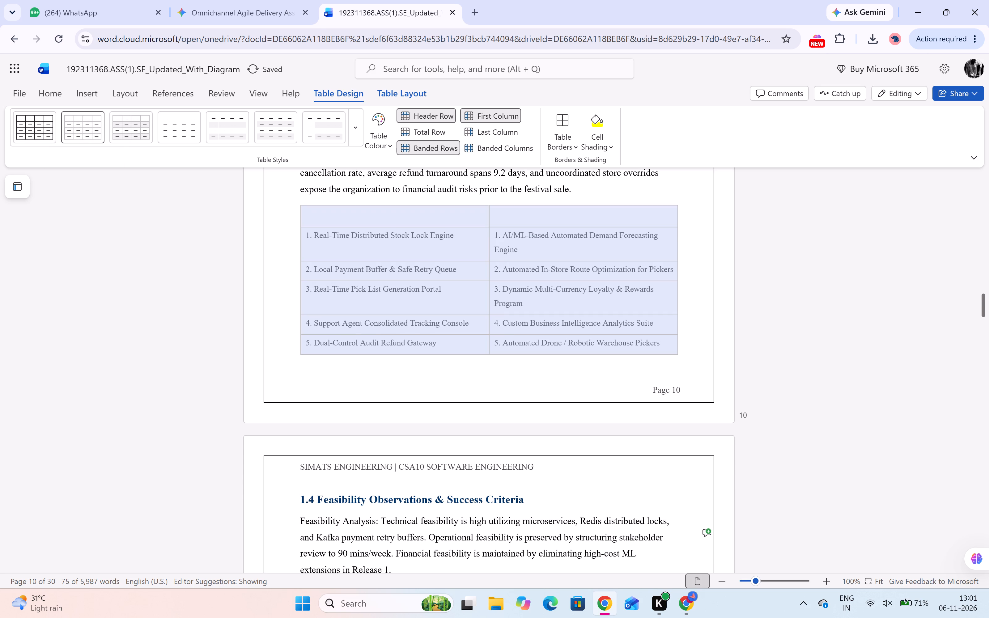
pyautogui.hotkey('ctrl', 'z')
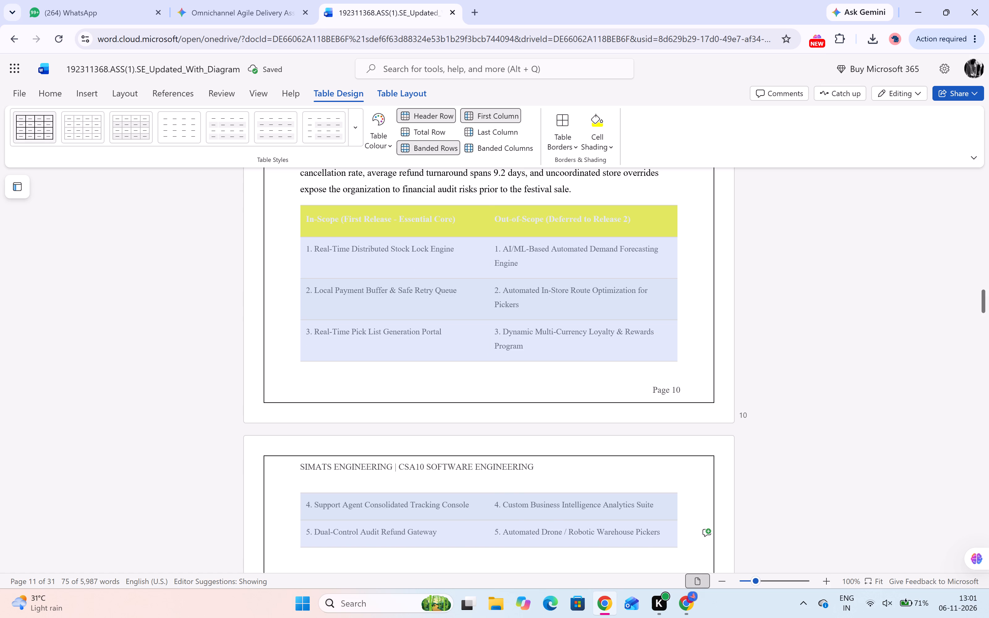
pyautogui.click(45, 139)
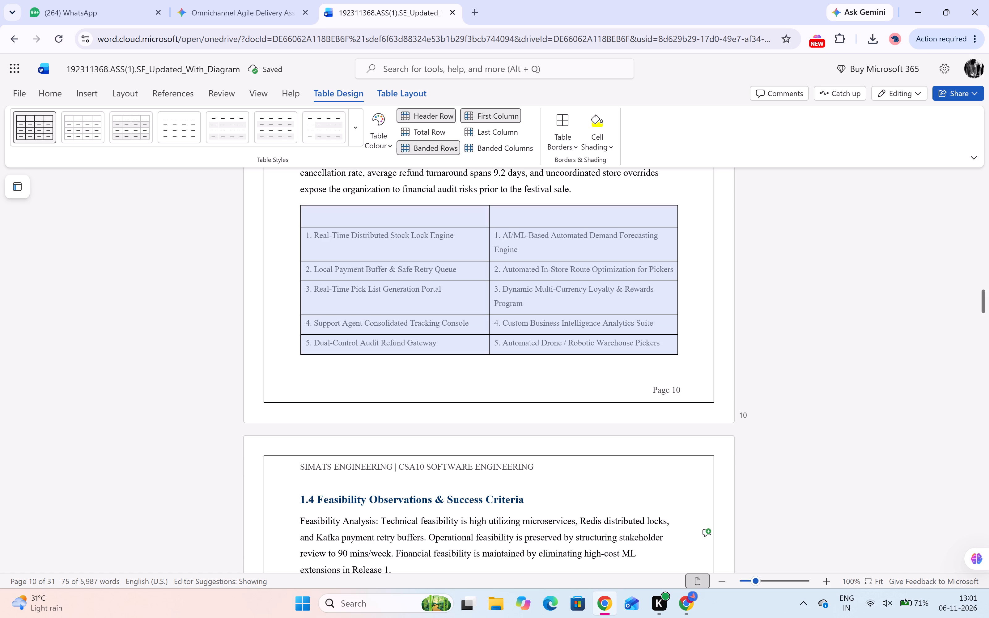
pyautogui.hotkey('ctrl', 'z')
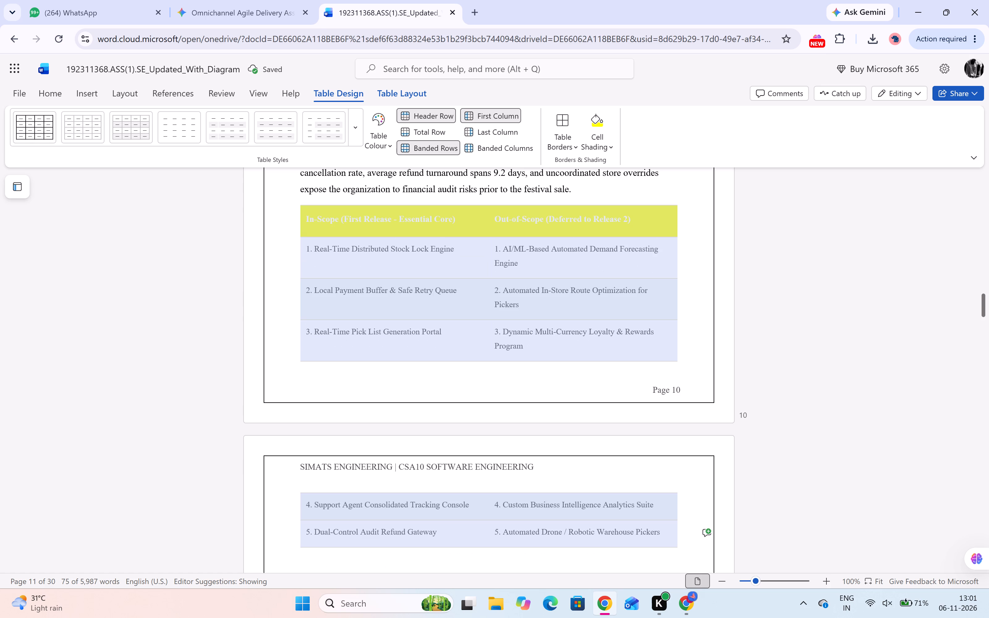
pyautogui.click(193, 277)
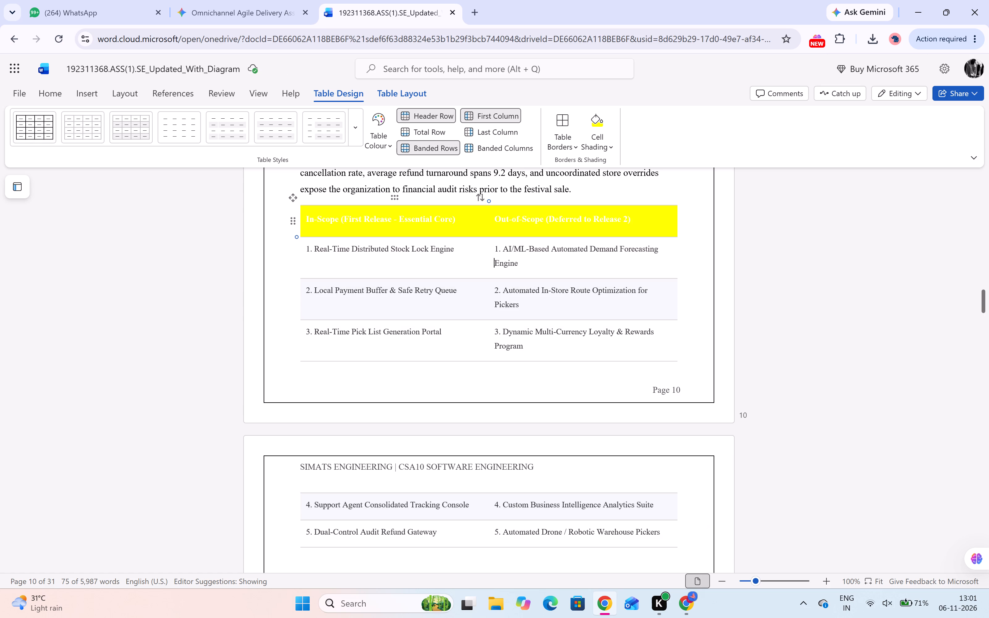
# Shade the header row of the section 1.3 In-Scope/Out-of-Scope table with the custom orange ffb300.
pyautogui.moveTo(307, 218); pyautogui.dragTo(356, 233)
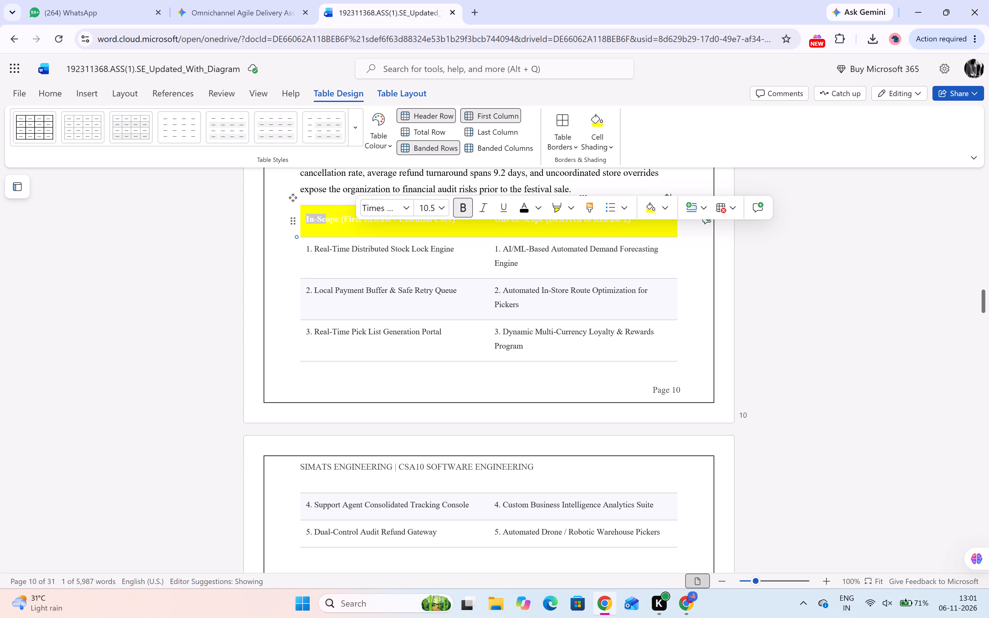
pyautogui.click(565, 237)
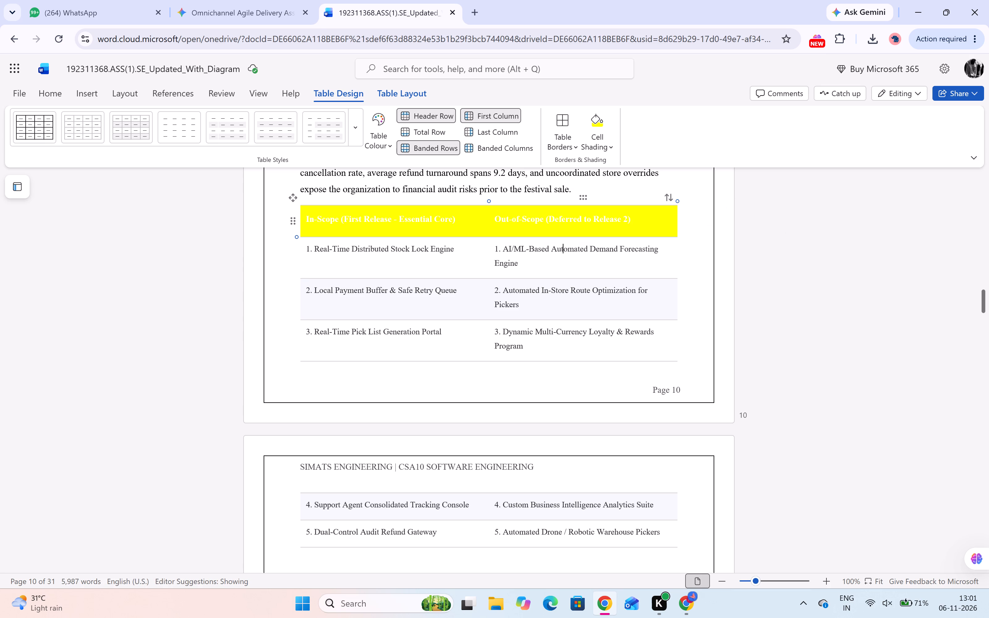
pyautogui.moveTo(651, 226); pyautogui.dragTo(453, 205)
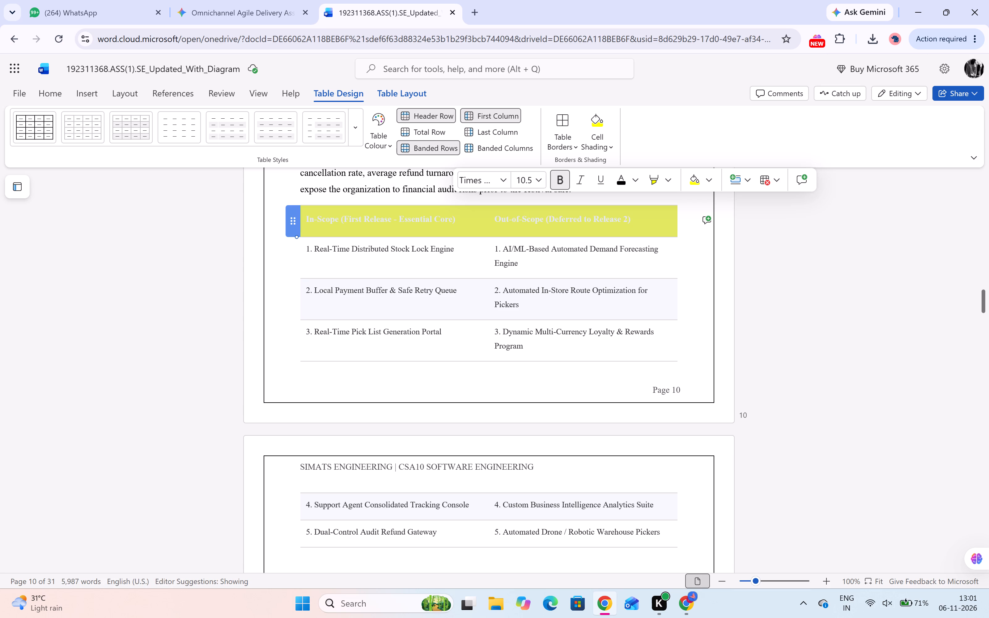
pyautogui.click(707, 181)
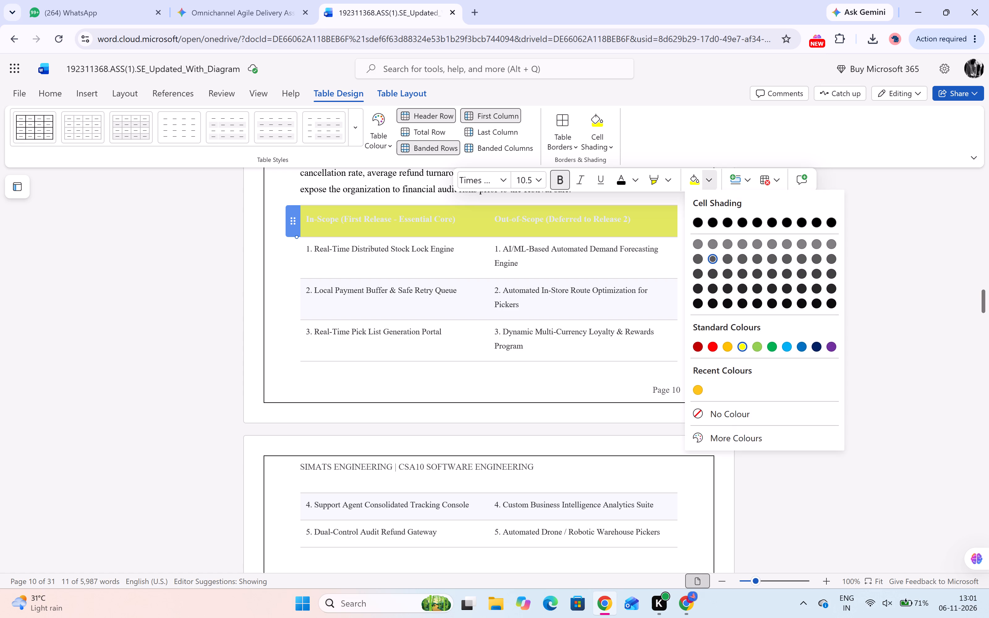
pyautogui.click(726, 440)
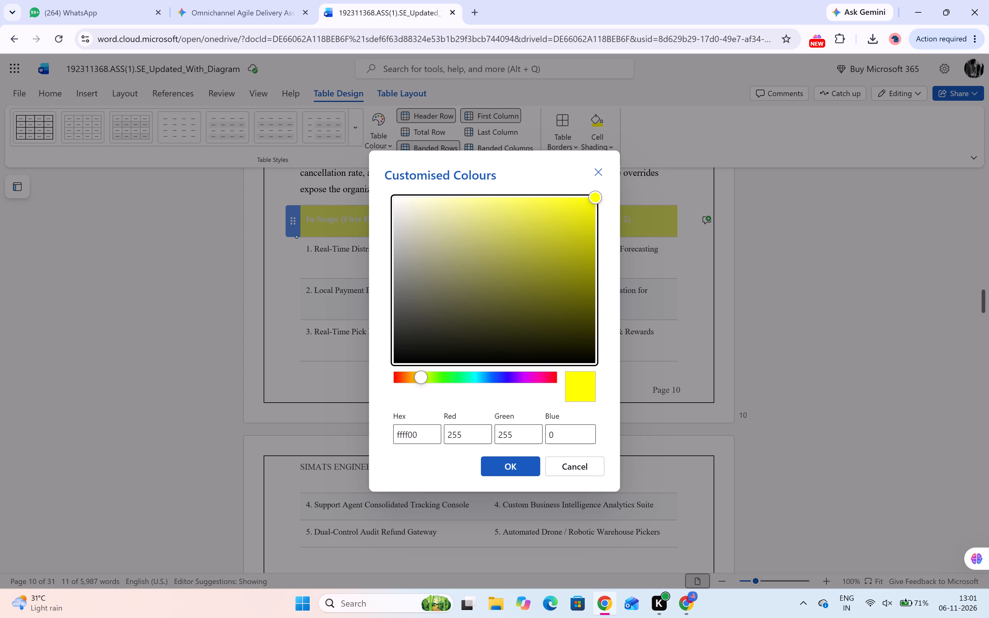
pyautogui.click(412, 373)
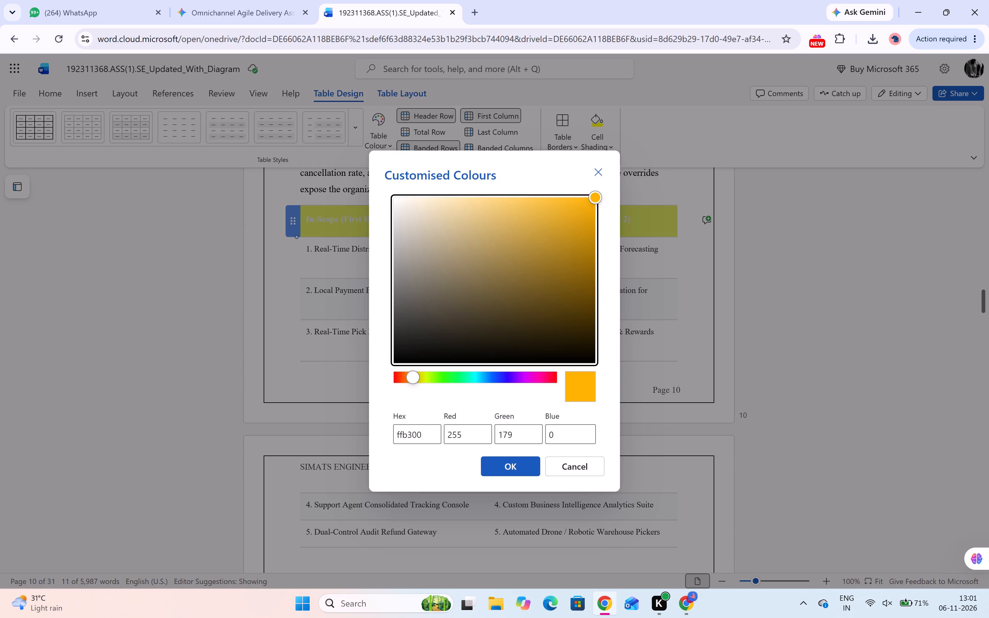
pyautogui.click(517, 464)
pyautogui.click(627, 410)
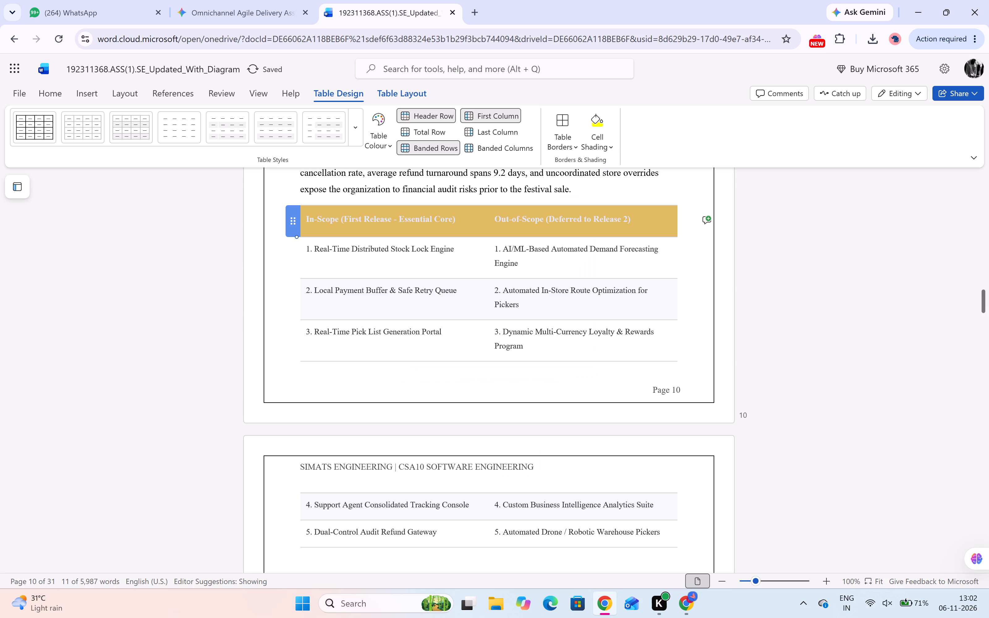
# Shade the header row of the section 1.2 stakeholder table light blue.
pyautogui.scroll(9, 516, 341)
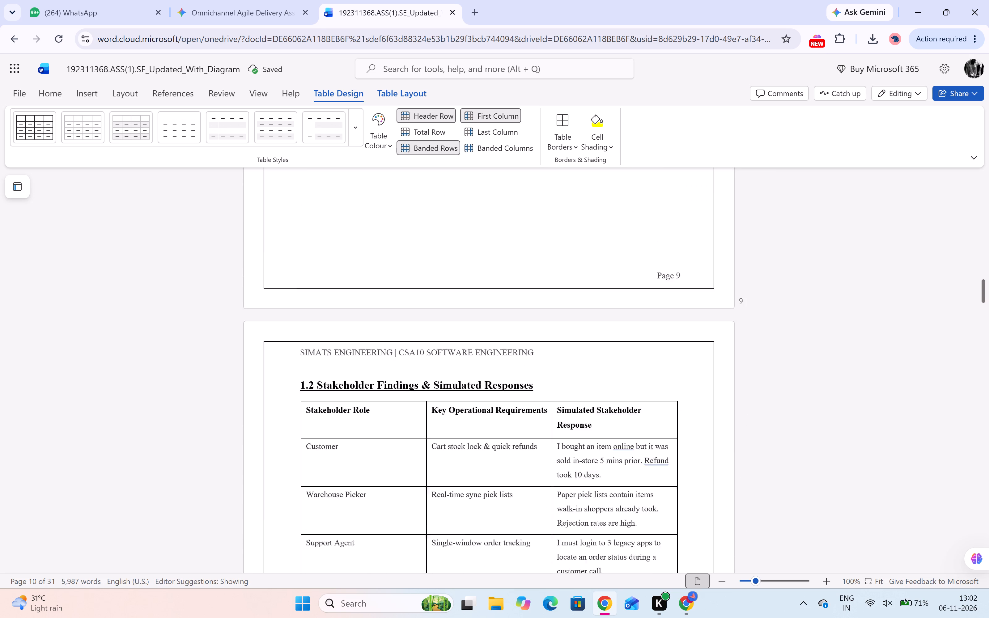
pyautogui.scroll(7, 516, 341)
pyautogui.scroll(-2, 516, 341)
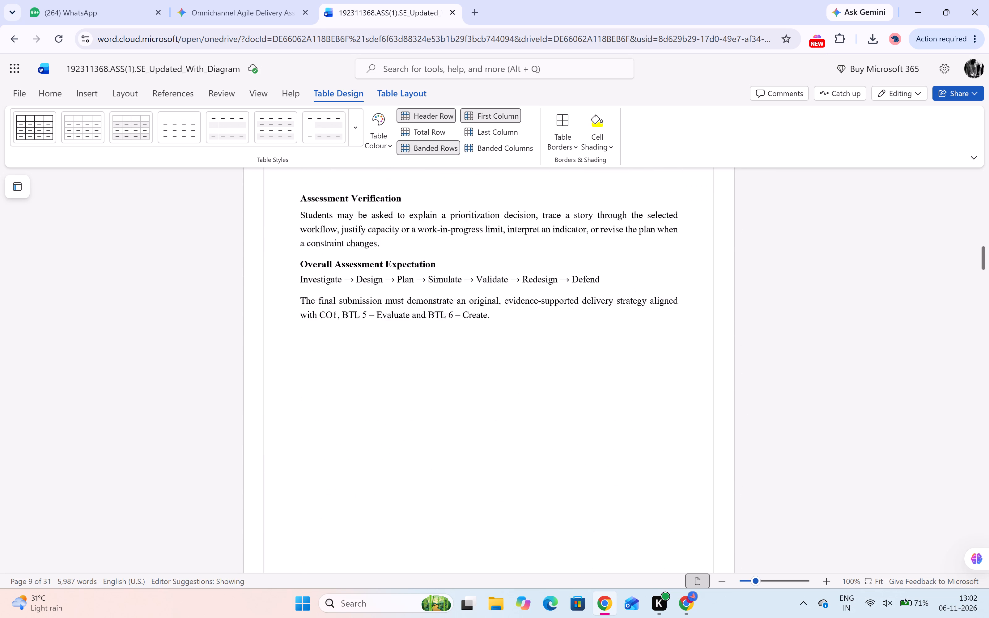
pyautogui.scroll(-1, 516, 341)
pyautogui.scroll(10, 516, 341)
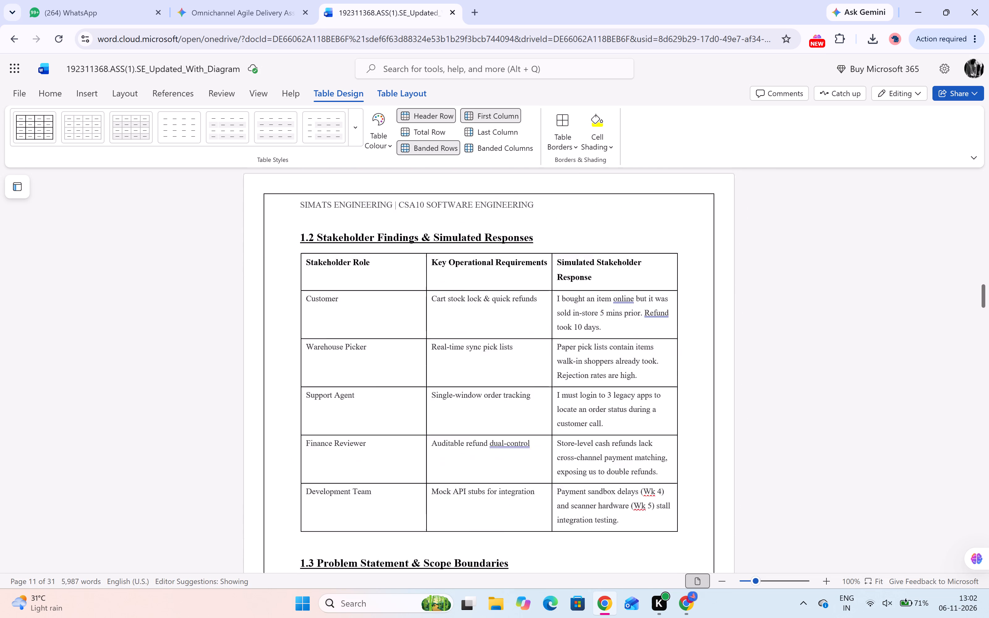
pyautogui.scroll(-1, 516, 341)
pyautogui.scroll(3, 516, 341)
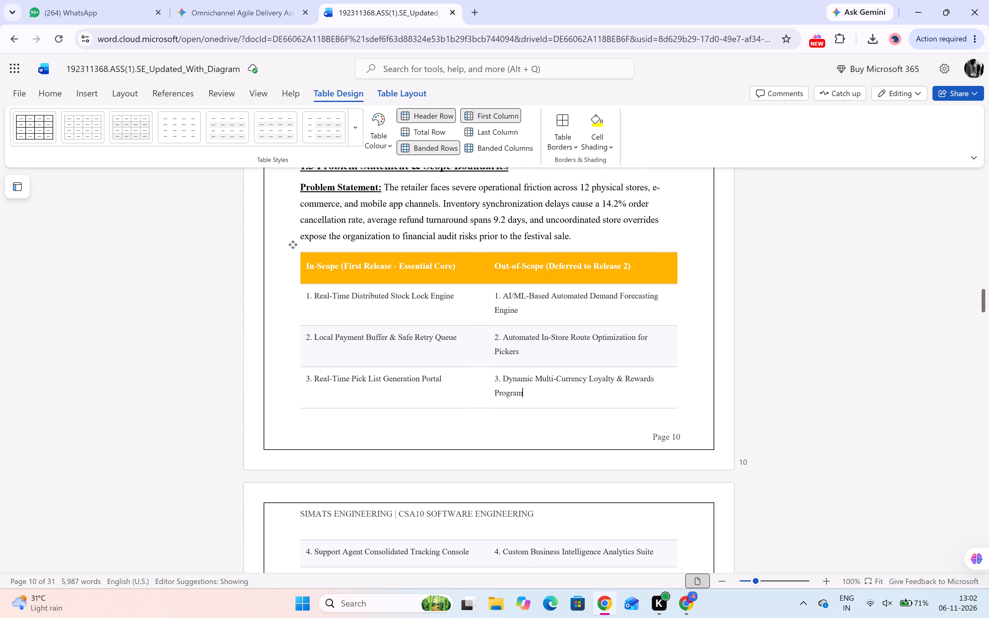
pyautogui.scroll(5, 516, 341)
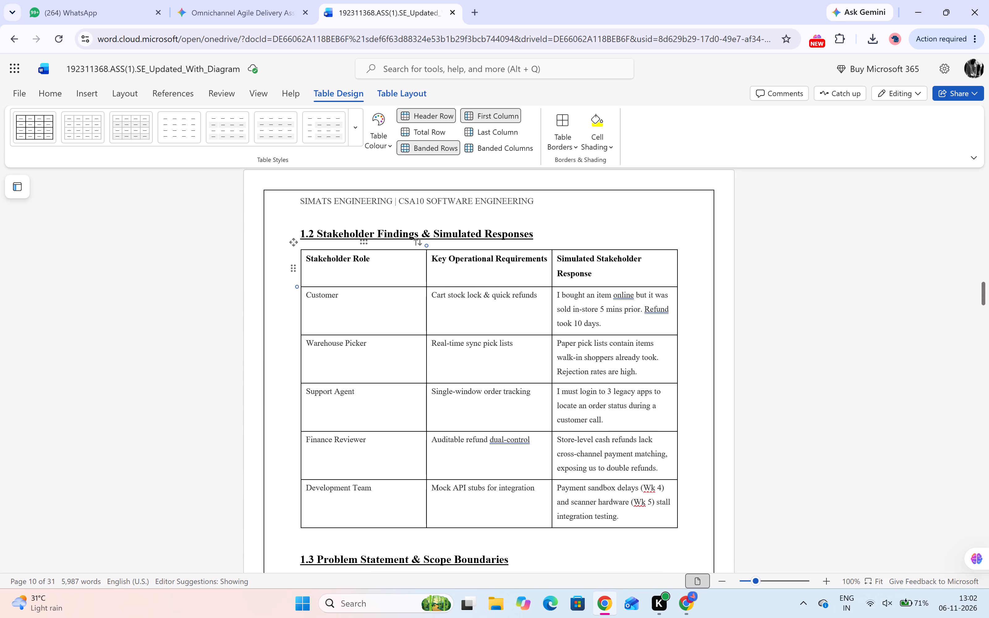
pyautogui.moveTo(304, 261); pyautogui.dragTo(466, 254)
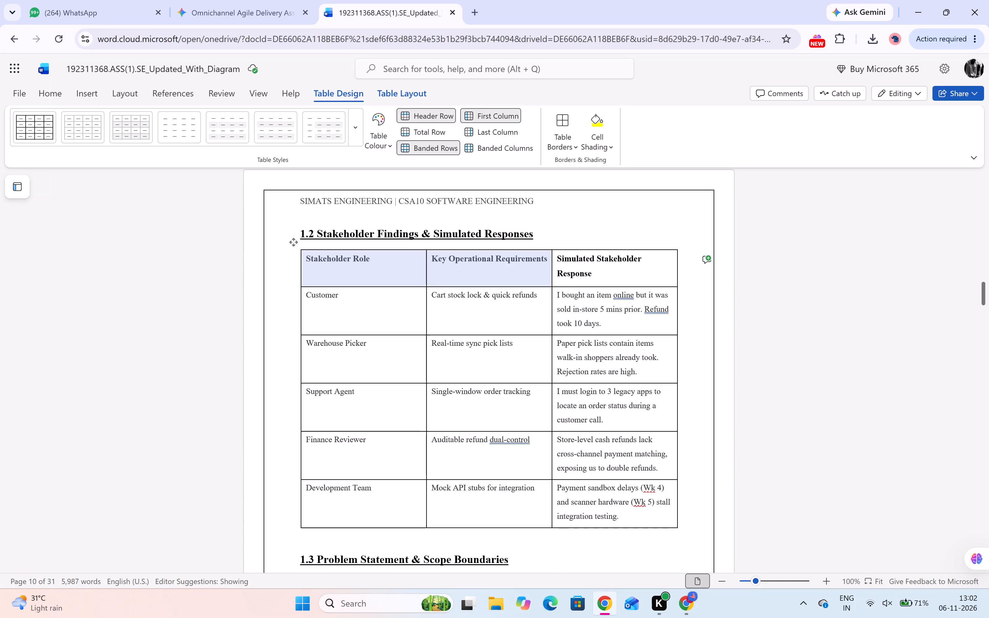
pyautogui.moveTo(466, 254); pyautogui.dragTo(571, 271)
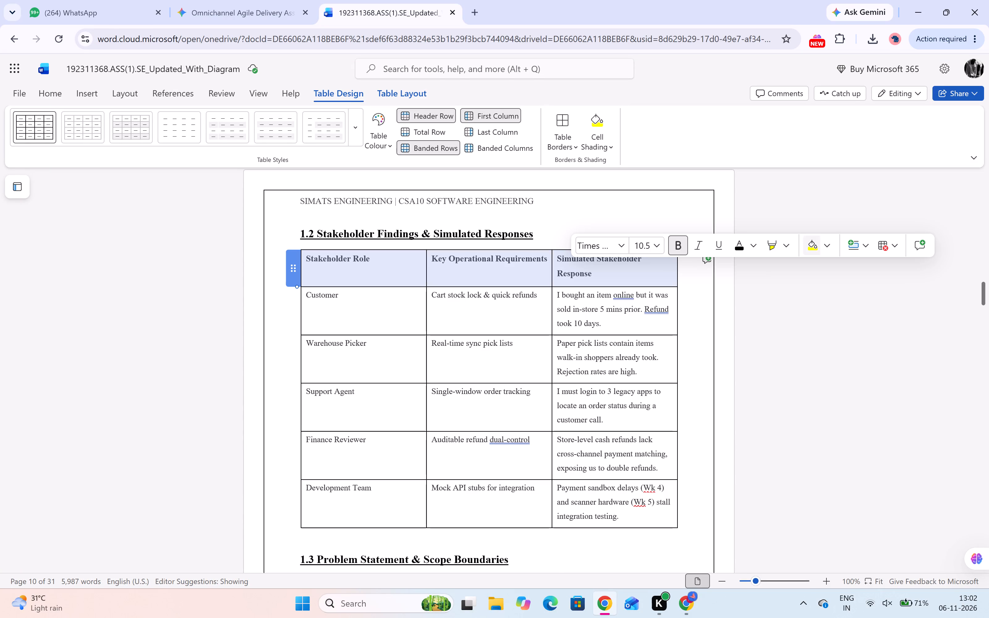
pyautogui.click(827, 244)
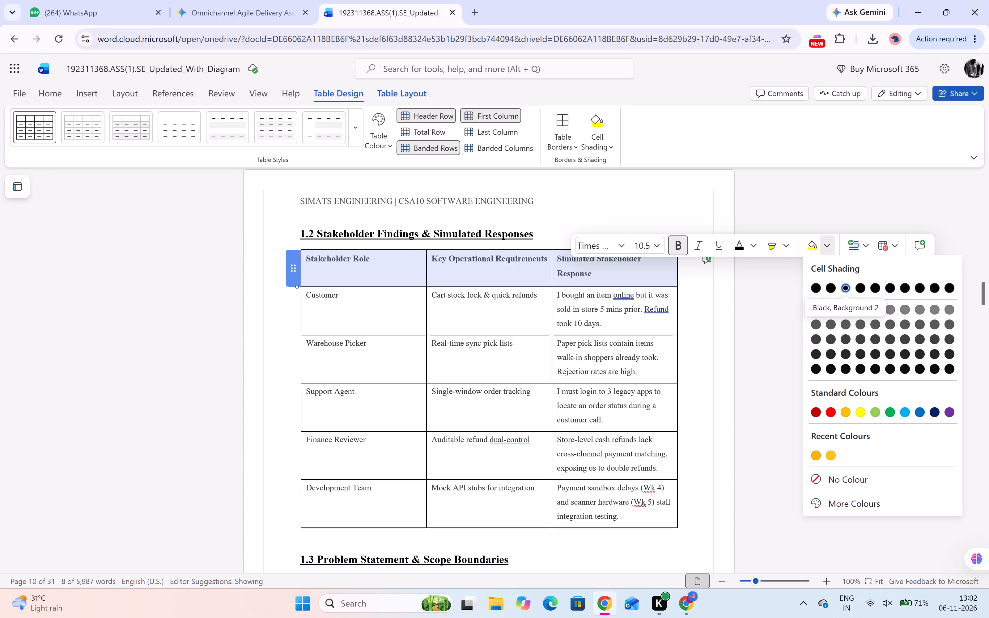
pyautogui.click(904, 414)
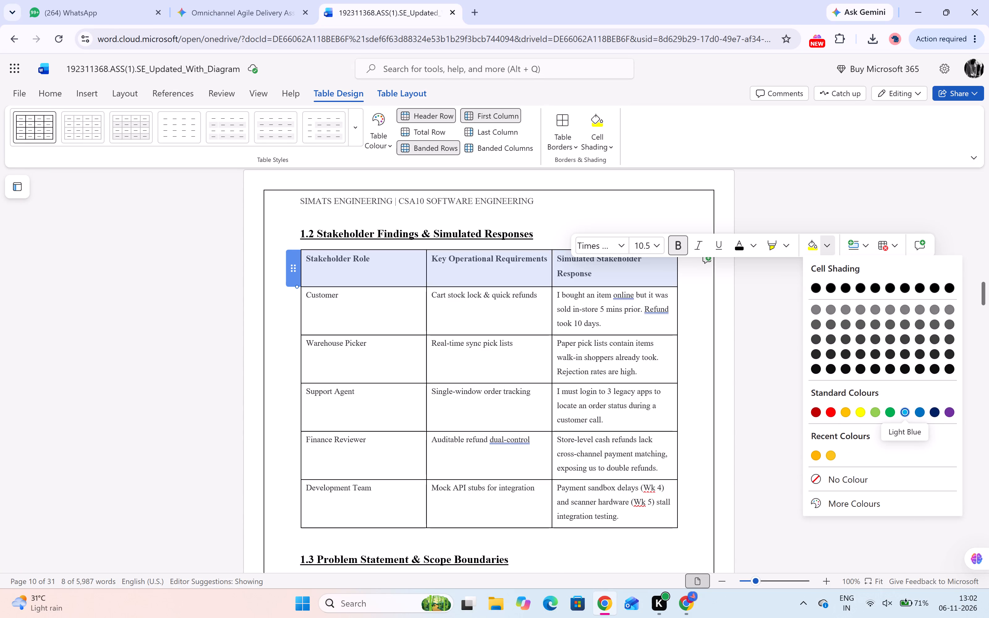
# Change the section 1.2 stakeholder table's header row shading to mid grey, the black lighter 50% shade.
pyautogui.click(829, 242)
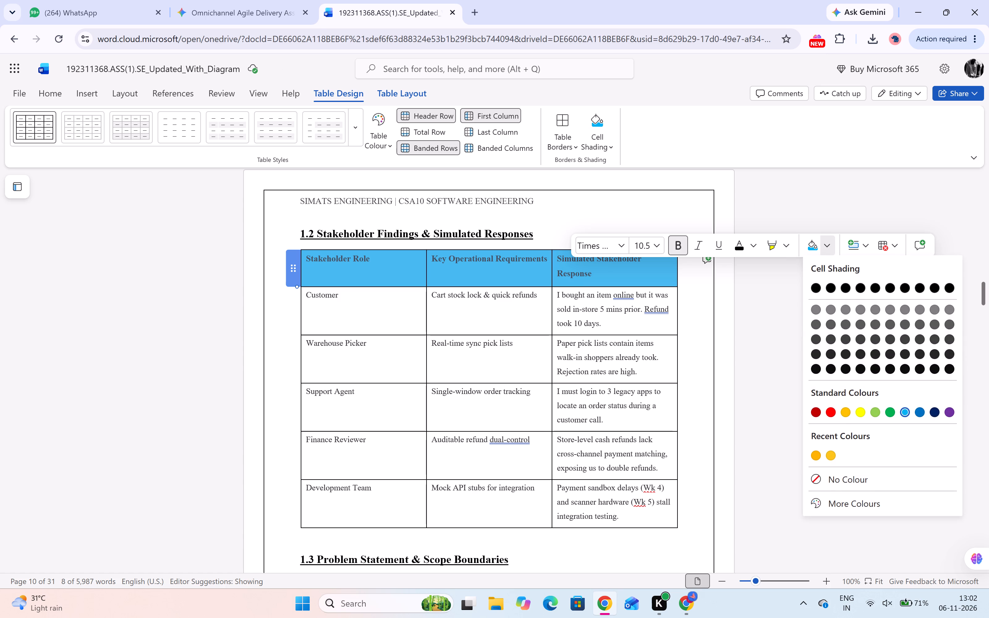
pyautogui.click(921, 307)
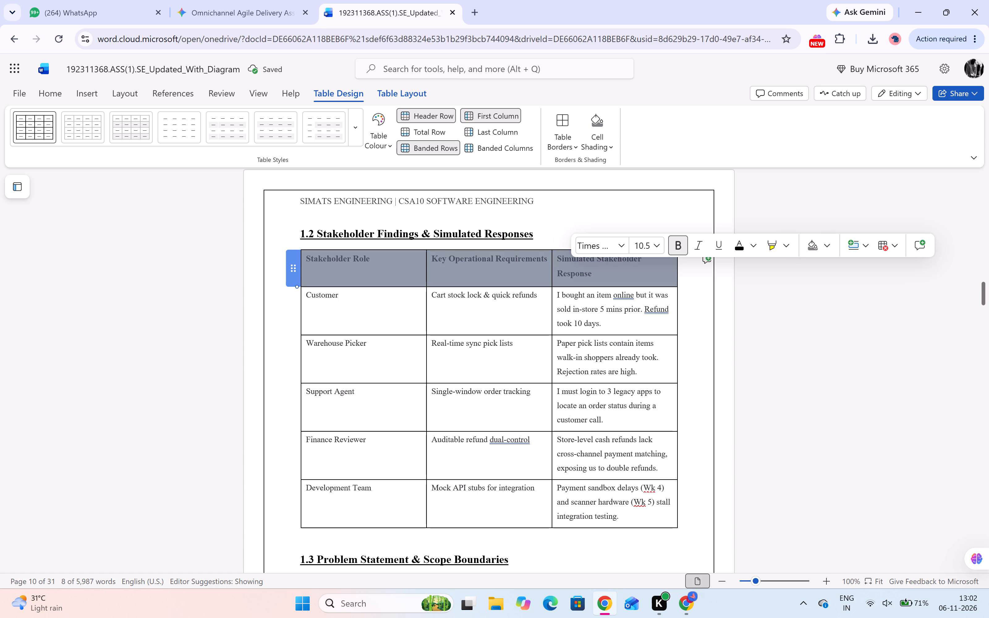
pyautogui.click(826, 243)
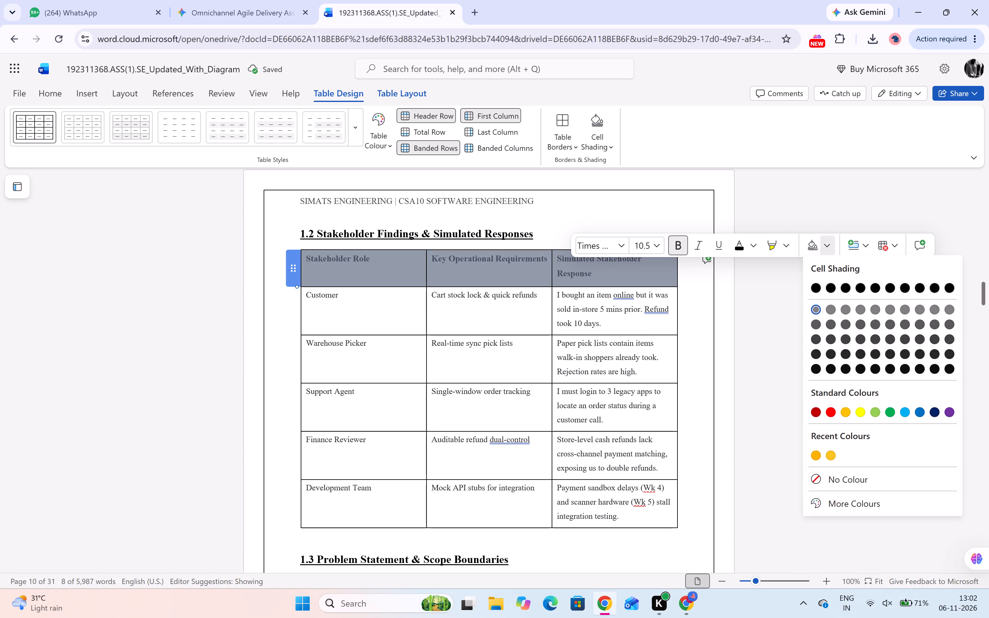
pyautogui.click(843, 311)
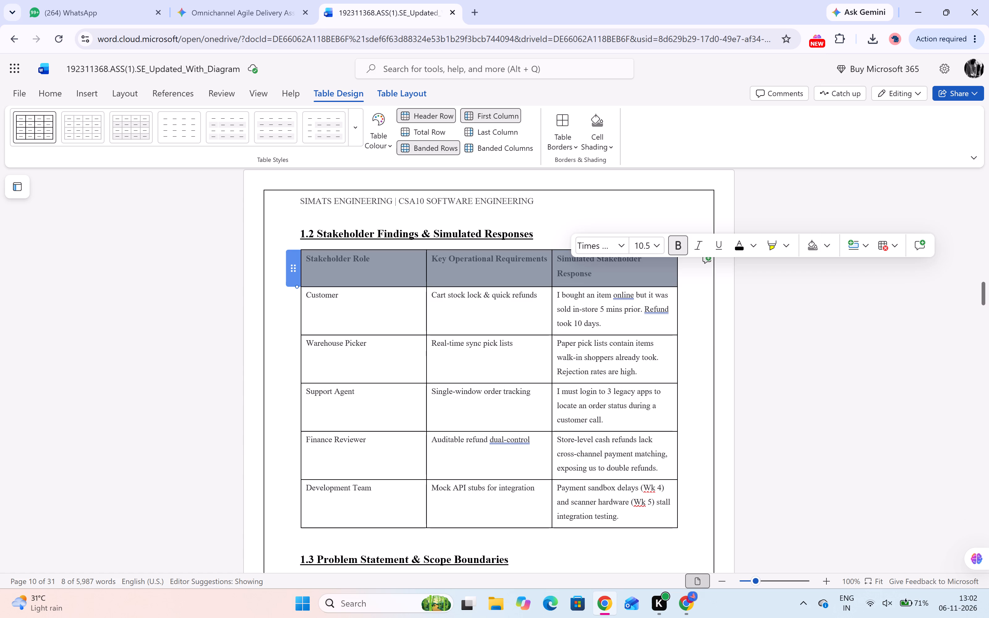
pyautogui.click(765, 328)
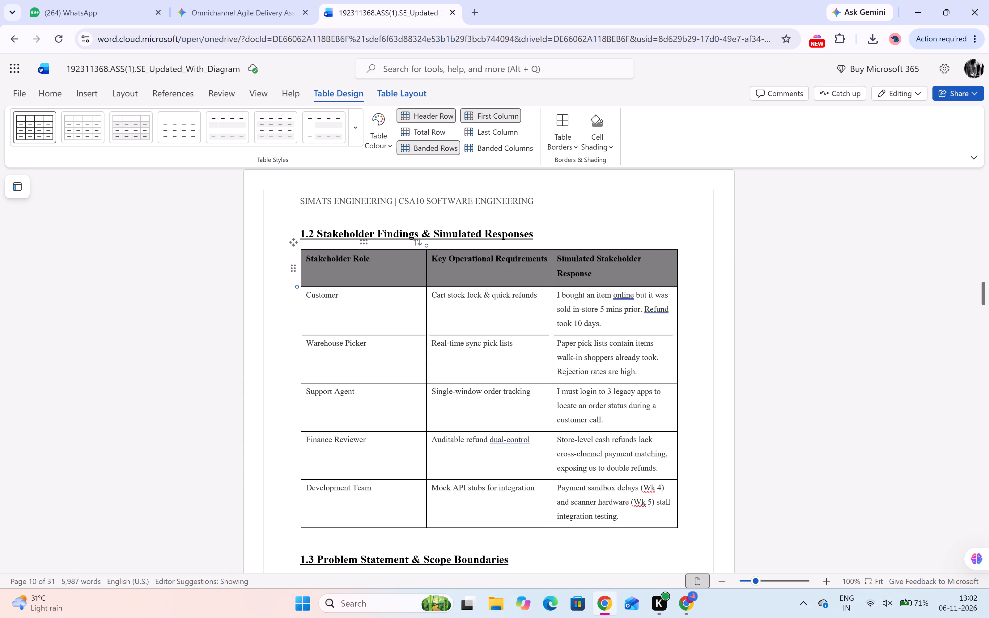
# Apply the black font colour to the header row text of the section 1.2 stakeholder table.
pyautogui.moveTo(307, 261); pyautogui.dragTo(601, 272)
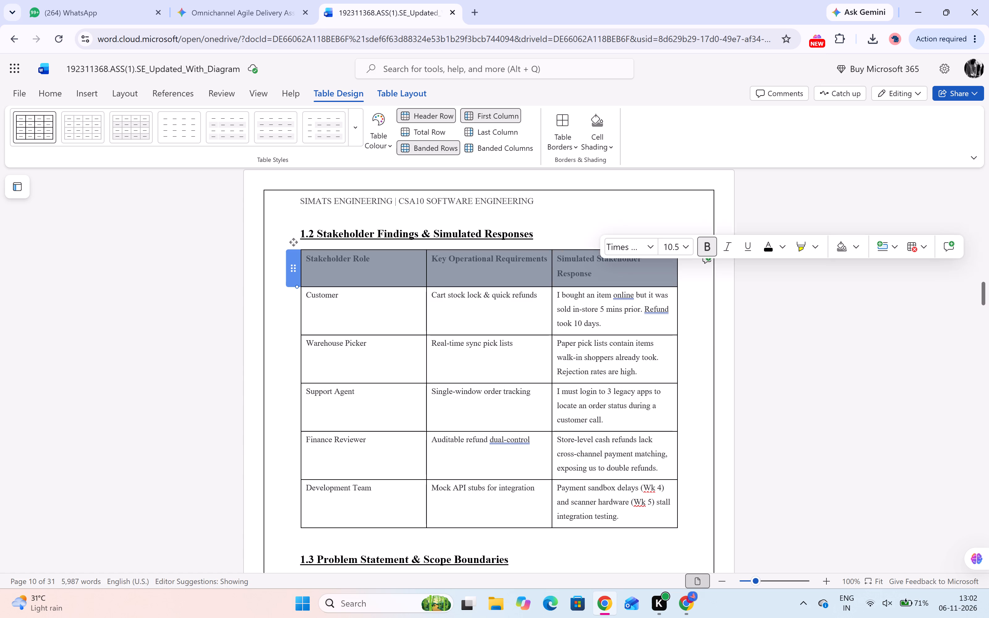
pyautogui.click(768, 245)
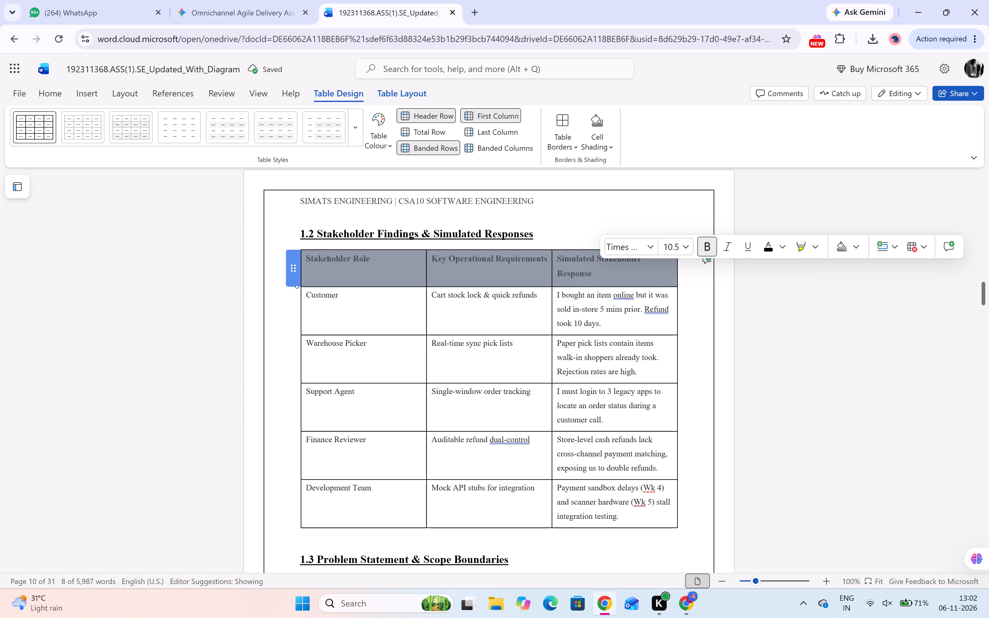
pyautogui.click(784, 247)
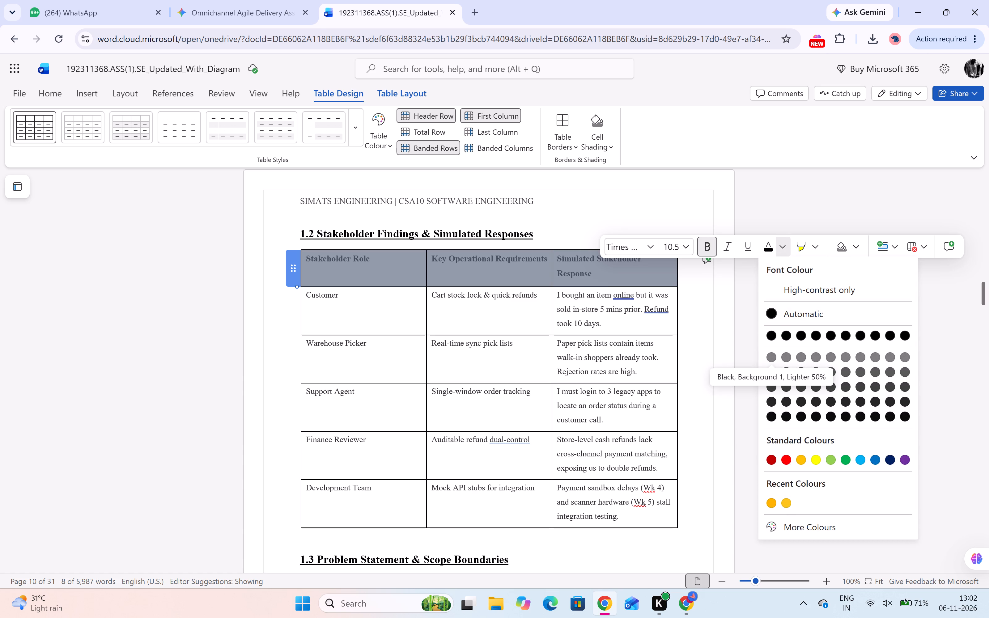
pyautogui.click(748, 430)
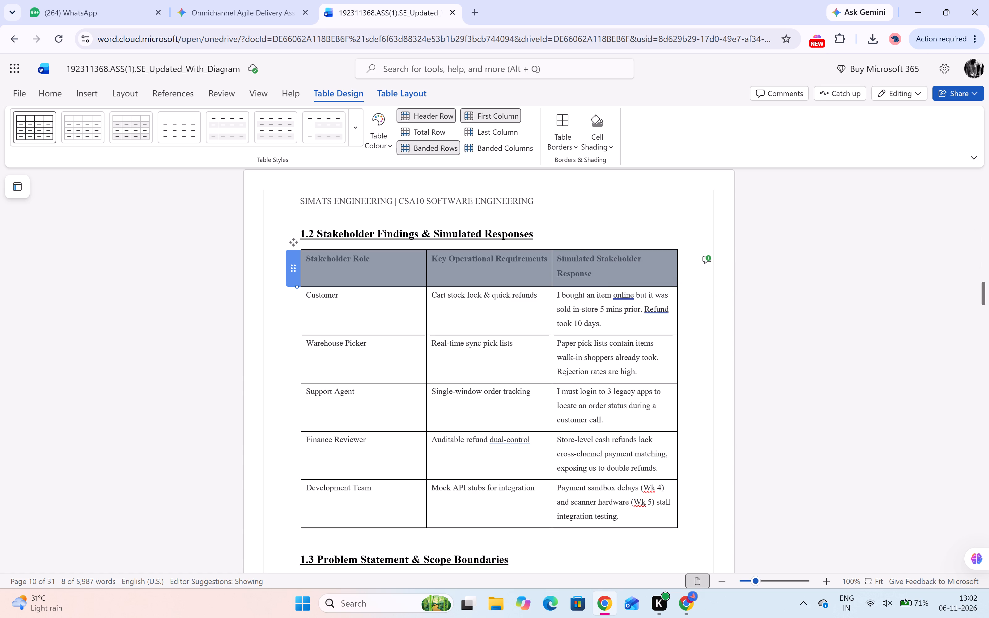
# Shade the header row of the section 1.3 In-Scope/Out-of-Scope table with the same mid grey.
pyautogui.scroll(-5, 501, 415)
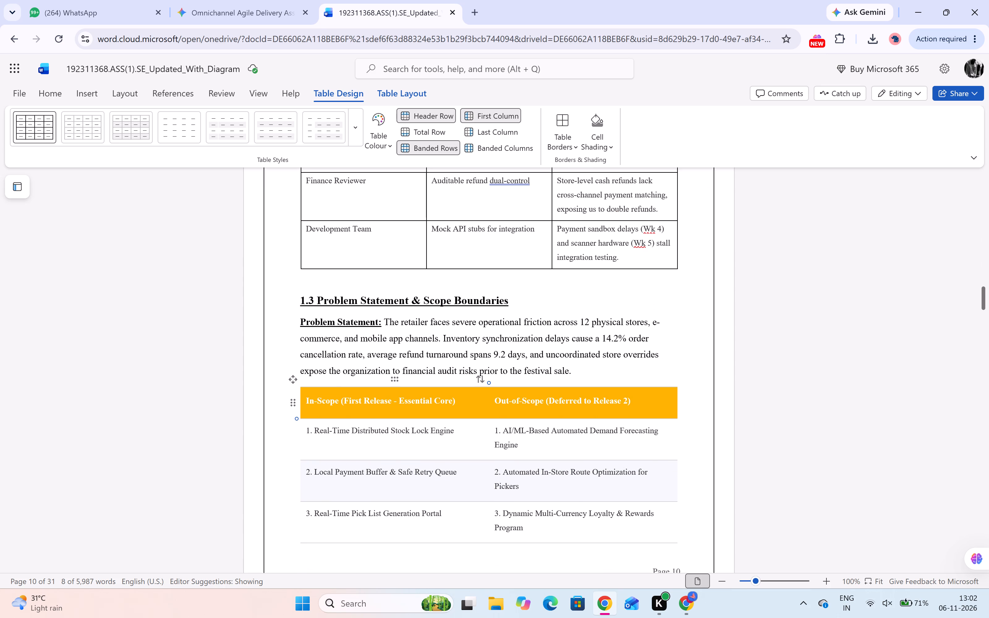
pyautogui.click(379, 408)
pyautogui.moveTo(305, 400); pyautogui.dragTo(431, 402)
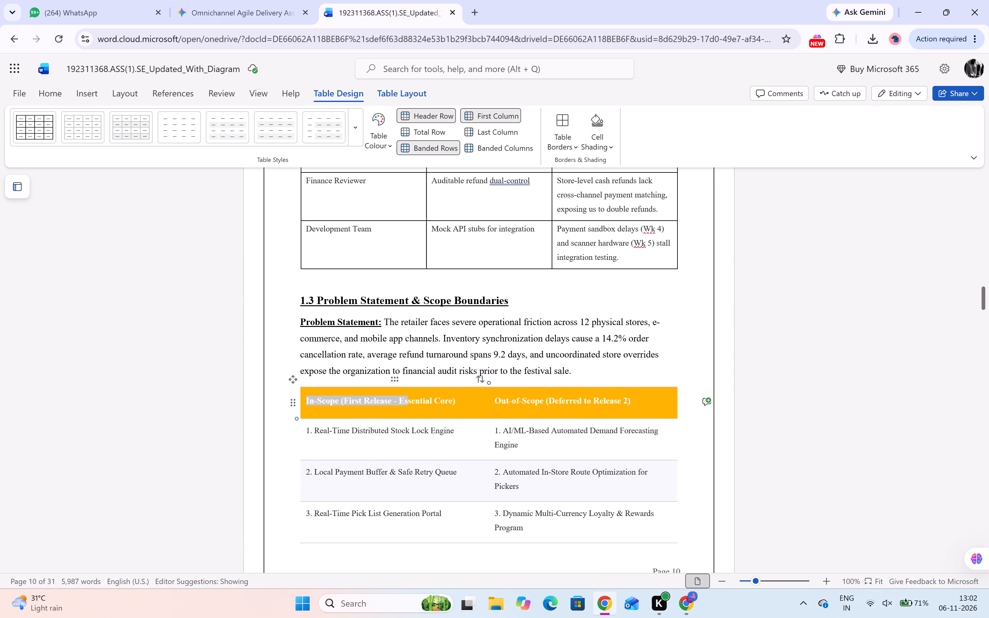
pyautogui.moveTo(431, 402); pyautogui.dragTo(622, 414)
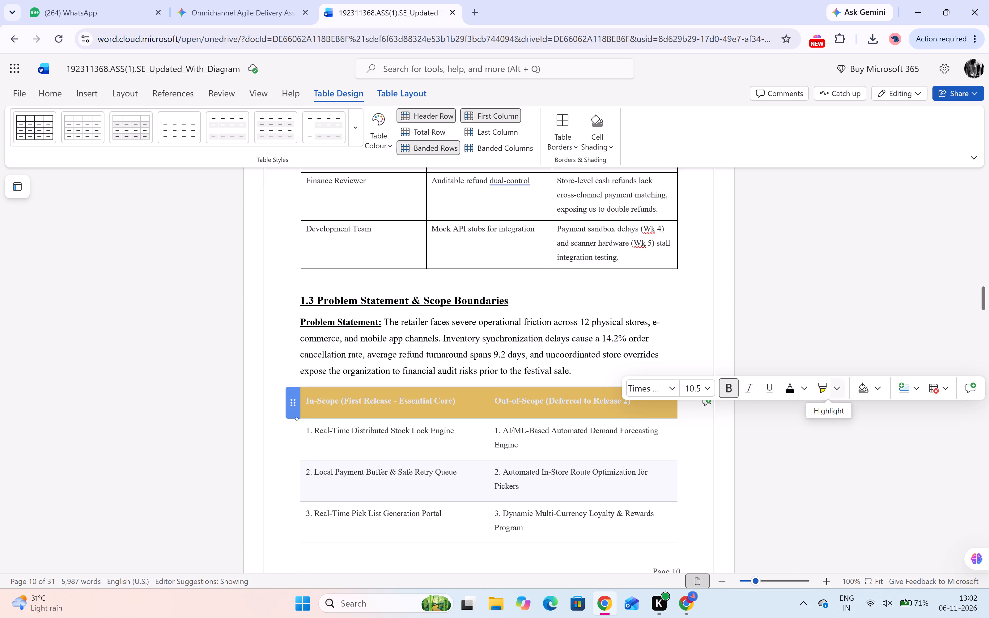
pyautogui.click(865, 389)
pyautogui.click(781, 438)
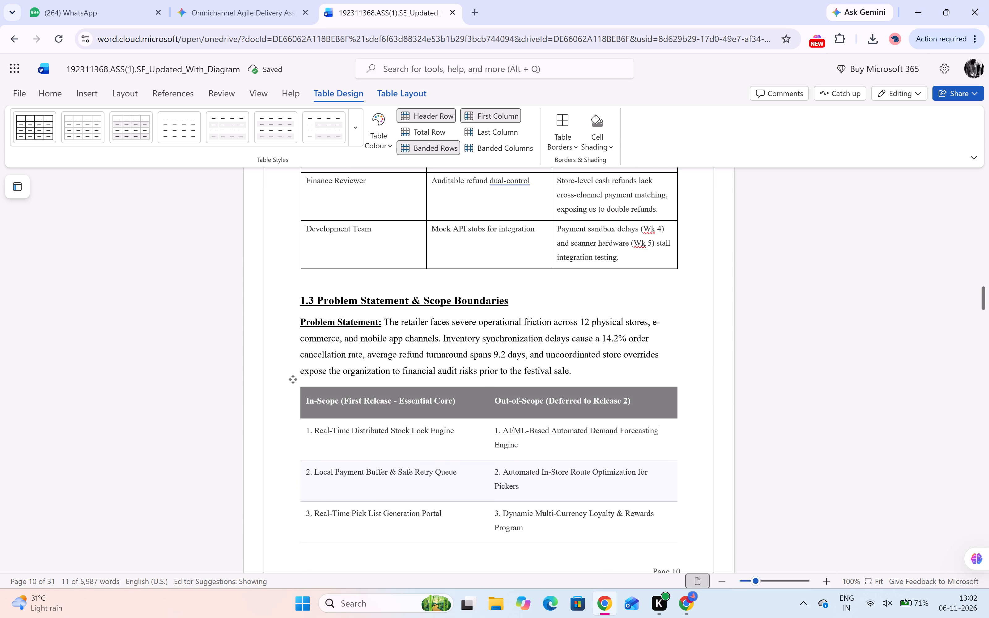
# Apply the plain black full-grid table style to the section 1.3 In-Scope/Out-of-Scope table.
pyautogui.scroll(-1, 452, 446)
pyautogui.click(37, 140)
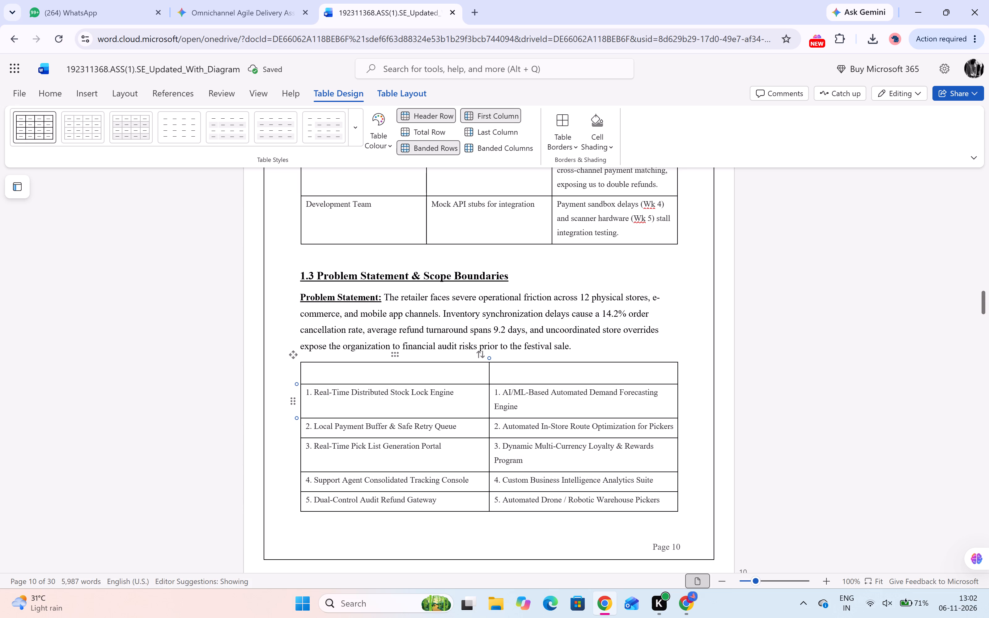
pyautogui.click(357, 382)
pyautogui.click(364, 375)
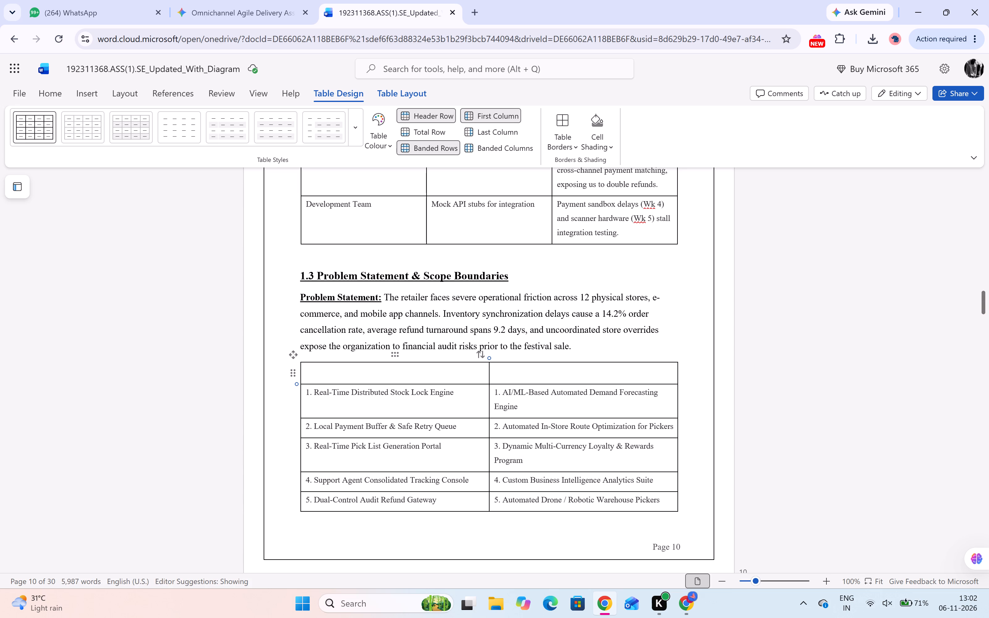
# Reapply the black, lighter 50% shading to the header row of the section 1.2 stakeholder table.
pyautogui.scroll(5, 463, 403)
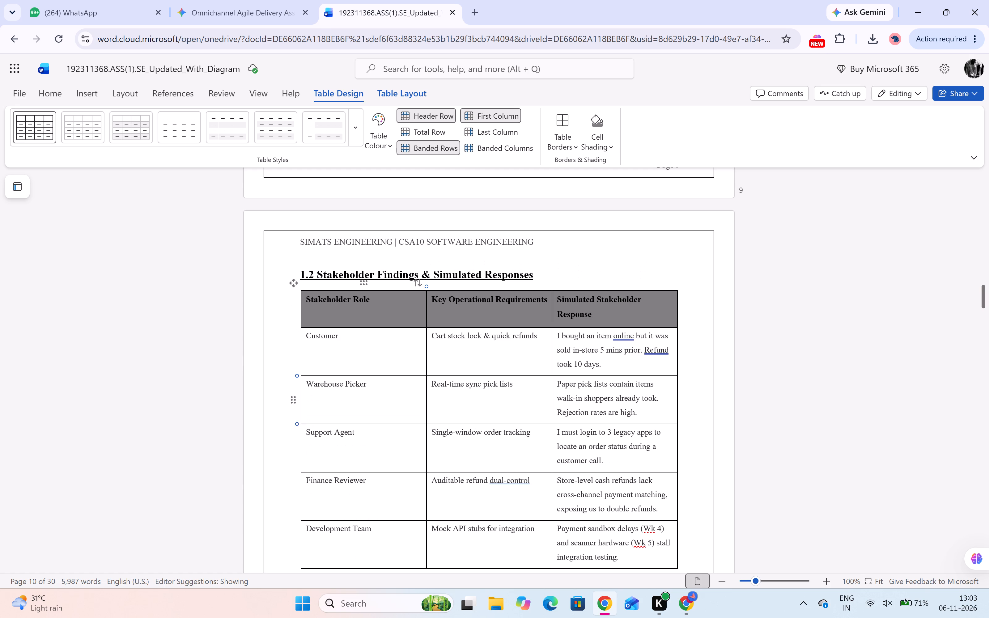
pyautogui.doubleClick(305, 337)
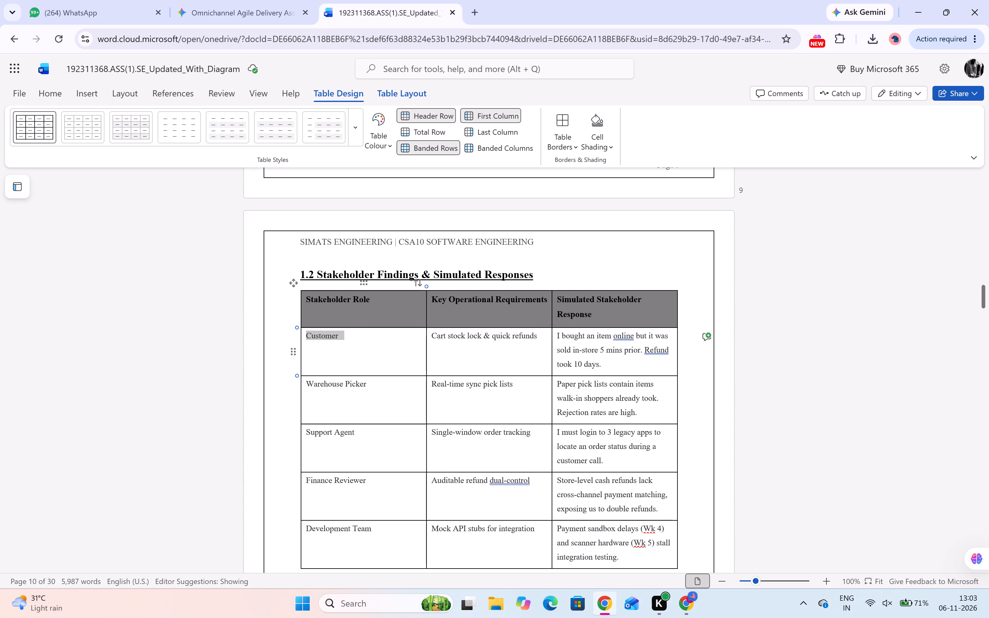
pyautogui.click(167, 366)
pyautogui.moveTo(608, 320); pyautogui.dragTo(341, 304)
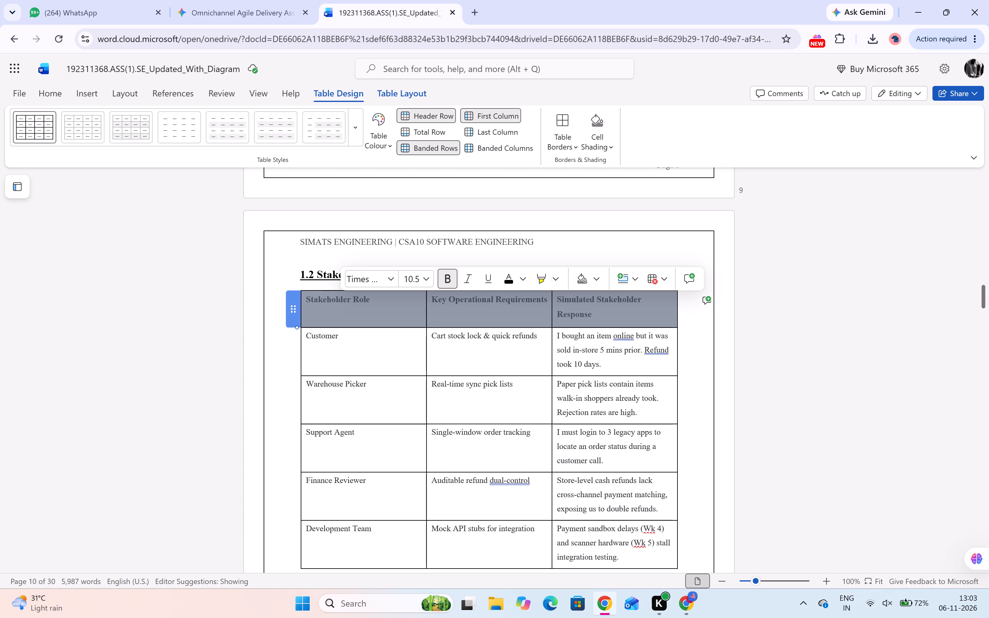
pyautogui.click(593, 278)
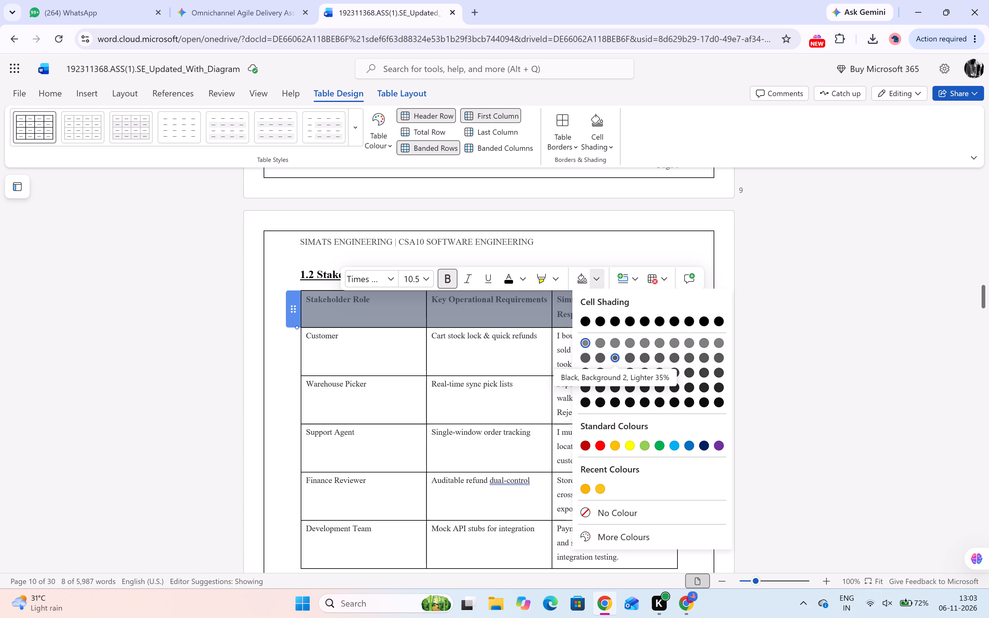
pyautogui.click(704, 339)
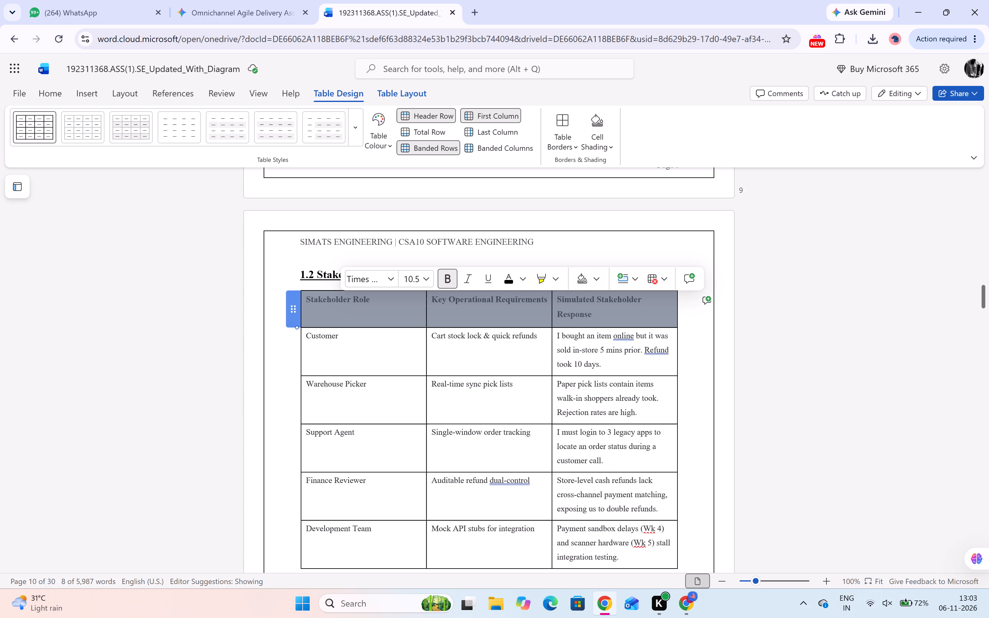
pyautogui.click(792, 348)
# Set the font colour of the "Stakeholder Role" header in the section 1.2 table to the custom off-white f2f0f0.
pyautogui.moveTo(610, 318); pyautogui.dragTo(360, 310)
pyautogui.click(341, 308)
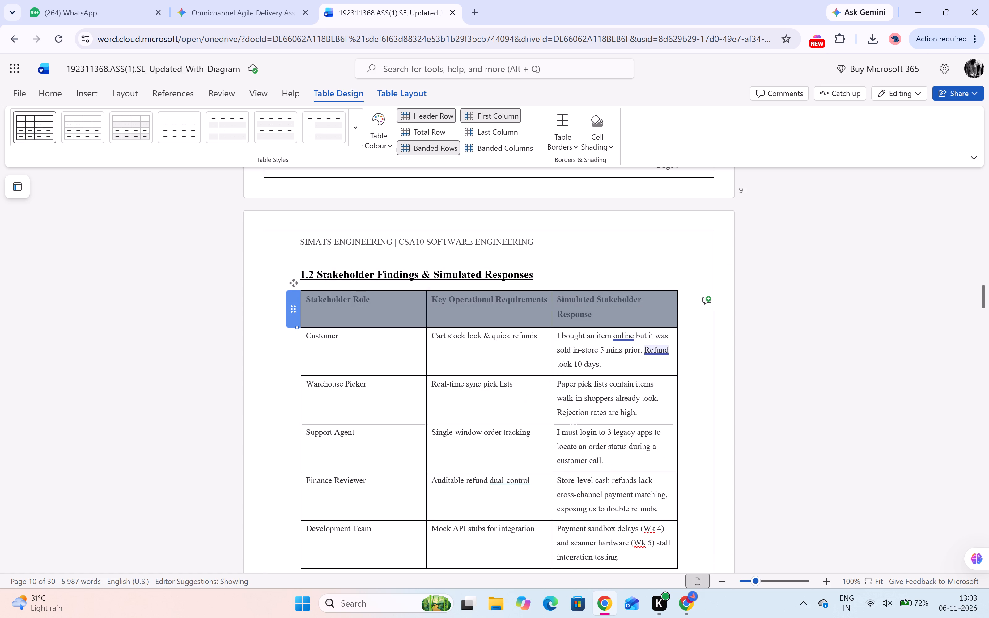
pyautogui.moveTo(378, 302); pyautogui.dragTo(309, 301)
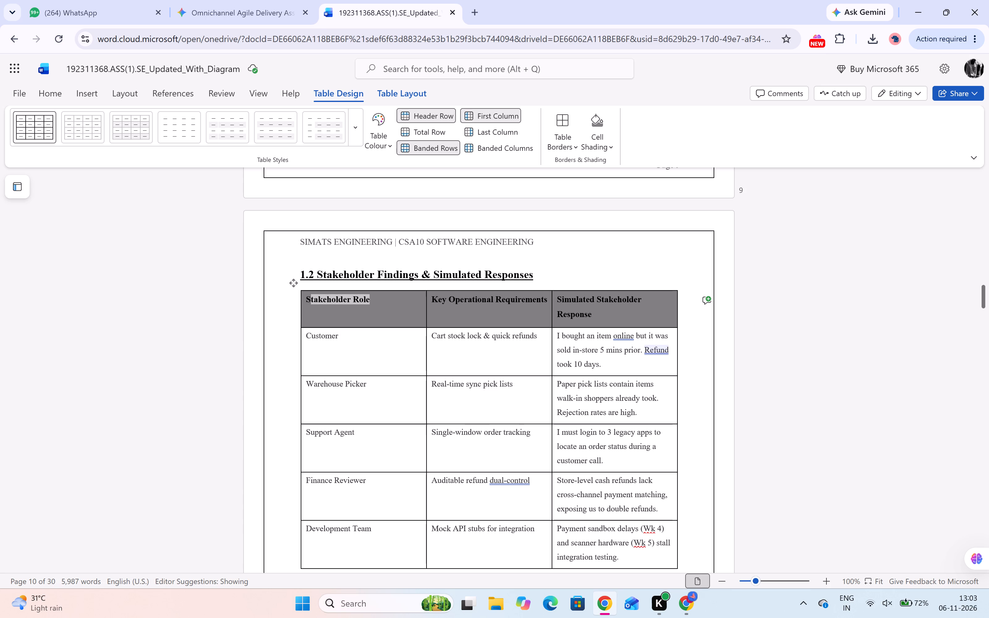
pyautogui.moveTo(309, 301); pyautogui.dragTo(306, 301)
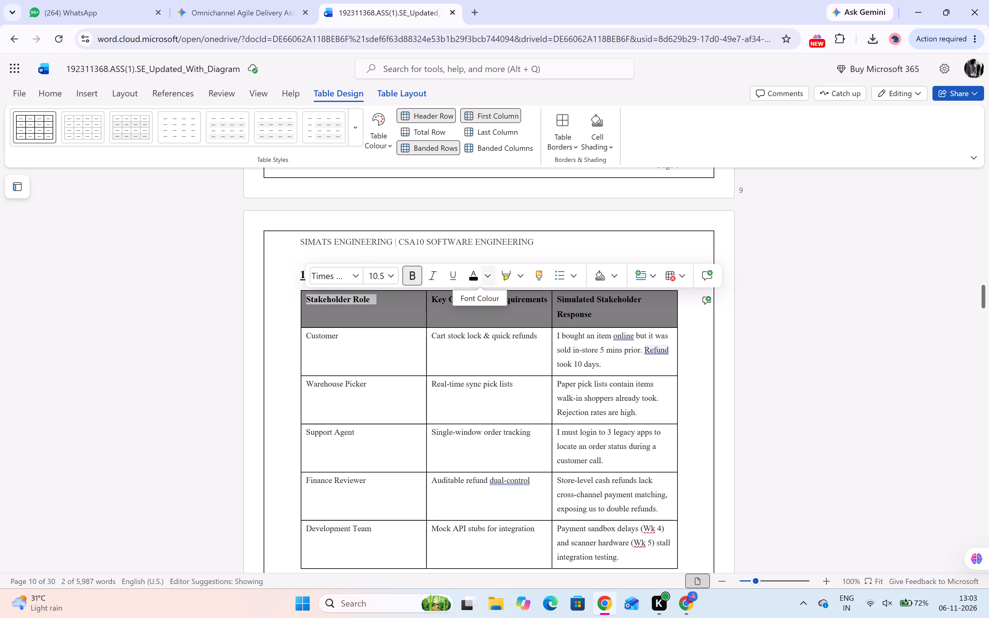
pyautogui.click(491, 275)
pyautogui.click(505, 346)
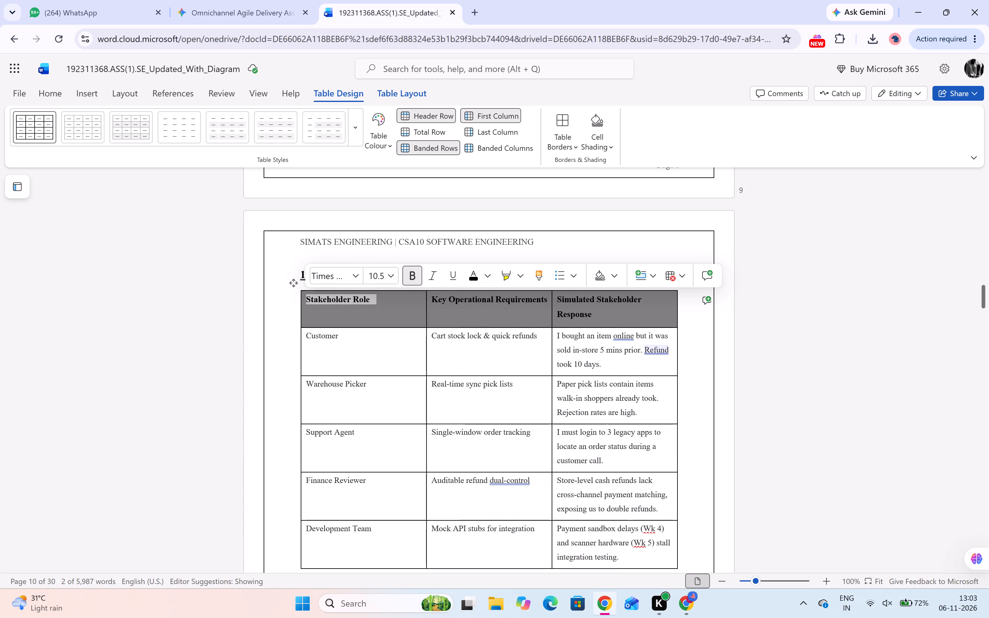
pyautogui.click(484, 275)
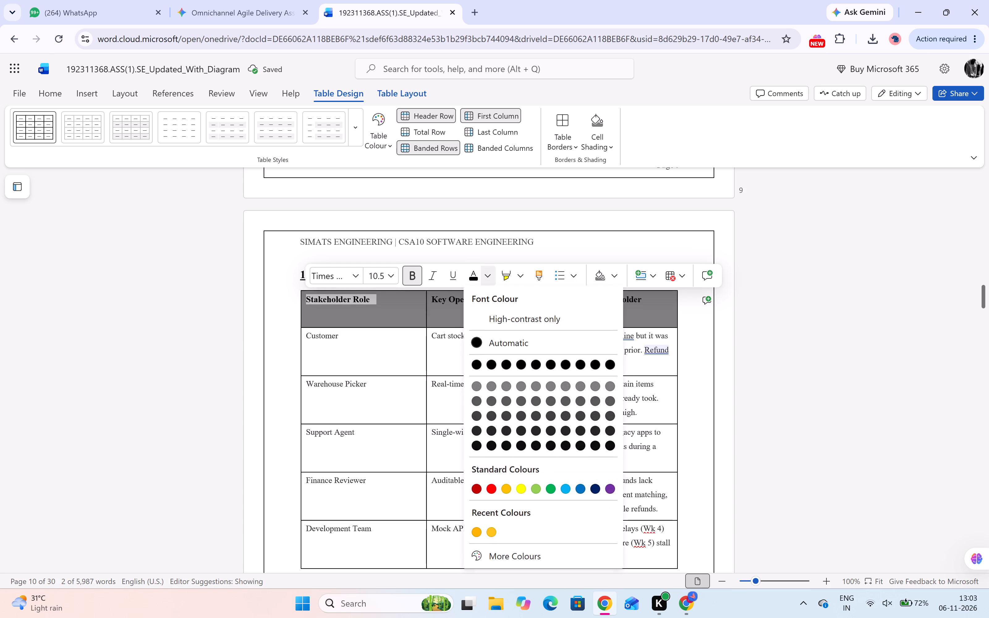
pyautogui.click(535, 552)
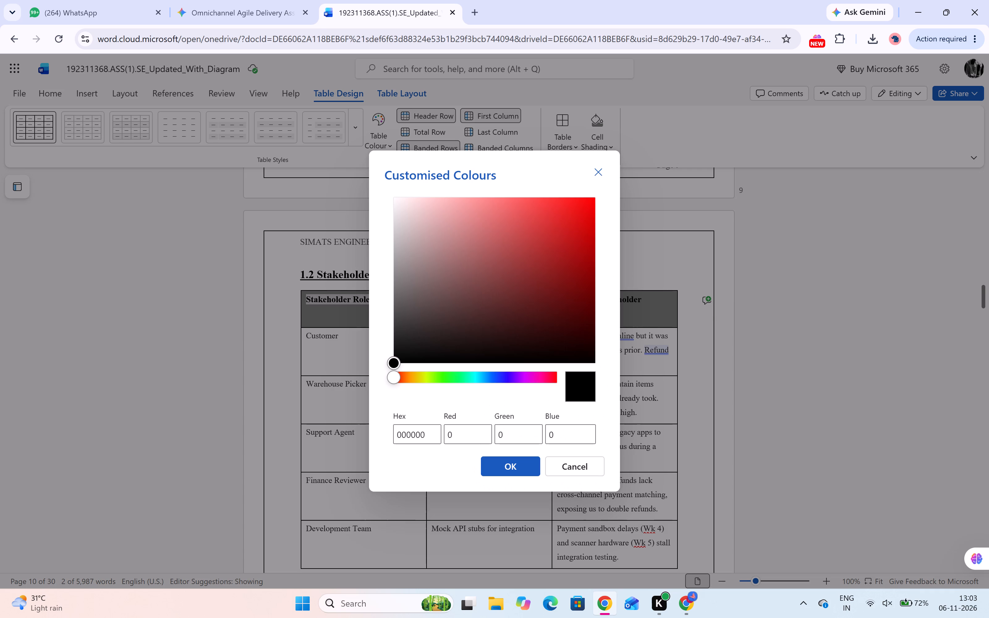
pyautogui.click(395, 206)
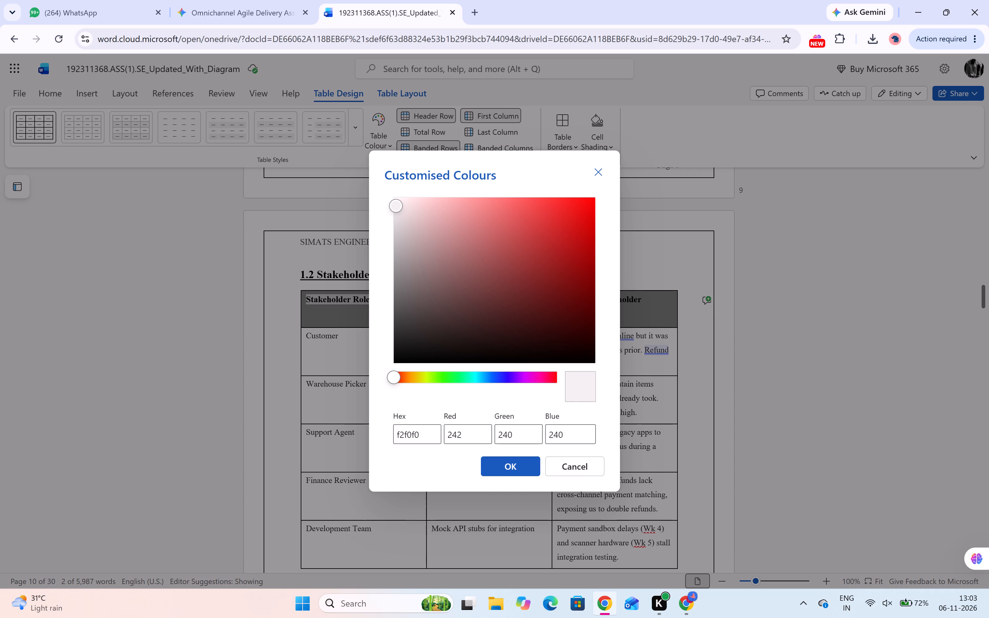
pyautogui.click(520, 461)
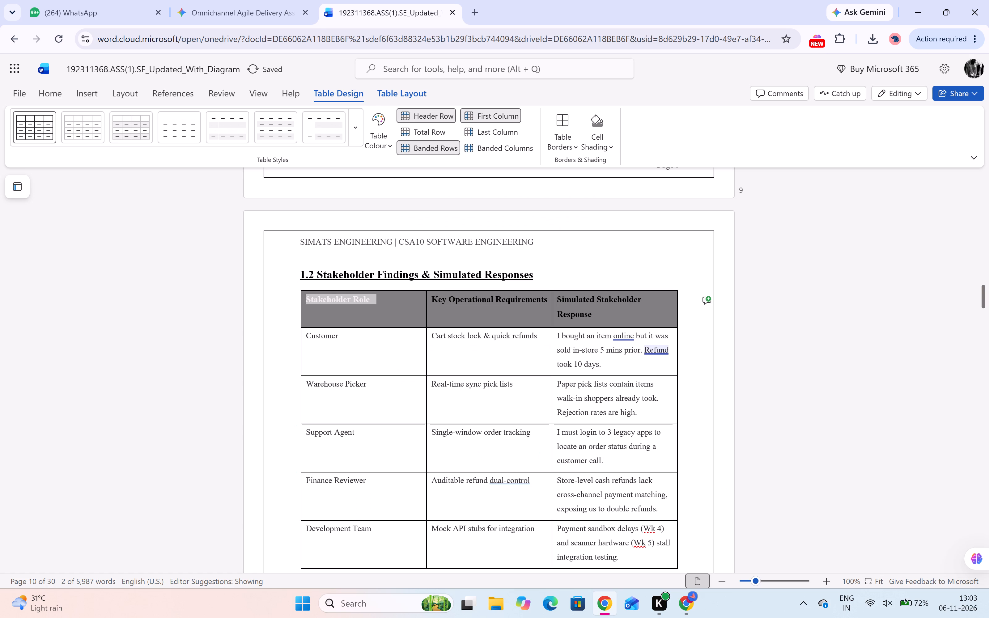
pyautogui.click(248, 392)
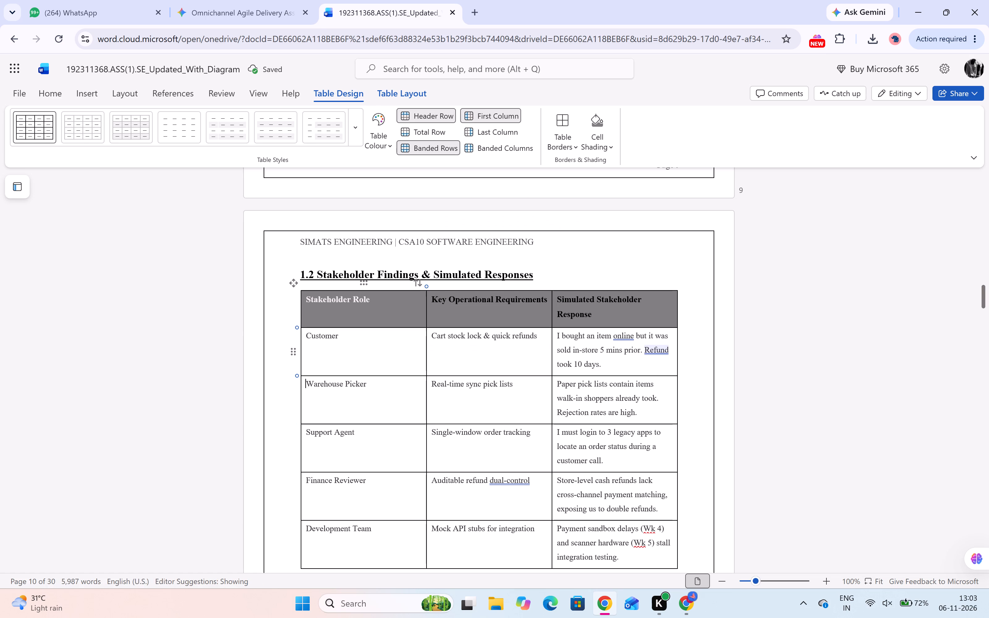
# Apply the same recent off-white font colour to the "Key Operational Requirements" header of the section 1.2 table.
pyautogui.moveTo(548, 303); pyautogui.dragTo(485, 298)
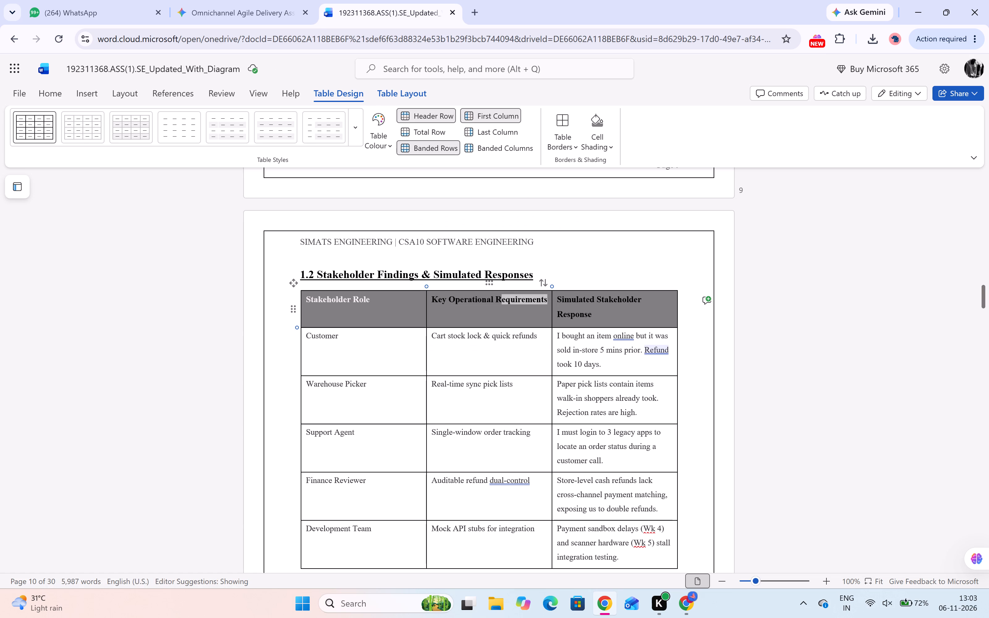
pyautogui.moveTo(485, 298); pyautogui.dragTo(433, 297)
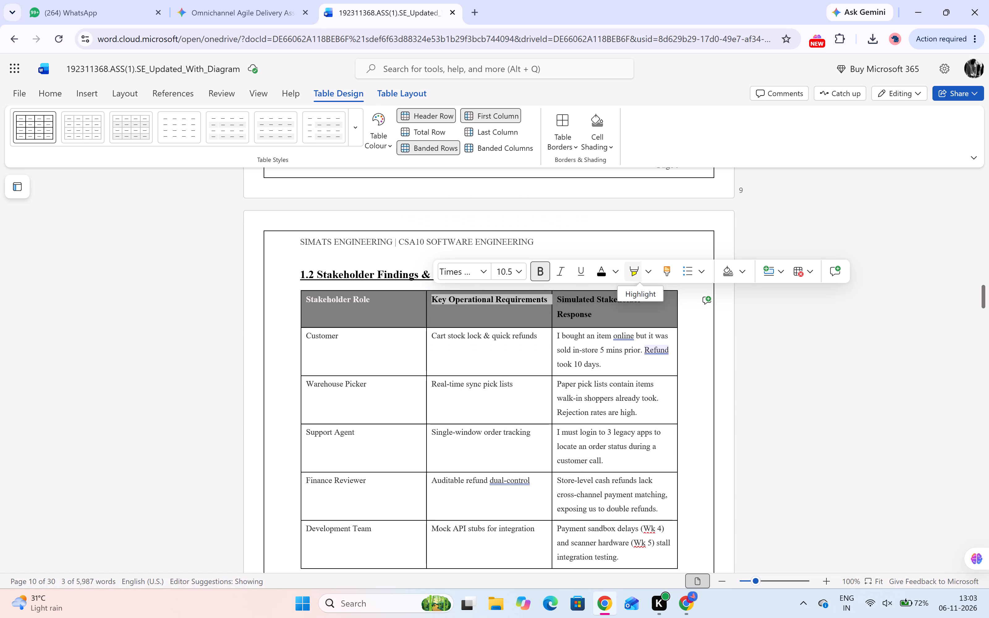
pyautogui.click(622, 271)
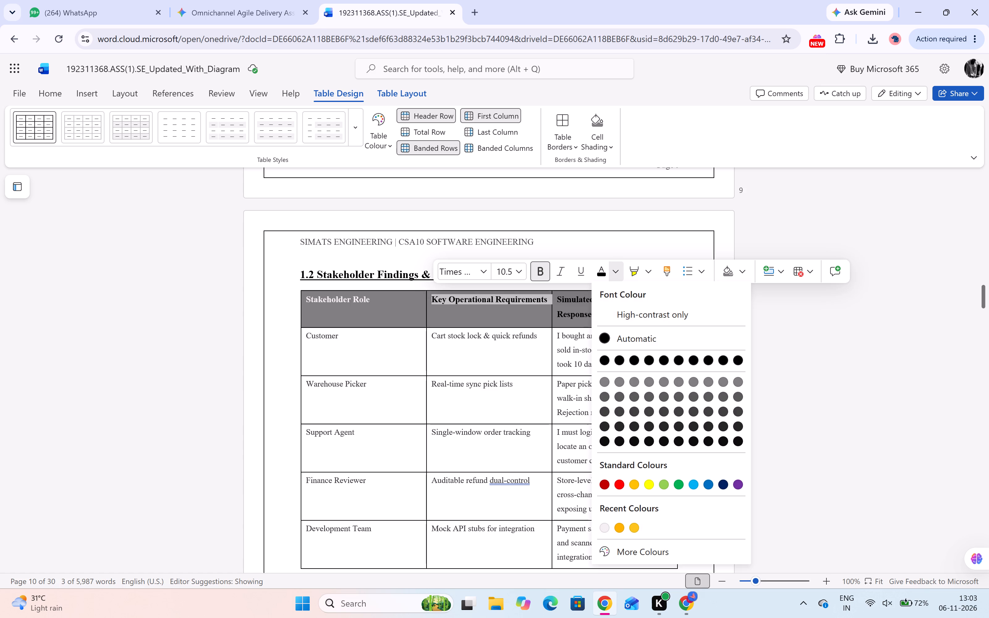
pyautogui.click(599, 524)
pyautogui.click(607, 529)
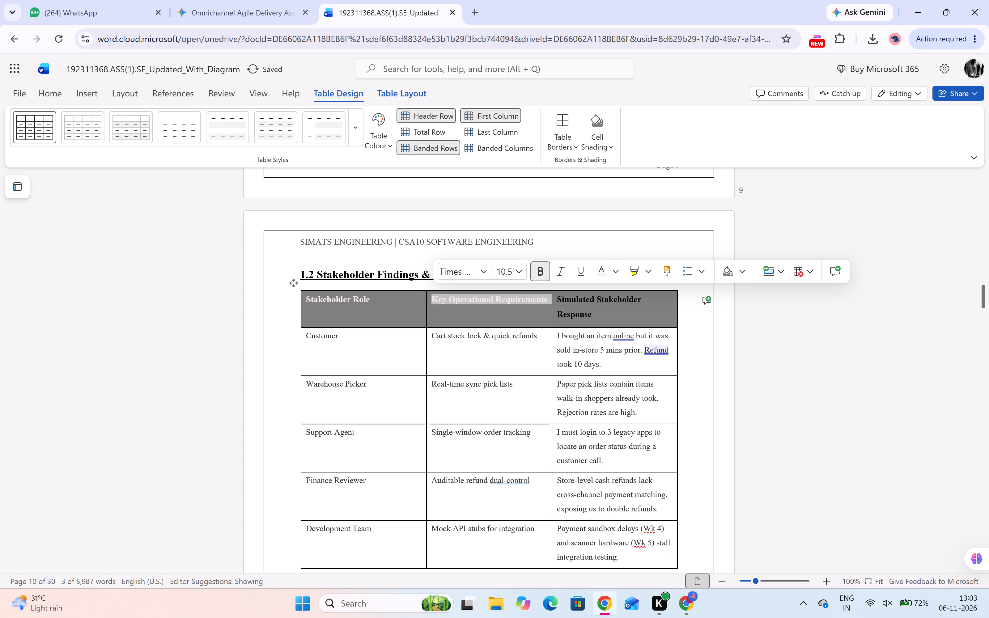
# Apply the recent off-white font colour to the "Simulated Stakeholder Response" header of the section 1.2 table.
pyautogui.click(600, 320)
pyautogui.moveTo(600, 320); pyautogui.dragTo(559, 311)
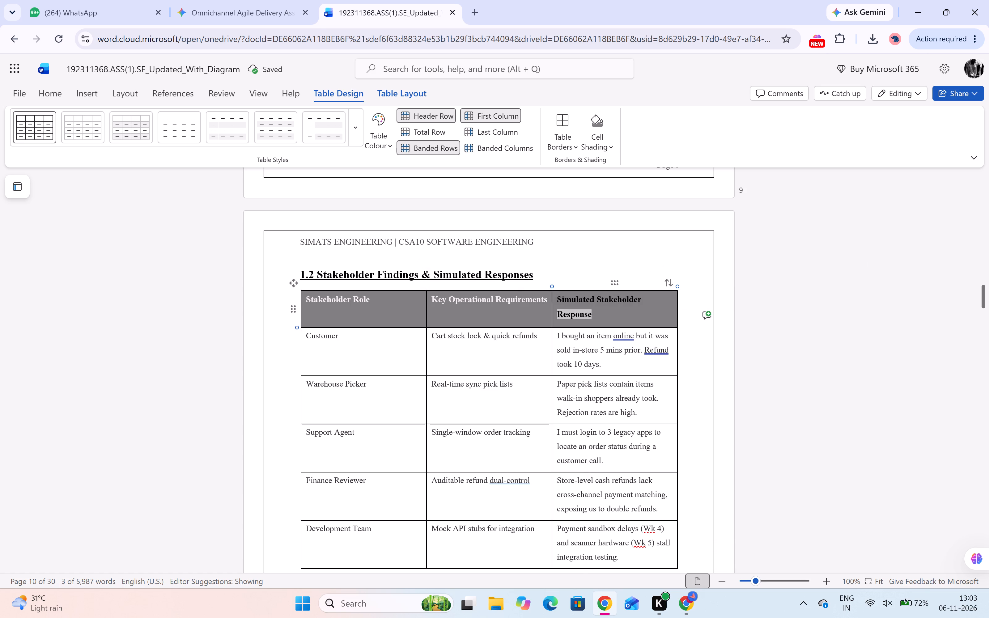
pyautogui.moveTo(559, 311); pyautogui.dragTo(558, 302)
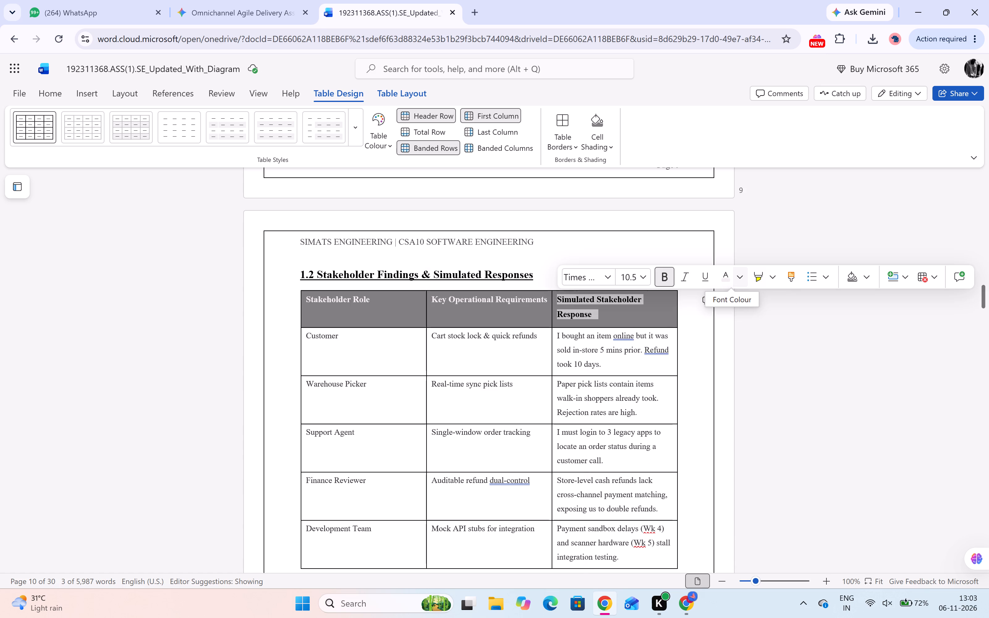
pyautogui.click(734, 278)
pyautogui.click(728, 536)
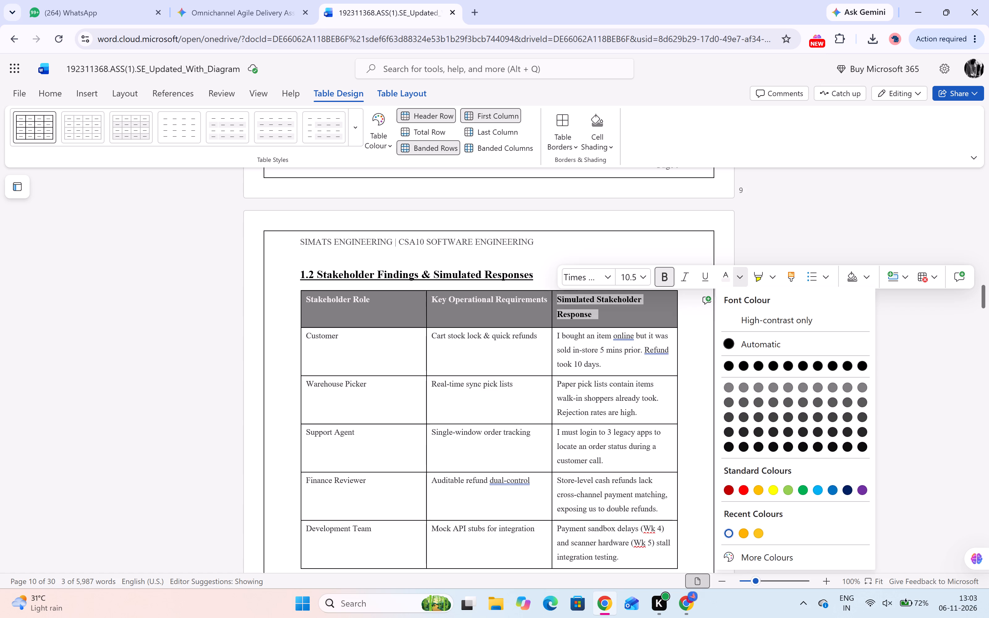
pyautogui.click(810, 420)
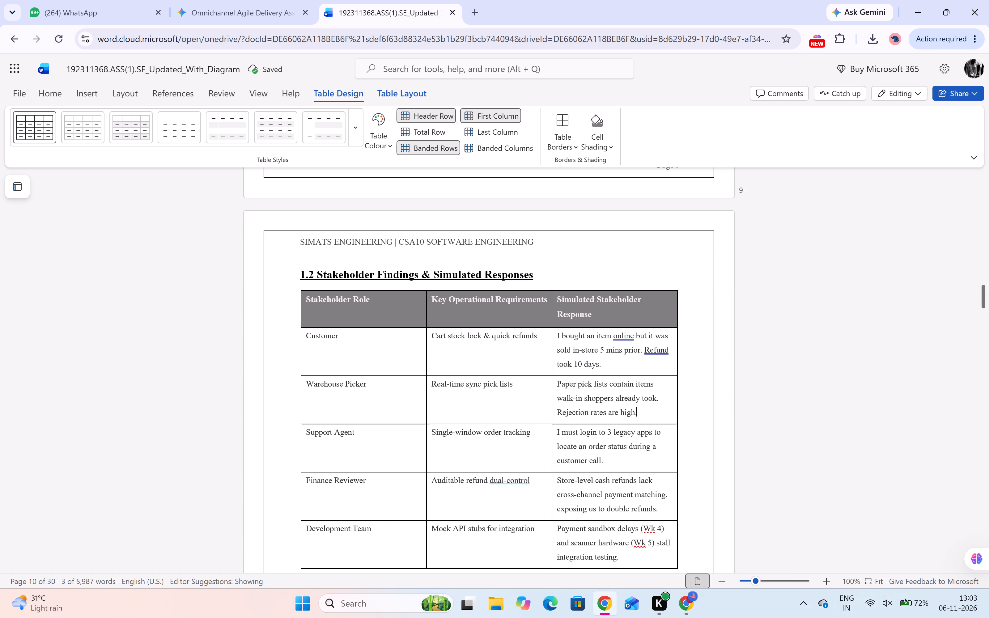
pyautogui.click(810, 420)
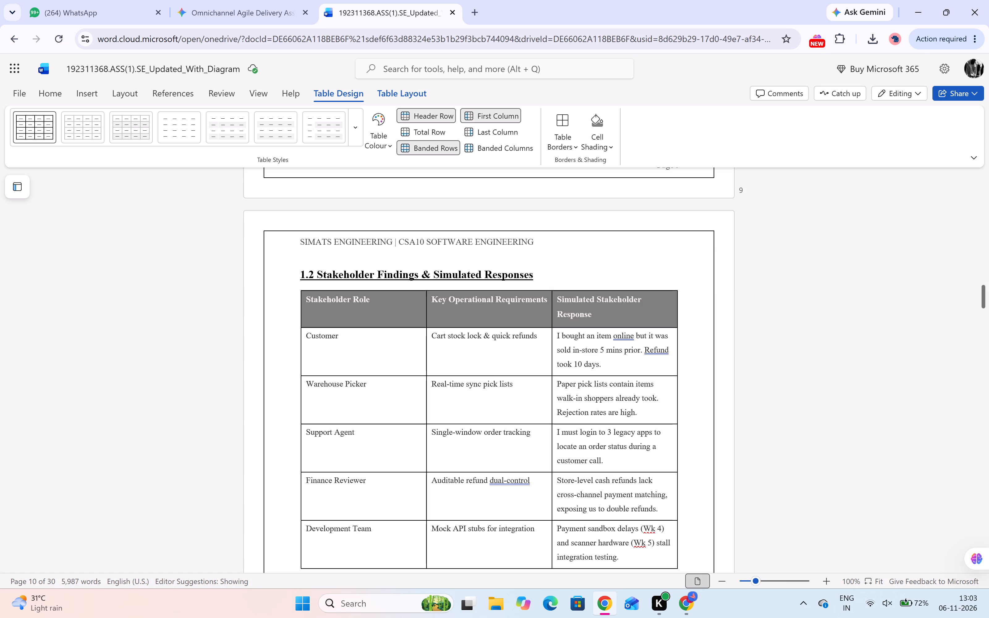
pyautogui.click(810, 420)
pyautogui.scroll(-1, 444, 333)
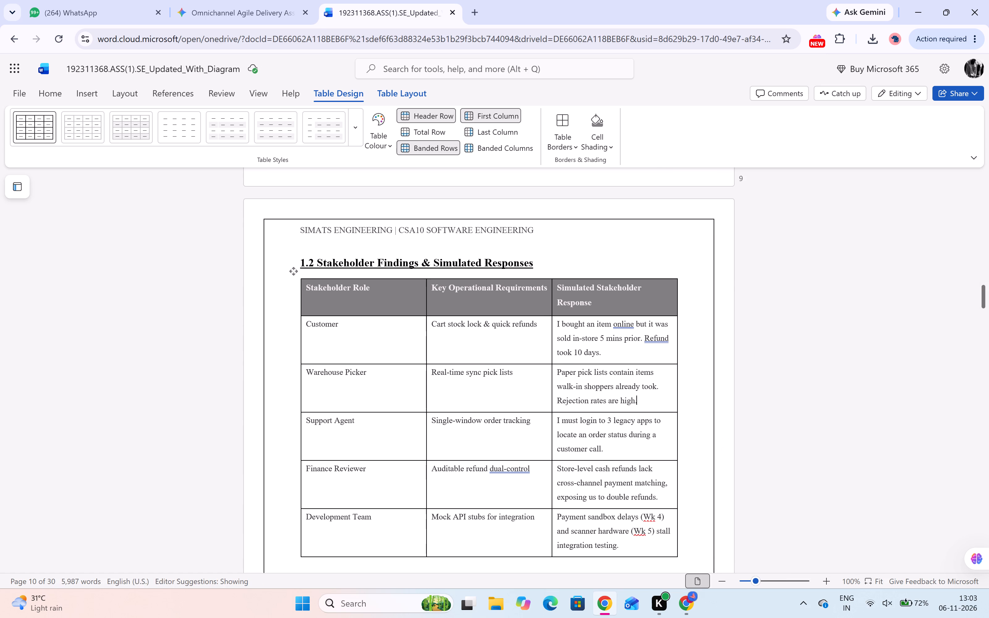
pyautogui.scroll(-6, 444, 333)
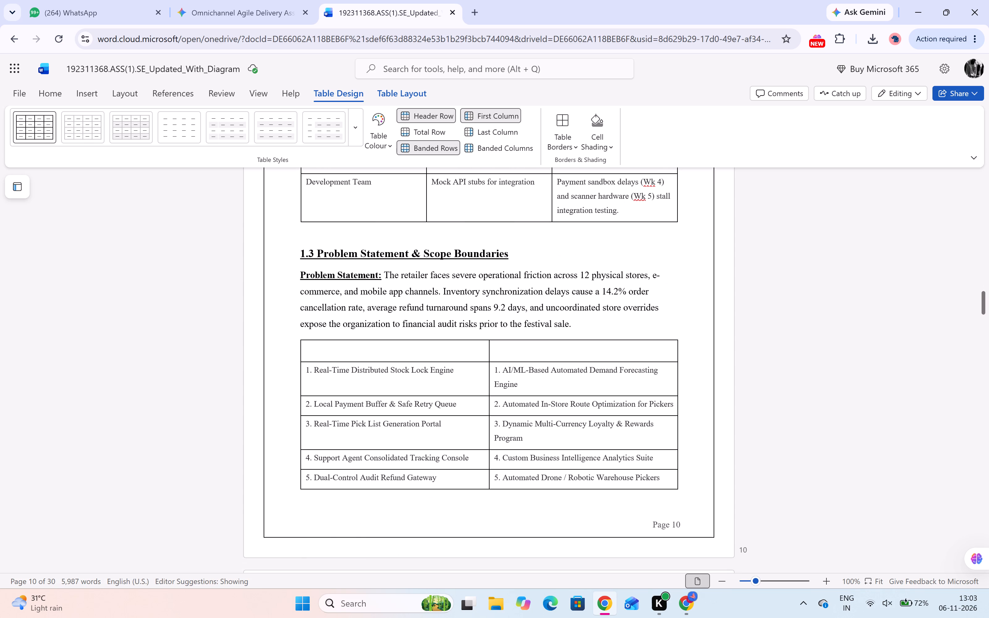
pyautogui.click(398, 355)
pyautogui.scroll(1, 531, 395)
pyautogui.click(395, 361)
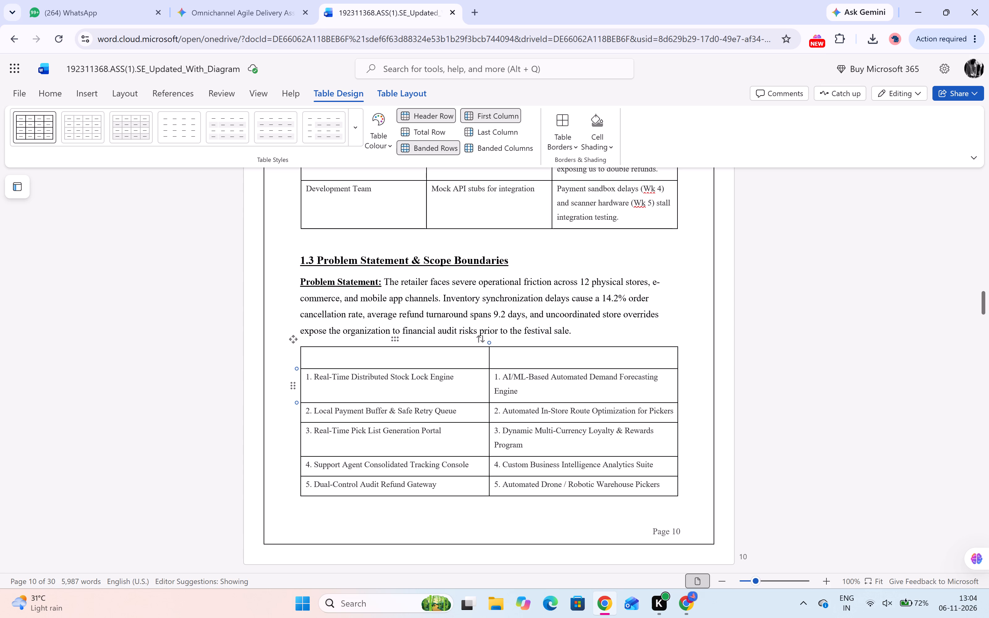
pyautogui.scroll(4, 470, 399)
pyautogui.scroll(-2, 470, 399)
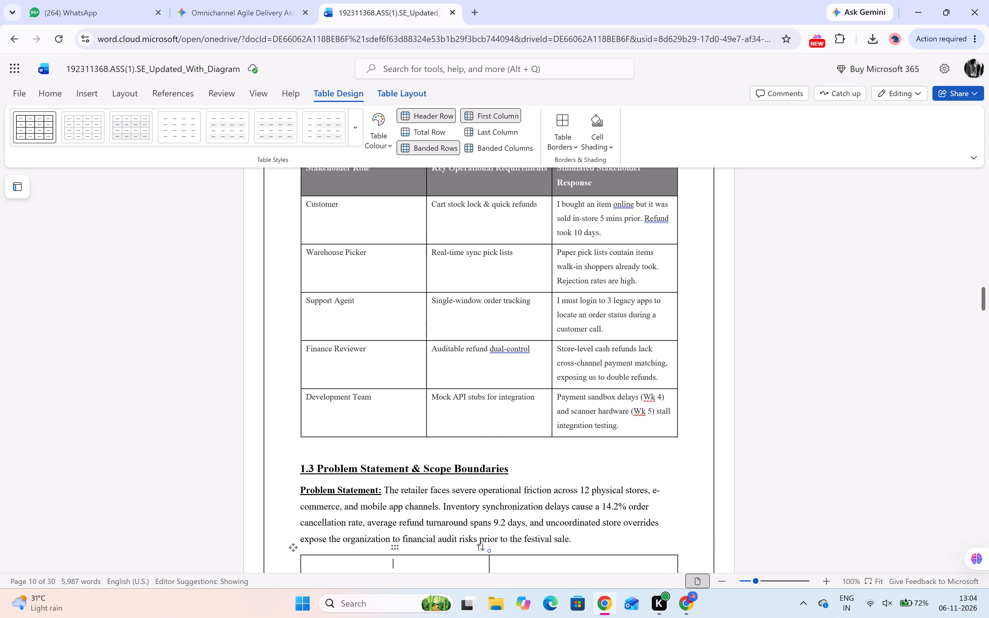
pyautogui.scroll(3, 470, 399)
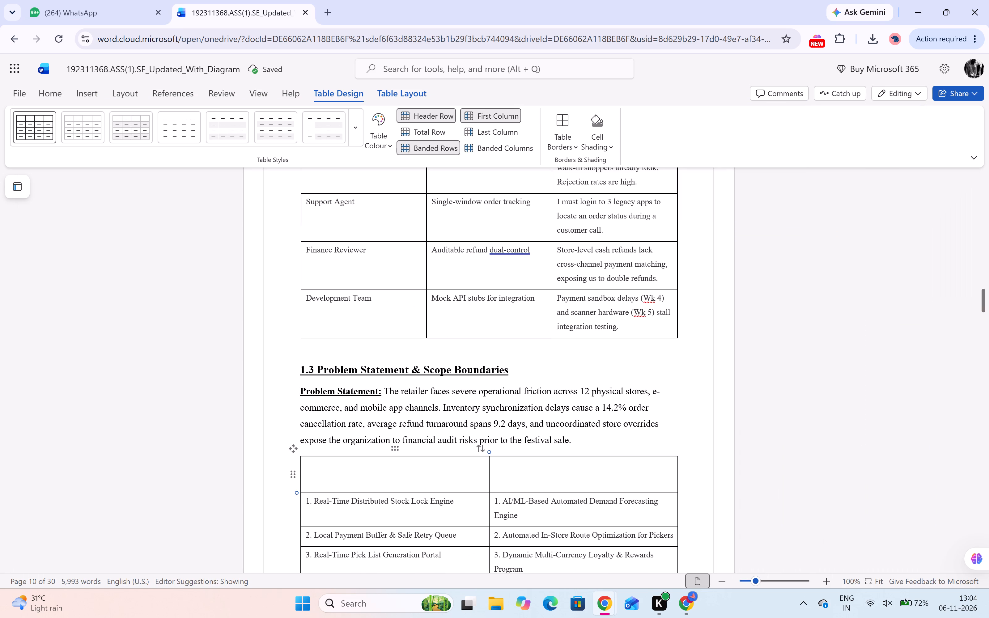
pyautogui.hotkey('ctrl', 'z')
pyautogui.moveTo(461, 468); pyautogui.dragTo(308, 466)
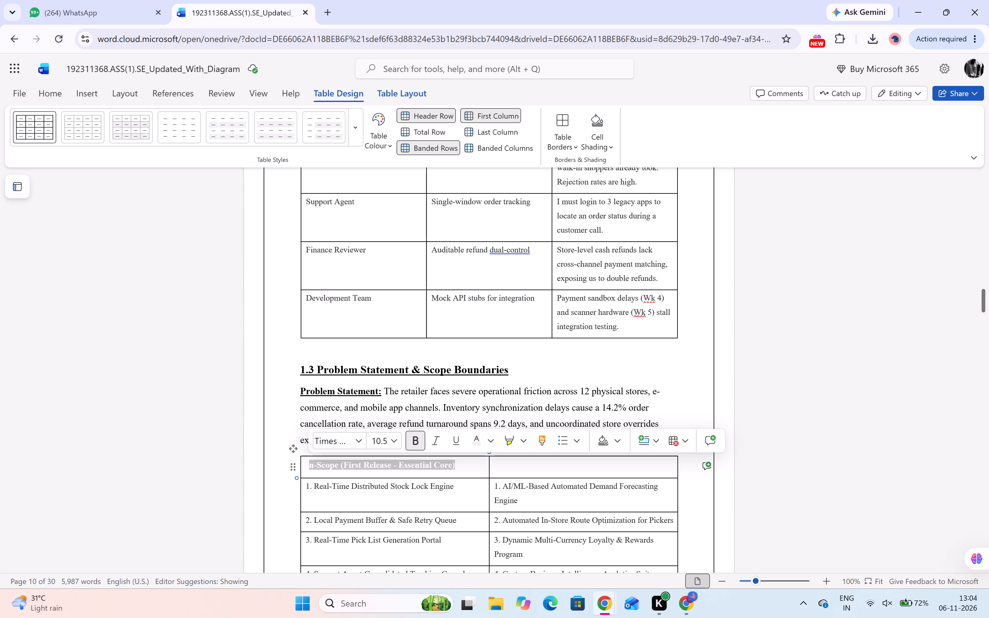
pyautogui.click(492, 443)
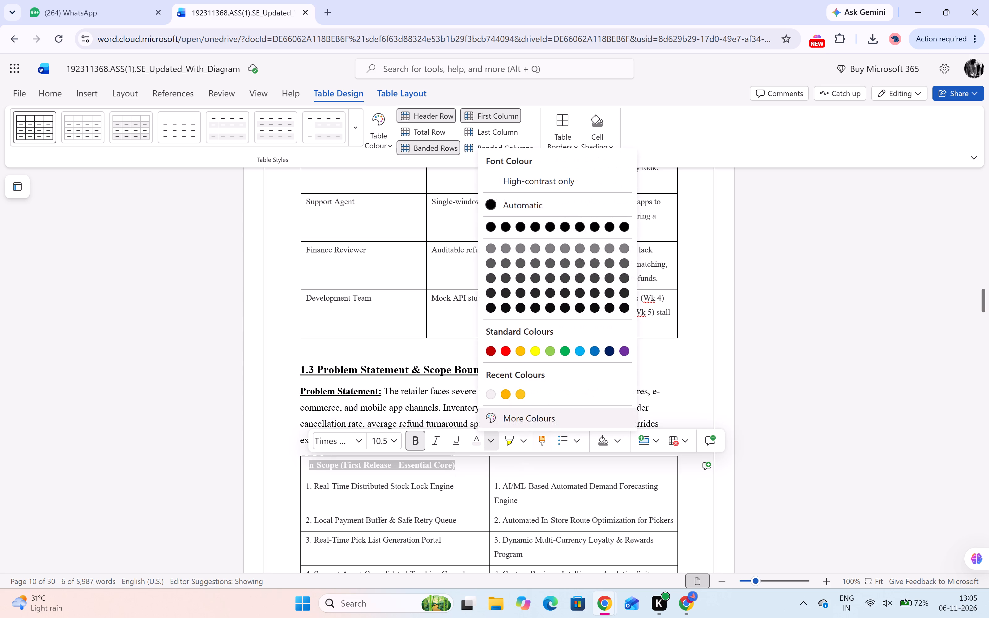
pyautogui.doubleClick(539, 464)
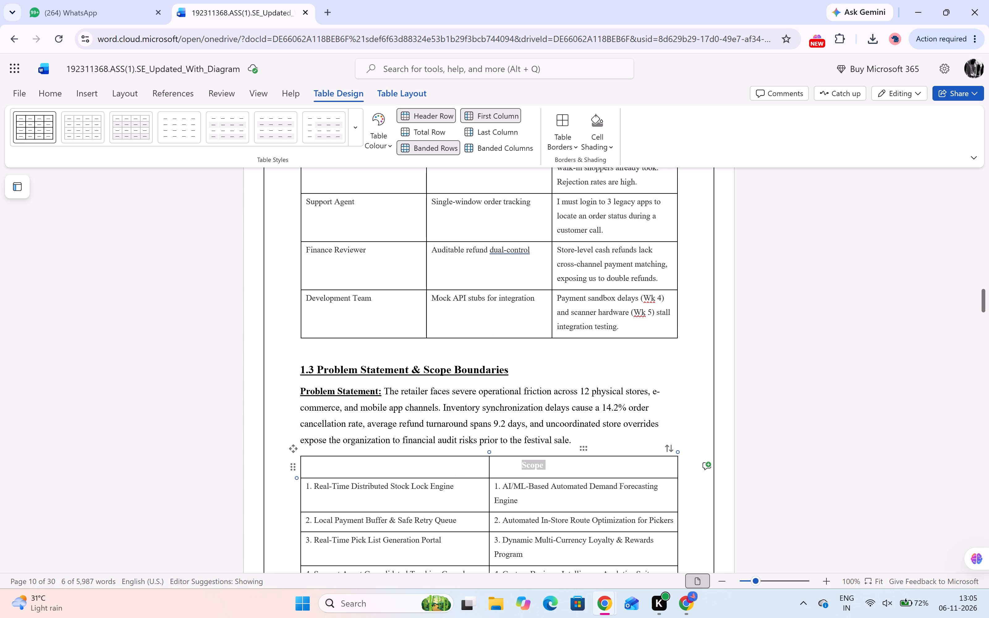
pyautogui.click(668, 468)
# Shade the whole header row of the section 1.3 scope table with the same grey as the section 1.2 table header.
pyautogui.moveTo(306, 467); pyautogui.dragTo(417, 470)
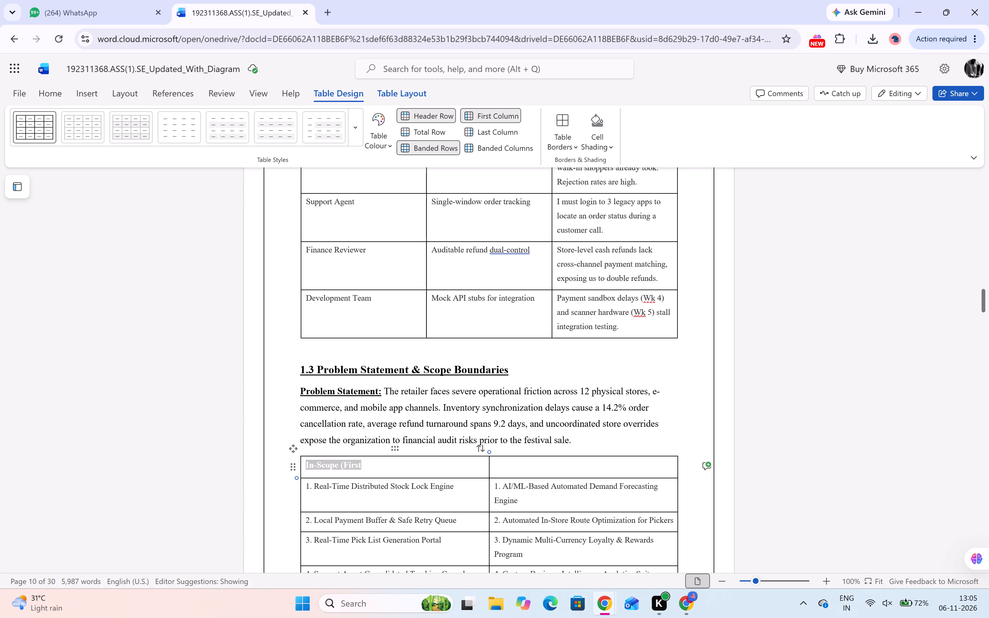
pyautogui.moveTo(417, 470); pyautogui.dragTo(496, 462)
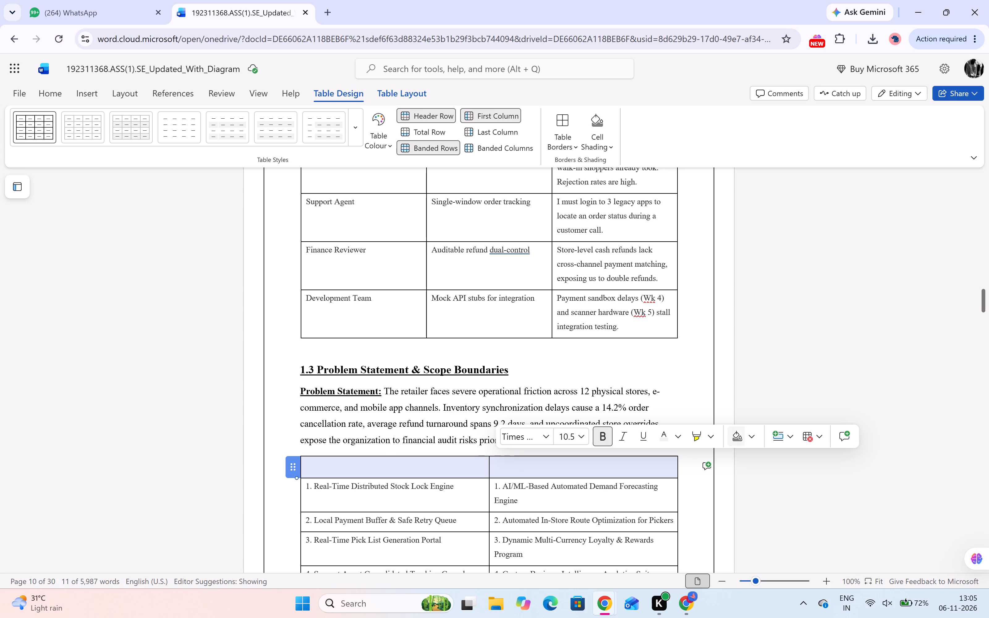
pyautogui.click(736, 434)
pyautogui.click(227, 479)
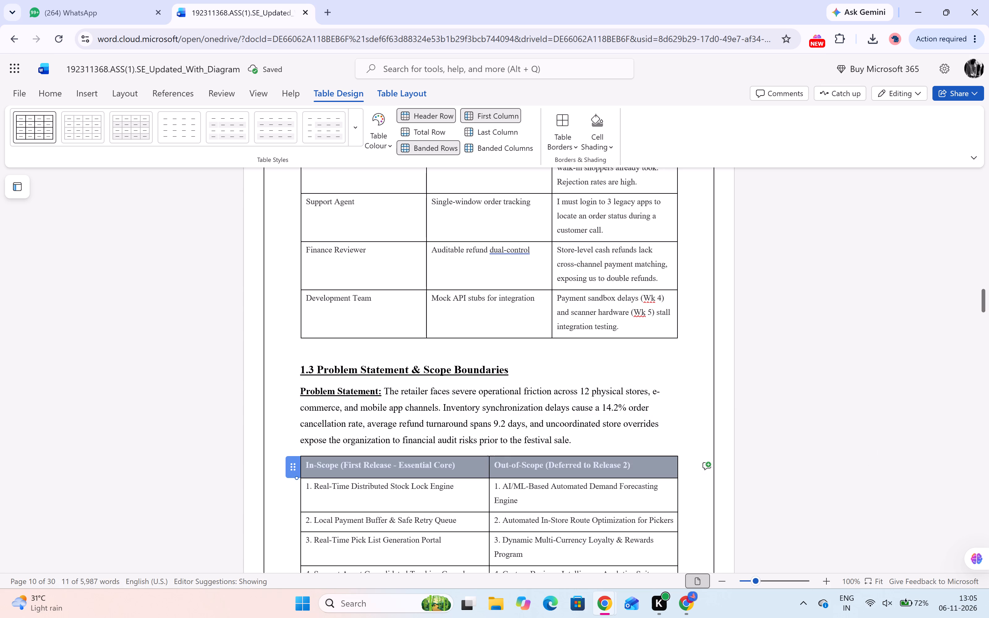
# Centre-align the header row text of the section 1.2 stakeholder table.
pyautogui.scroll(4, 447, 392)
pyautogui.scroll(-5, 447, 392)
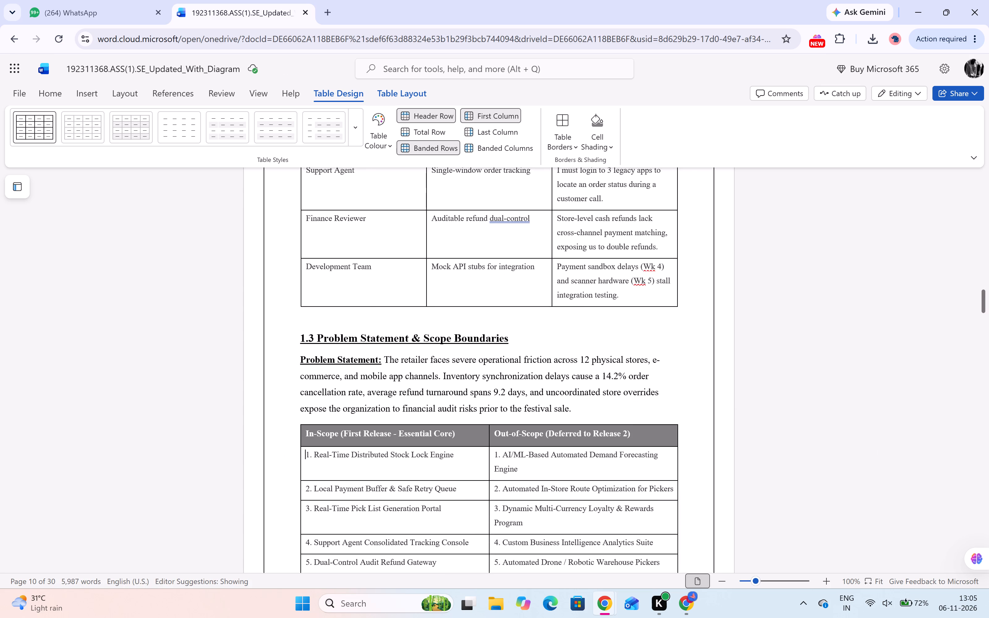
pyautogui.scroll(-1, 447, 392)
pyautogui.scroll(5, 447, 392)
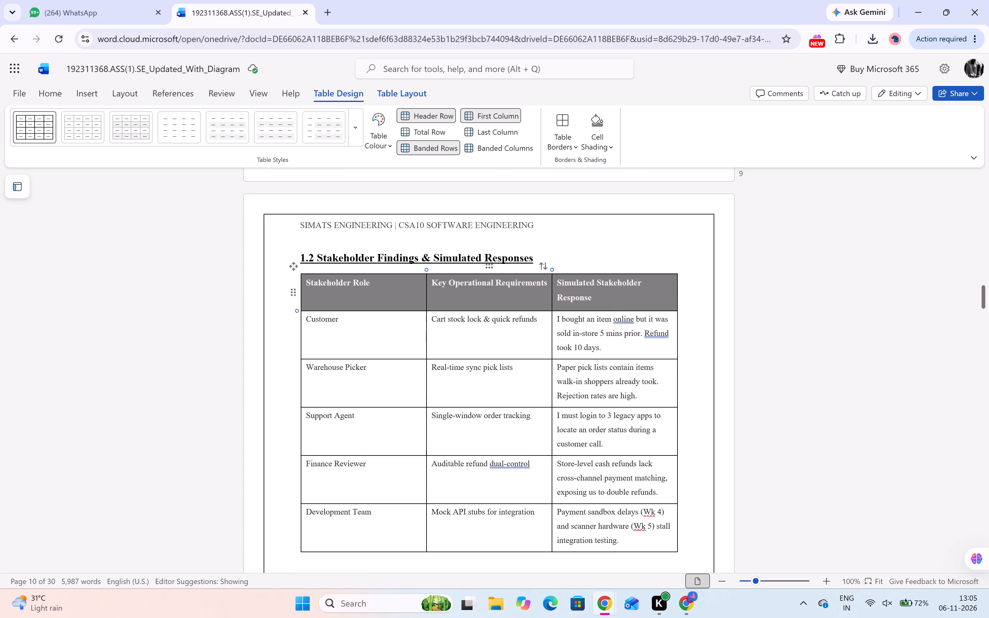
pyautogui.moveTo(601, 303); pyautogui.dragTo(401, 286)
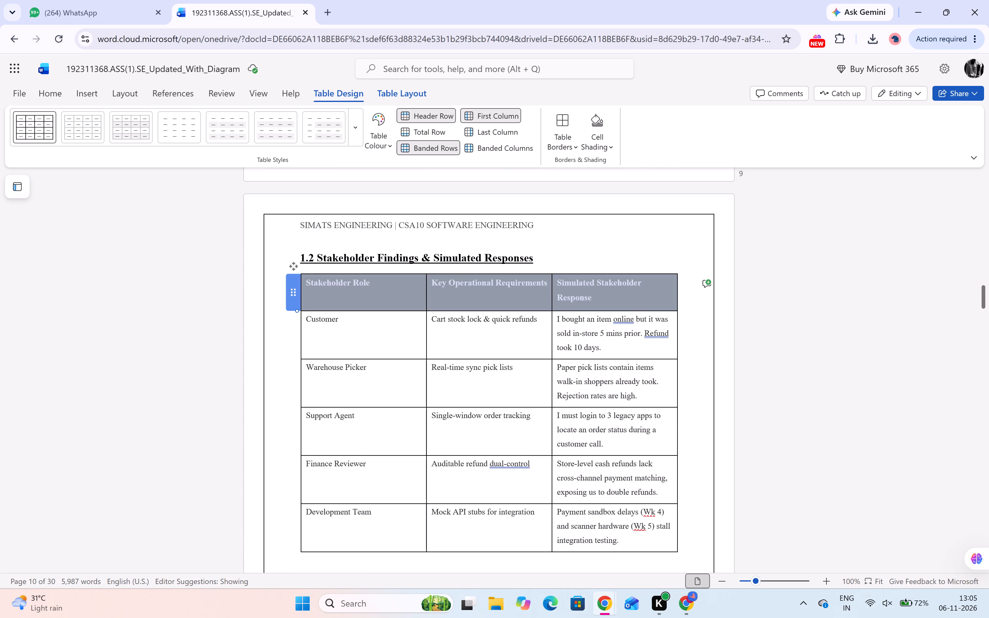
pyautogui.moveTo(401, 286); pyautogui.dragTo(359, 291)
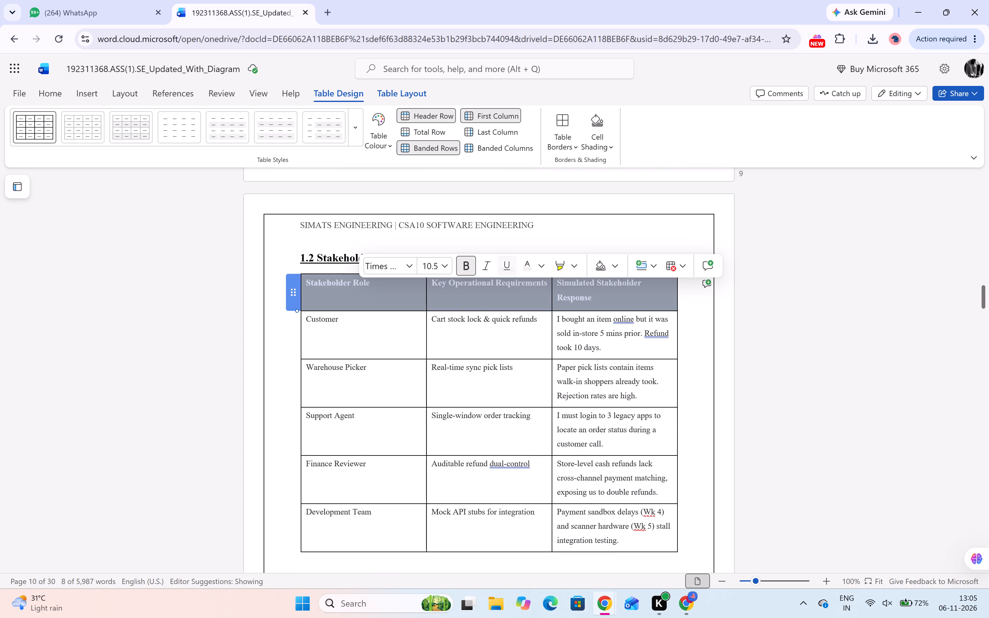
pyautogui.click(49, 92)
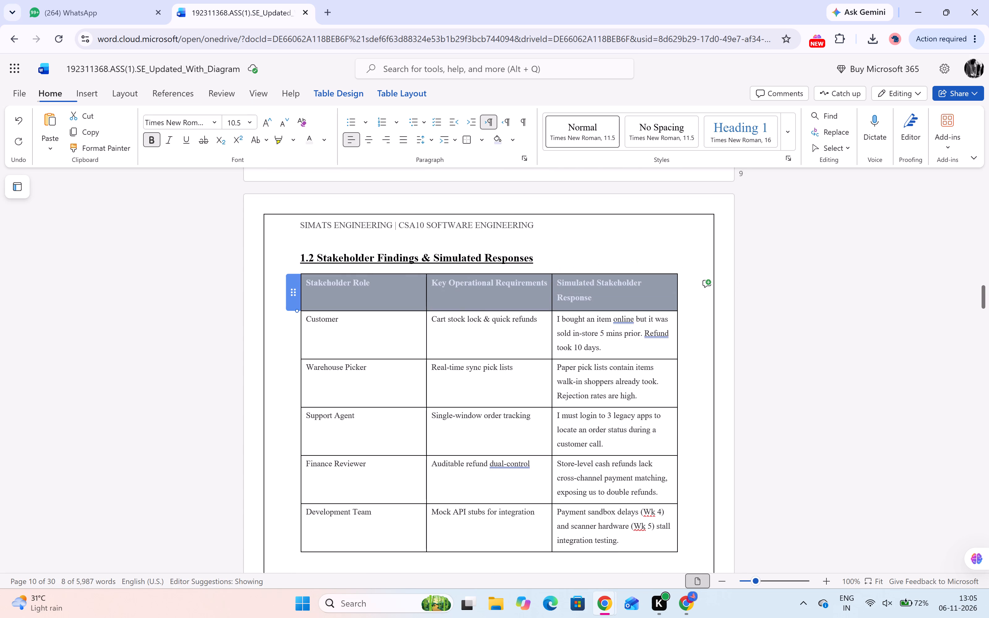
pyautogui.click(372, 144)
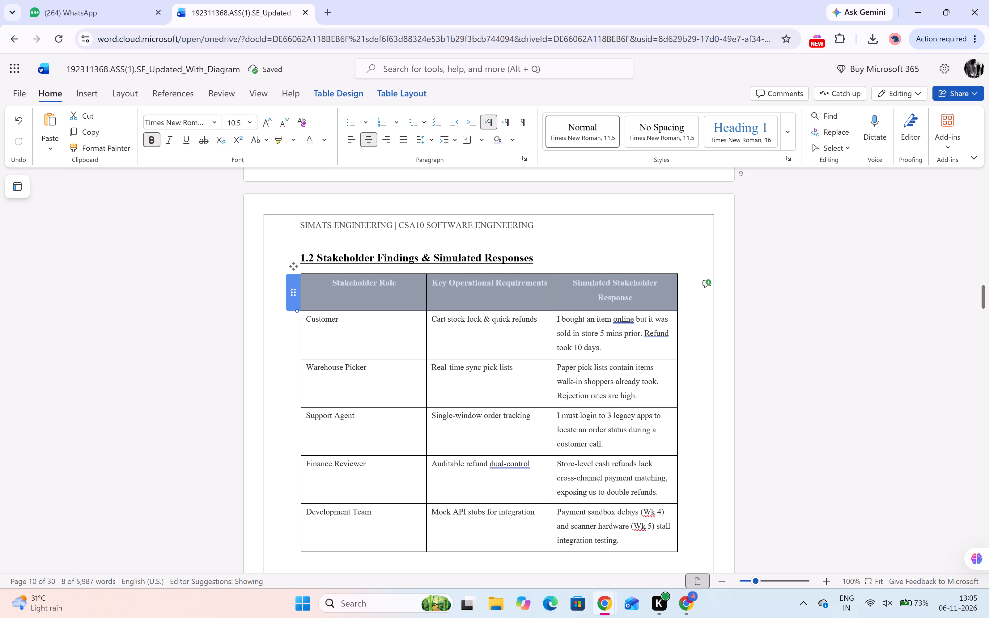
pyautogui.click(737, 313)
# Centre-align the header row text of the section 1.3 scope table.
pyautogui.scroll(-3, 468, 396)
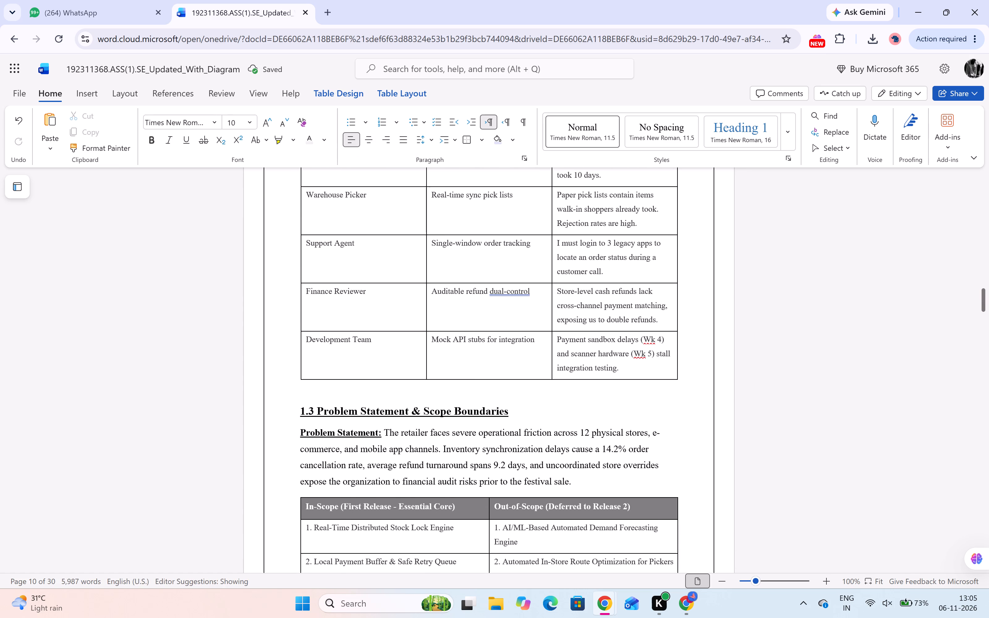
pyautogui.scroll(-2, 468, 396)
pyautogui.moveTo(635, 423); pyautogui.dragTo(568, 416)
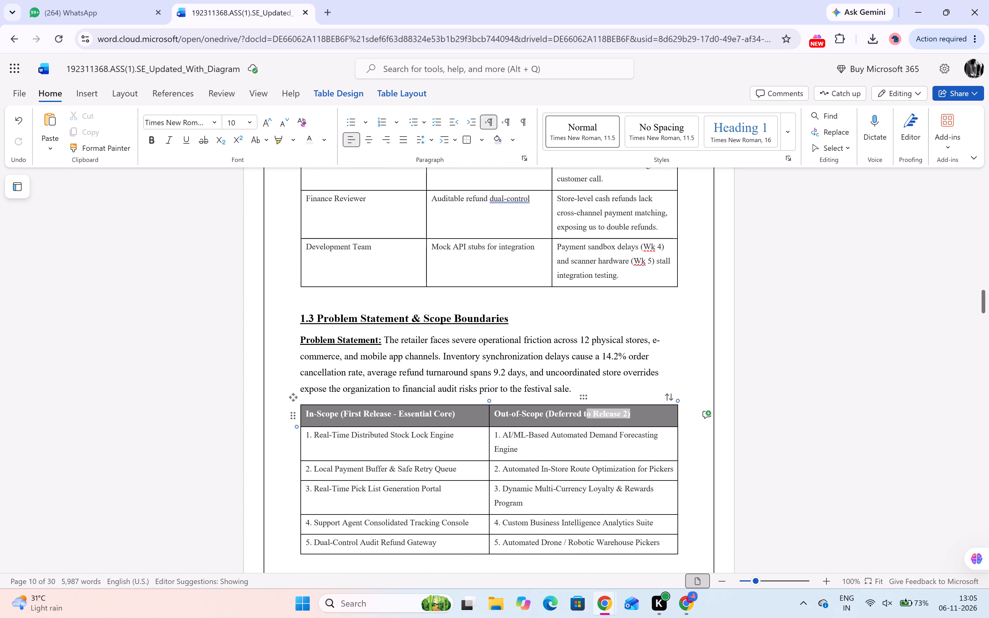
pyautogui.moveTo(568, 416); pyautogui.dragTo(338, 418)
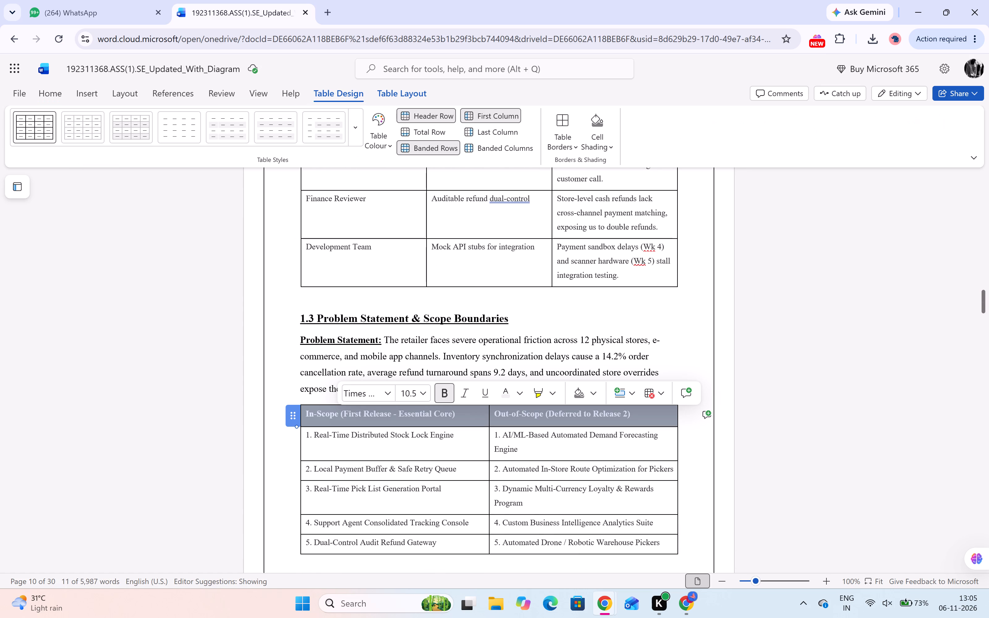
pyautogui.click(45, 94)
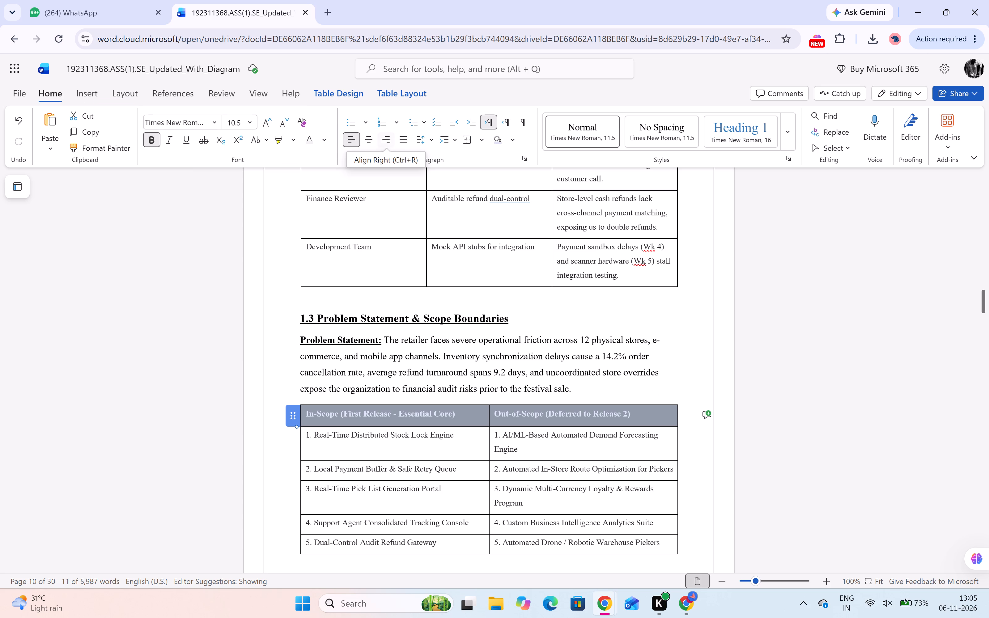
pyautogui.click(375, 141)
pyautogui.click(206, 309)
# Set the font colour of the section 1.4 heading and its Feasibility Analysis paragraph to Automatic.
pyautogui.scroll(-2, 436, 388)
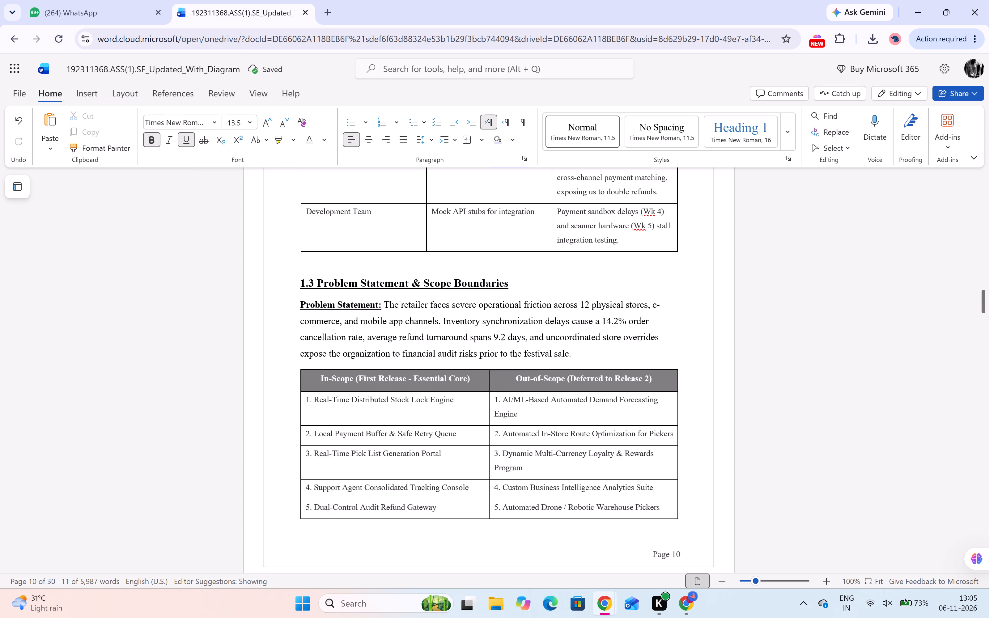
pyautogui.scroll(-4, 436, 388)
pyautogui.moveTo(303, 366); pyautogui.dragTo(404, 440)
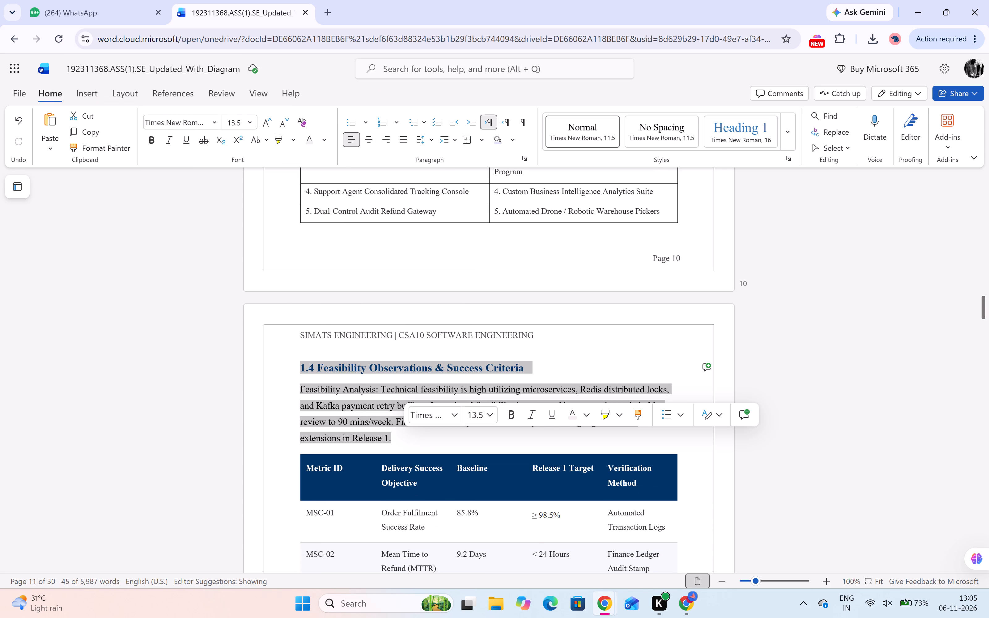
pyautogui.click(584, 417)
pyautogui.click(605, 175)
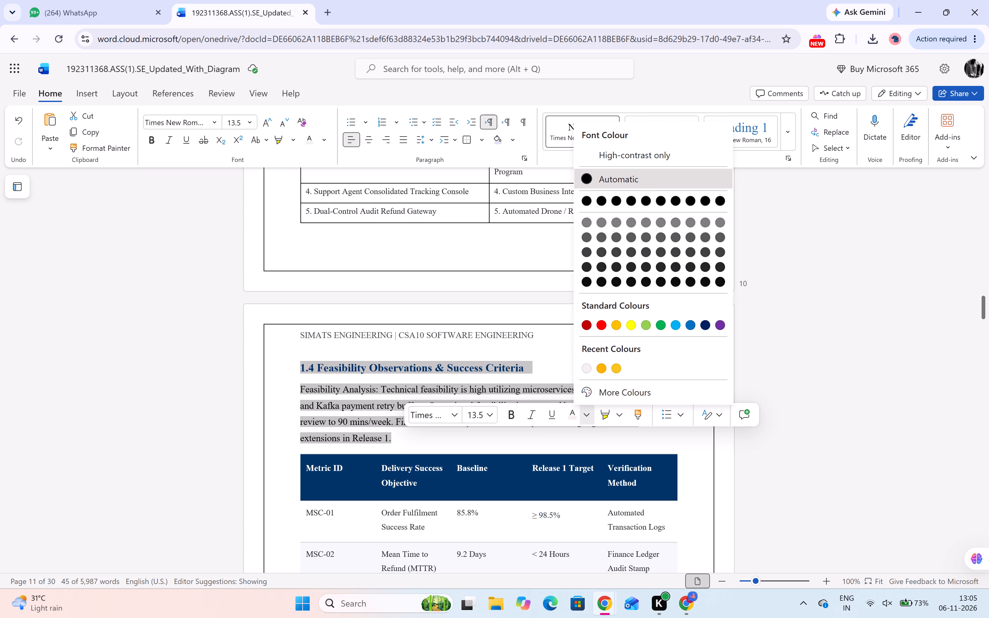
# Underline the heading "1.4 Feasibility Observations & Success Criteria".
pyautogui.click(537, 366)
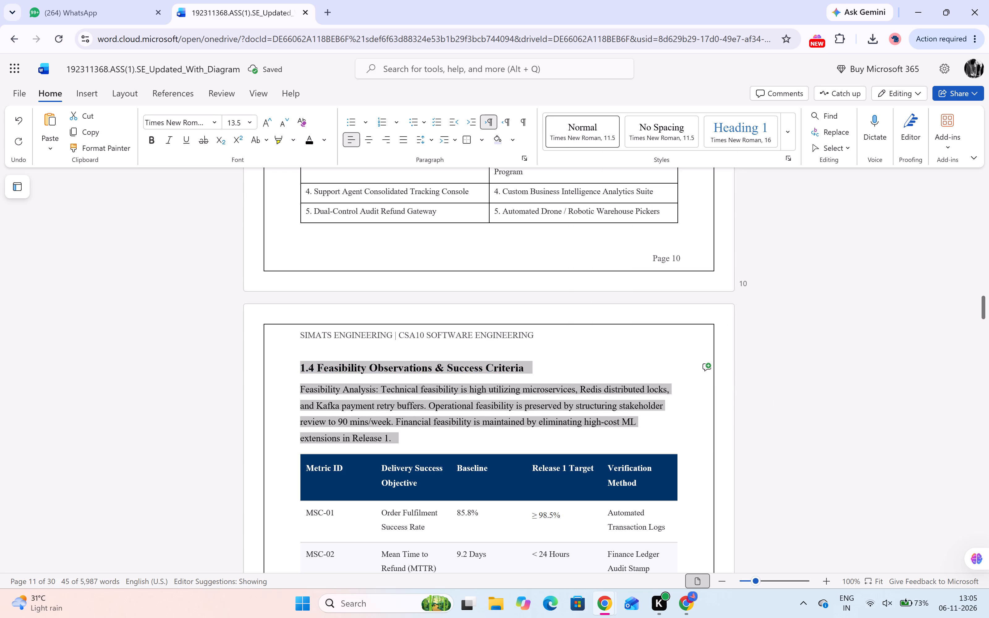
pyautogui.moveTo(537, 366); pyautogui.dragTo(298, 377)
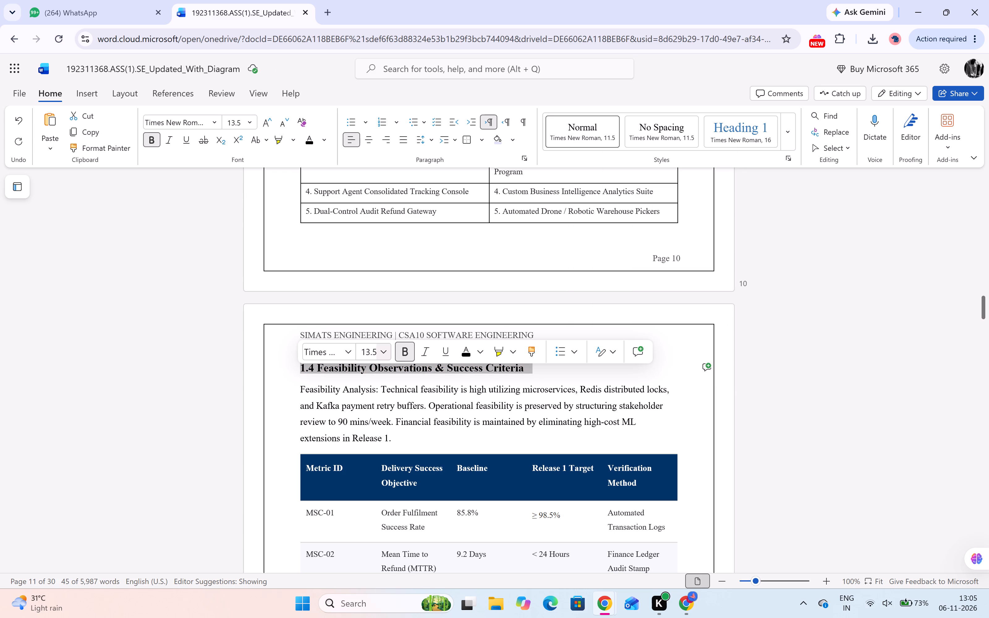
pyautogui.click(451, 351)
# Make the "Feasibility Analysis:" label in section 1.4 bold and underlined.
pyautogui.moveTo(297, 385); pyautogui.dragTo(380, 392)
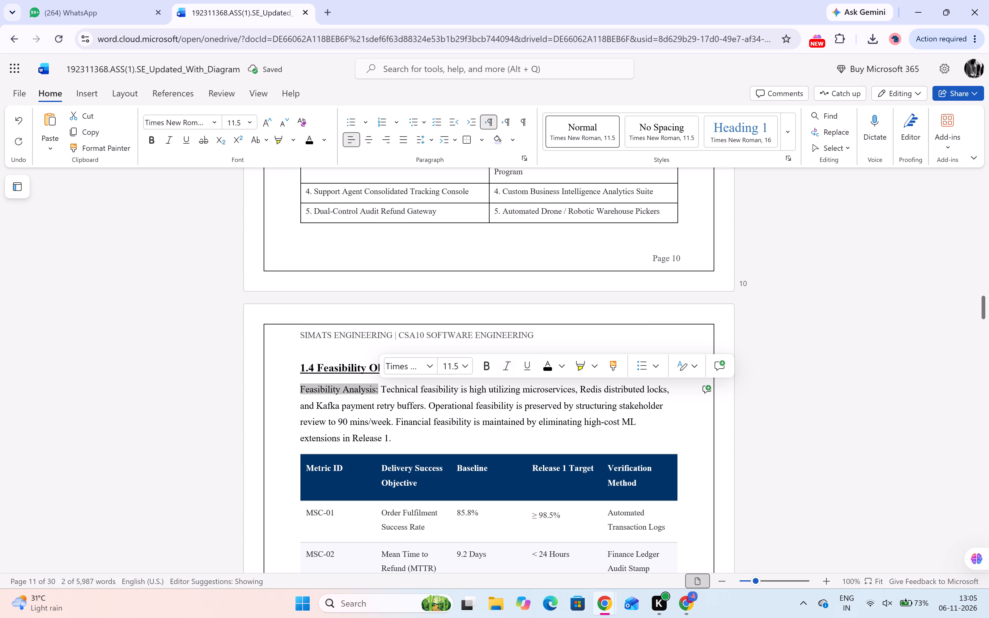
pyautogui.click(532, 363)
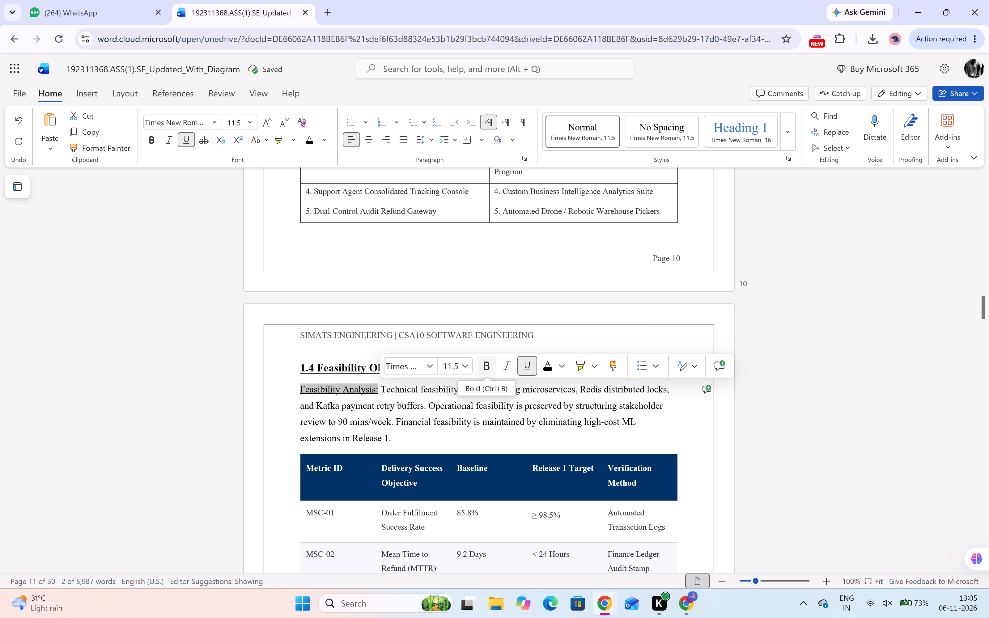
pyautogui.click(491, 363)
pyautogui.click(439, 444)
# Apply the black grid table style to the section 1.4 success criteria metrics table.
pyautogui.scroll(-1, 476, 457)
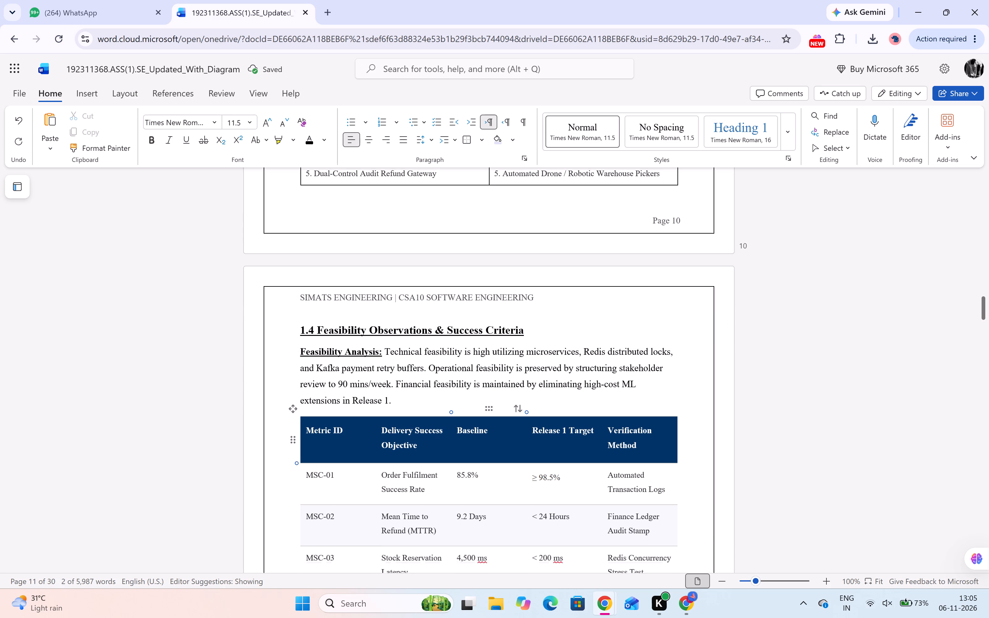
pyautogui.scroll(-2, 476, 457)
pyautogui.moveTo(644, 308); pyautogui.dragTo(350, 299)
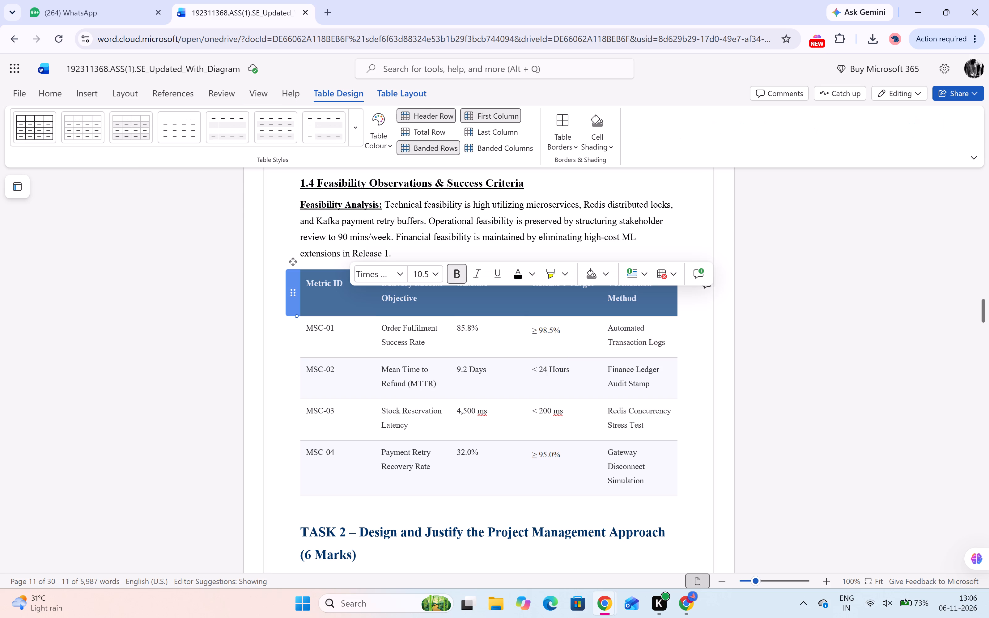
pyautogui.click(594, 277)
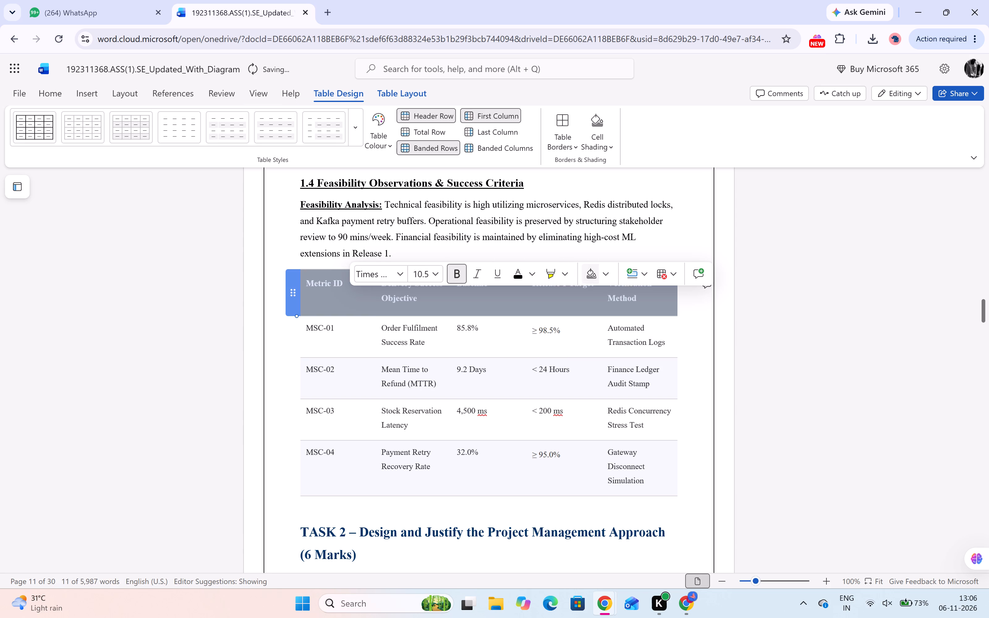
pyautogui.click(42, 131)
pyautogui.click(546, 275)
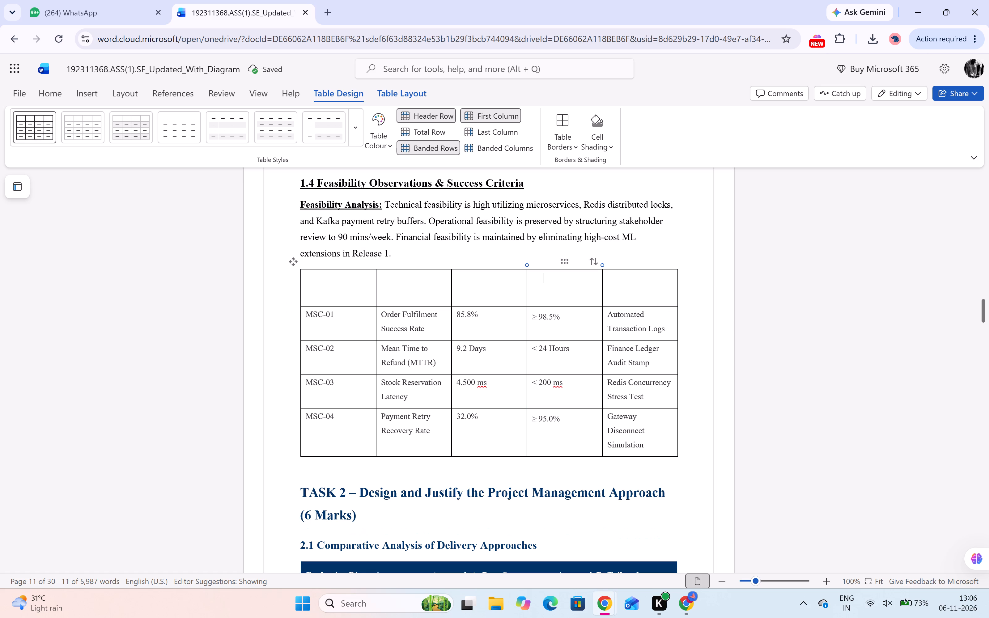
# Shade the header row of the section 1.4 metrics table dark grey.
pyautogui.click(634, 295)
pyautogui.moveTo(650, 298); pyautogui.dragTo(508, 290)
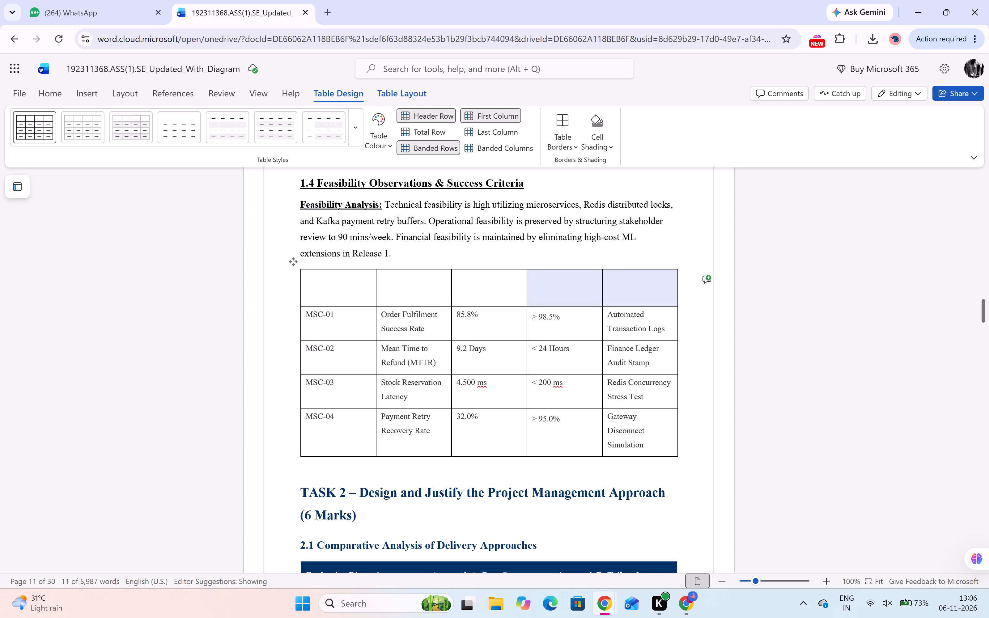
pyautogui.moveTo(508, 290); pyautogui.dragTo(351, 289)
pyautogui.click(592, 265)
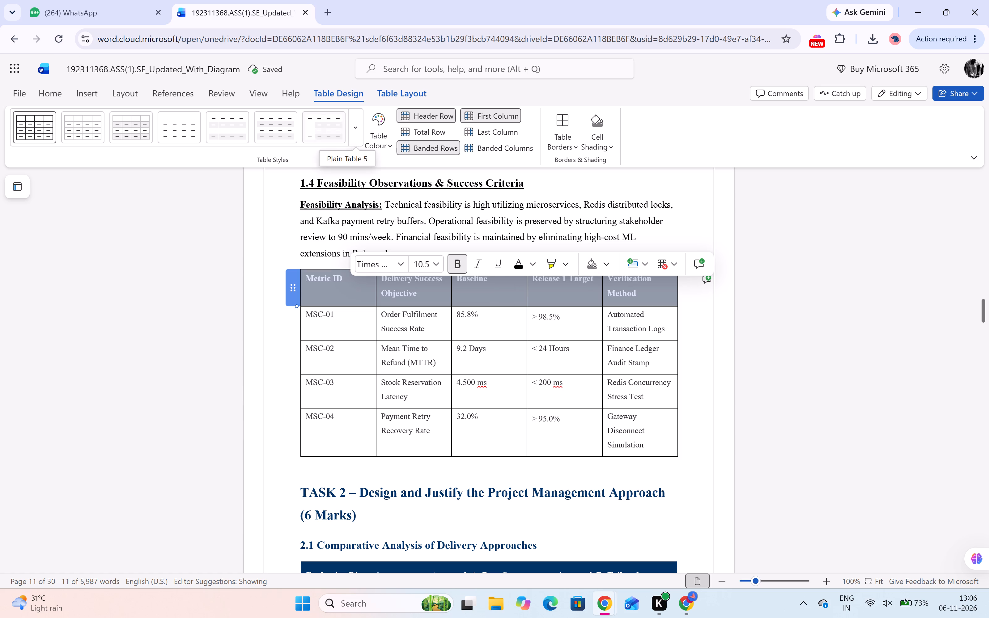
# Centre-align the header row text of the section 1.4 metrics table.
pyautogui.click(58, 87)
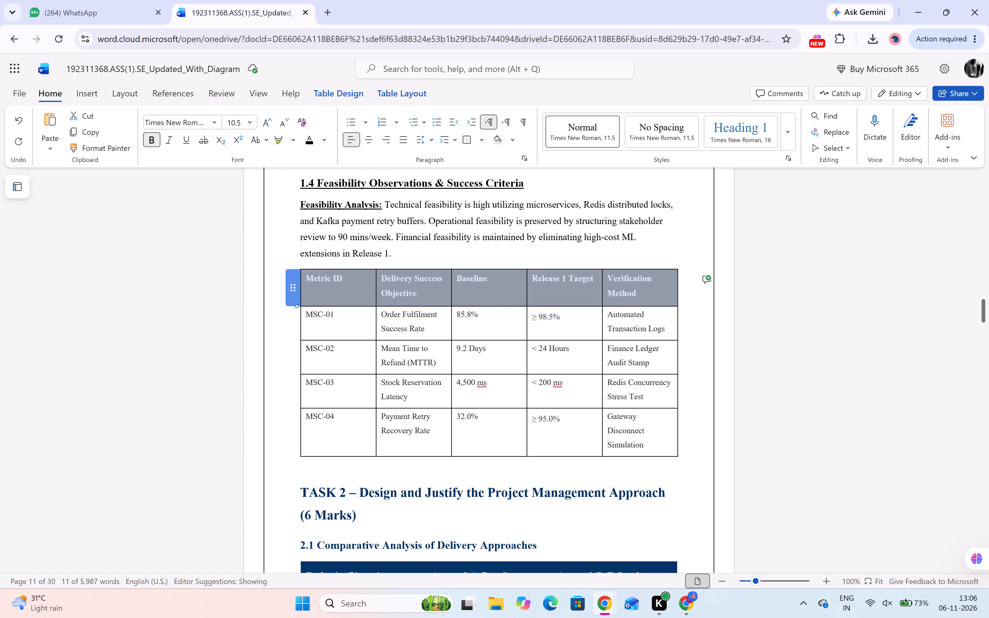
pyautogui.click(315, 130)
pyautogui.click(366, 142)
pyautogui.click(194, 301)
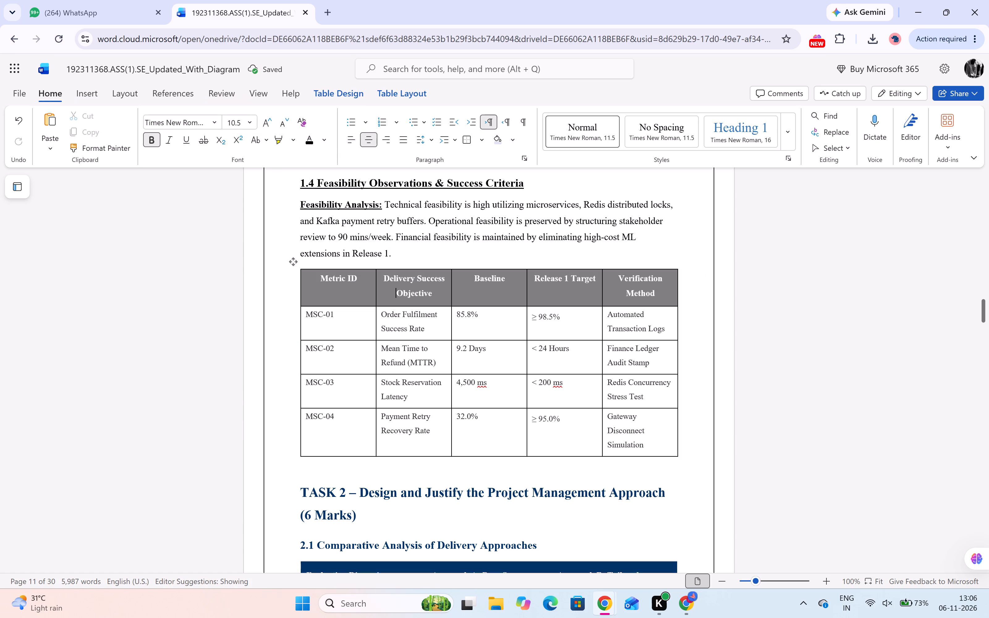
# Delete "(6 Marks)" from the TASK 2 heading.
pyautogui.scroll(-1, 538, 489)
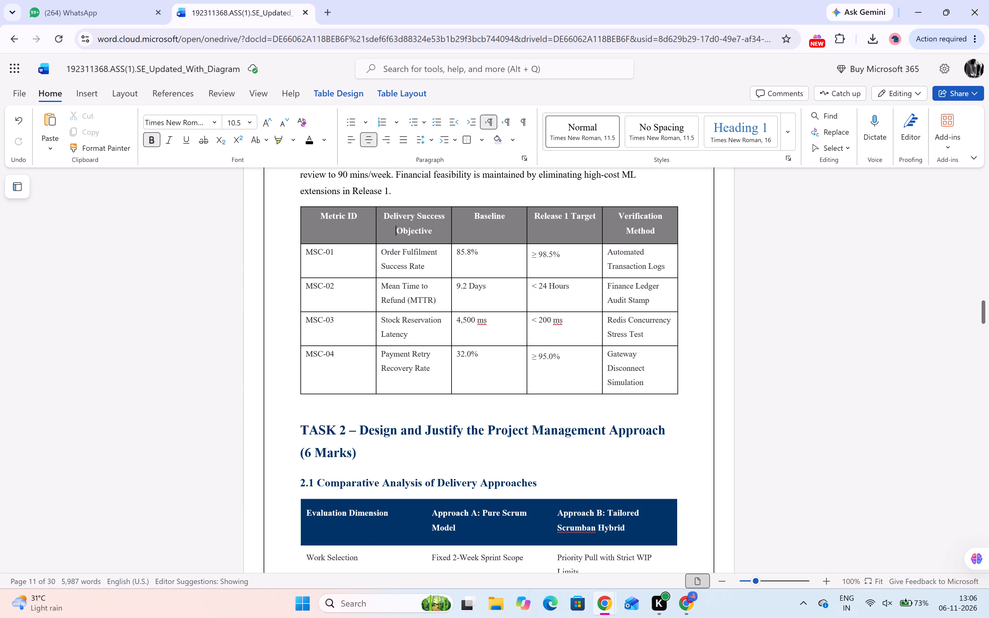
pyautogui.moveTo(366, 459); pyautogui.dragTo(298, 455)
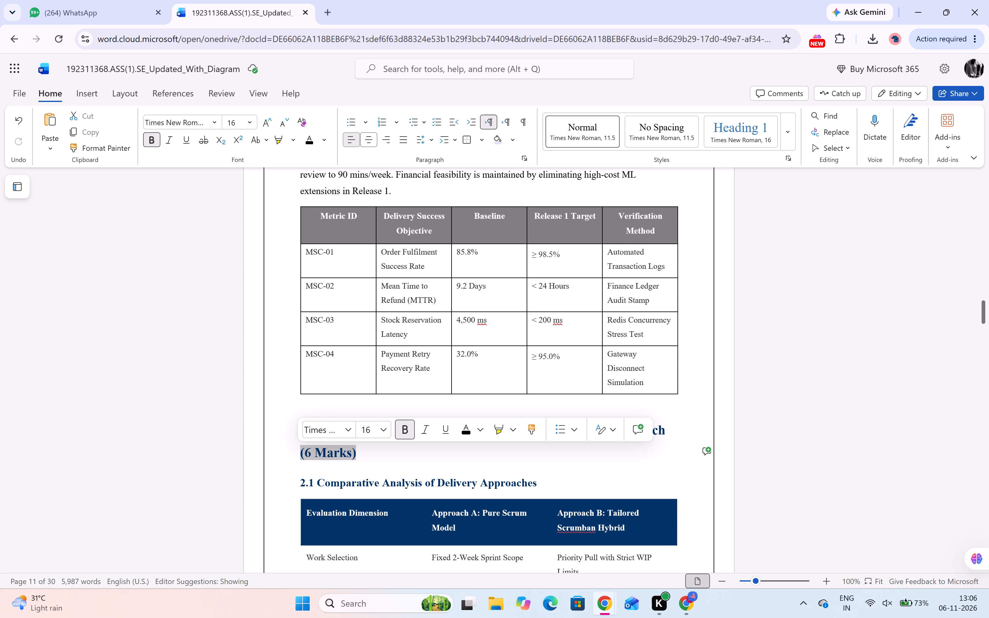
pyautogui.press('BackSpace')
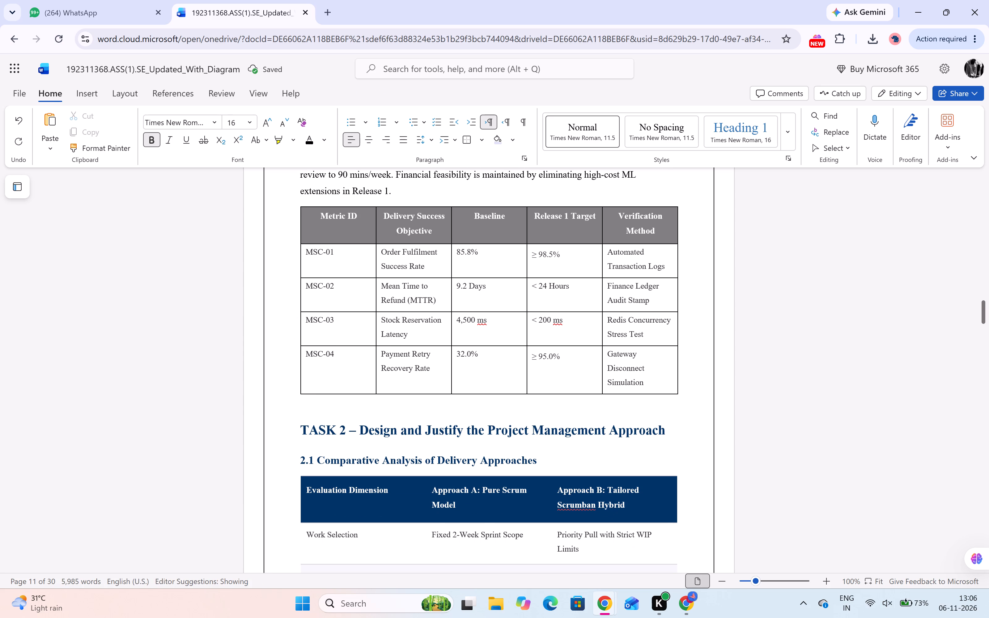
# Underline the heading "TASK 2 – Design and Justify the Project Management Approach" and set its font colour to black.
pyautogui.moveTo(681, 437); pyautogui.dragTo(302, 430)
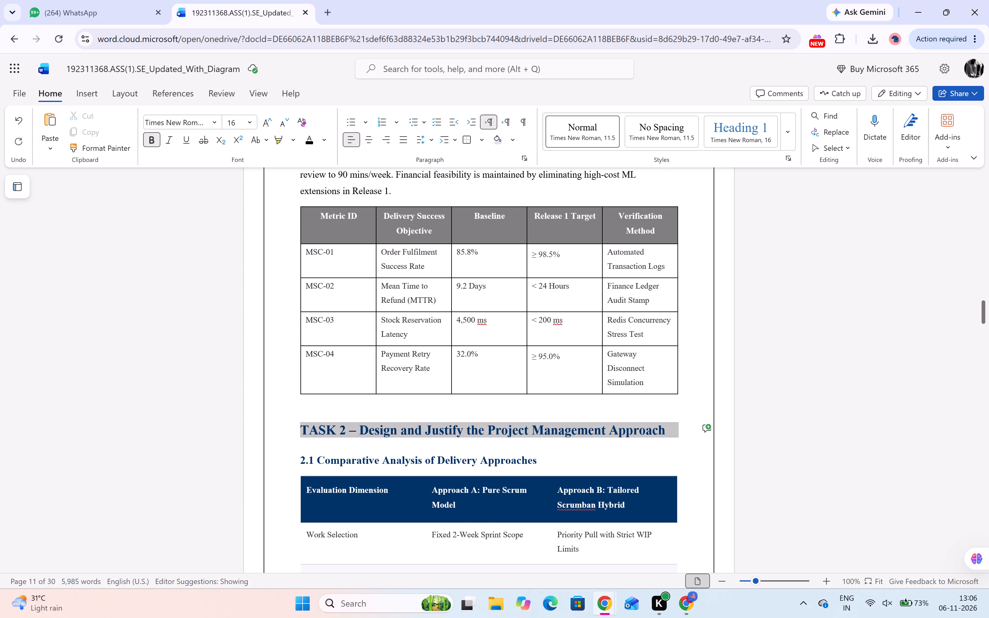
pyautogui.click(452, 403)
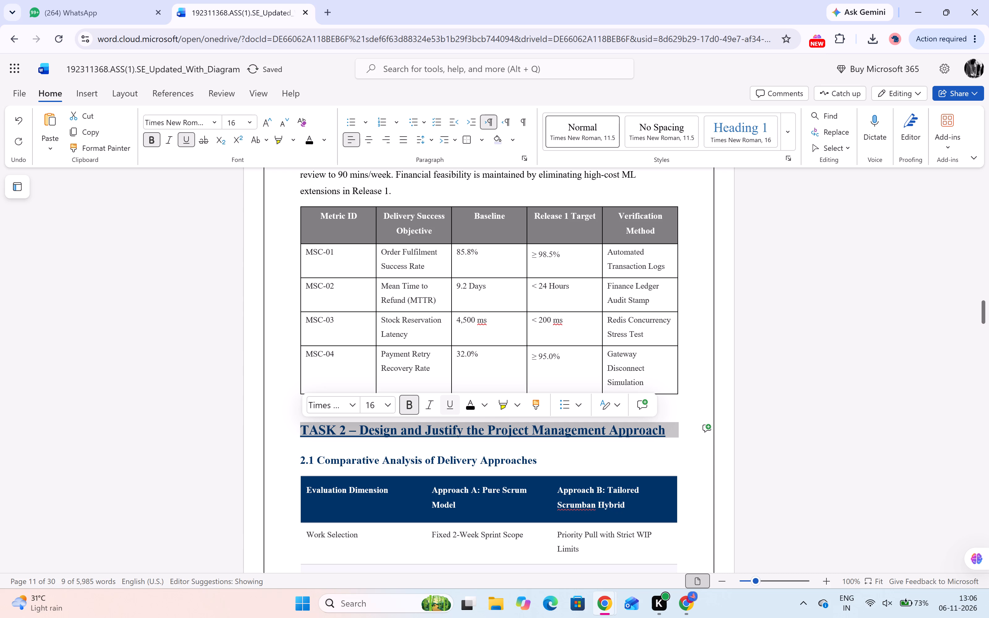
pyautogui.click(470, 407)
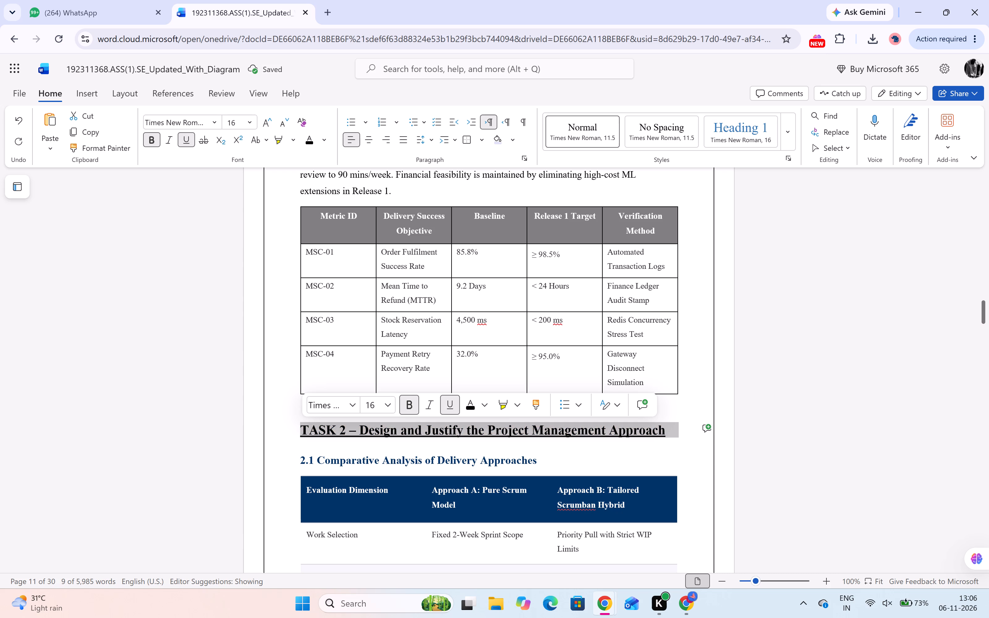
# Underline the heading "2.1 Comparative Analysis of Delivery Approaches" and set its font colour to black.
pyautogui.moveTo(542, 464); pyautogui.dragTo(291, 468)
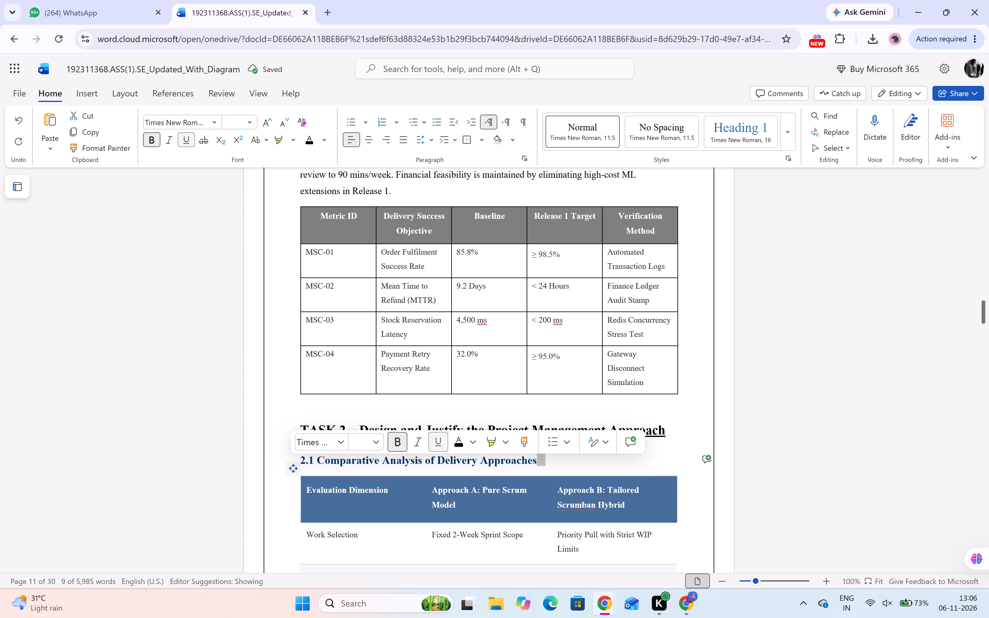
pyautogui.moveTo(562, 467); pyautogui.dragTo(369, 465)
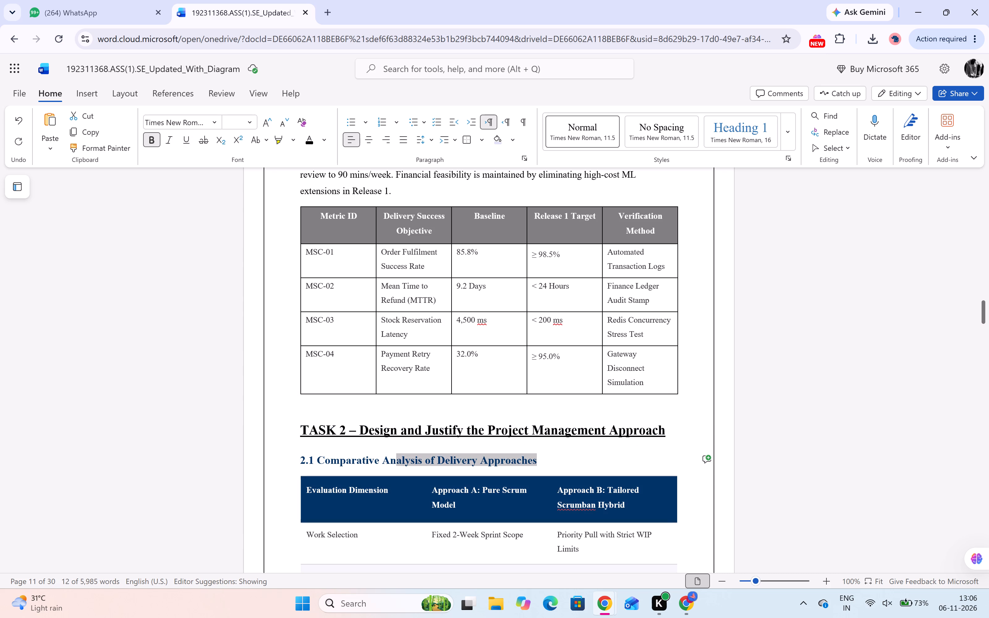
pyautogui.moveTo(369, 465); pyautogui.dragTo(300, 461)
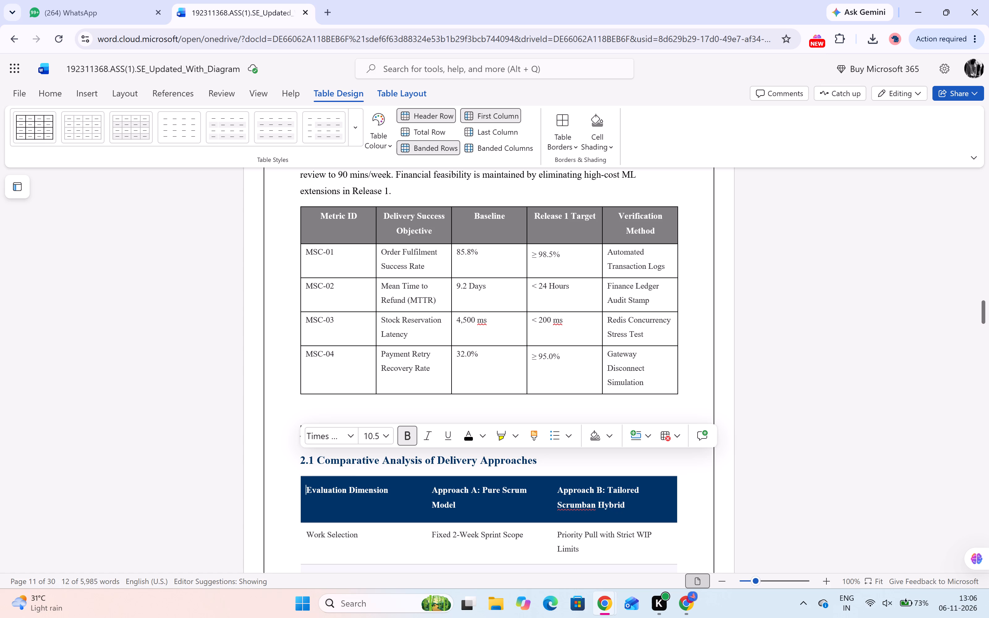
pyautogui.moveTo(541, 465); pyautogui.dragTo(416, 463)
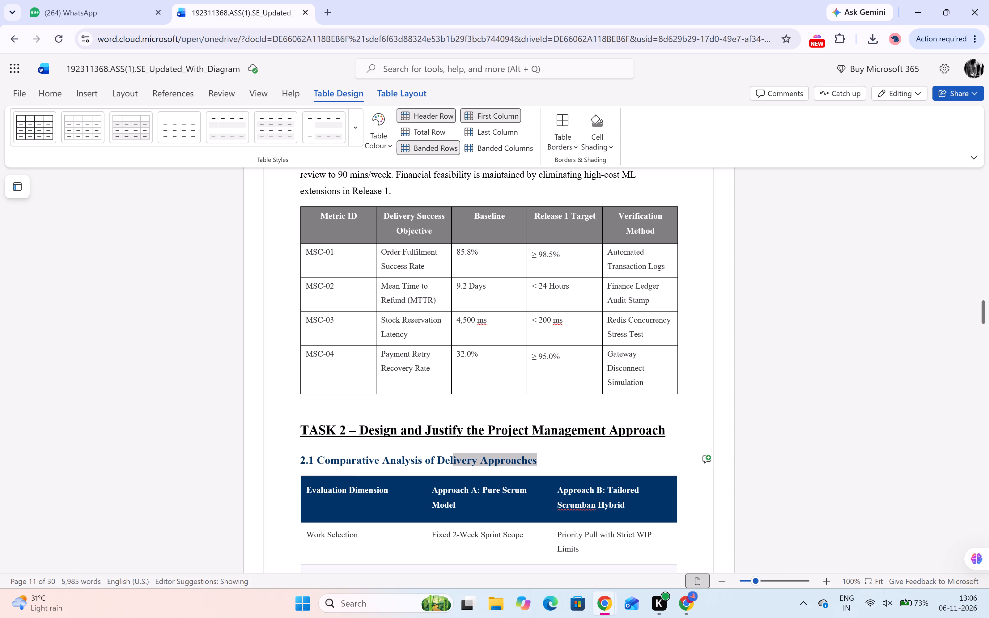
pyautogui.moveTo(416, 463); pyautogui.dragTo(303, 458)
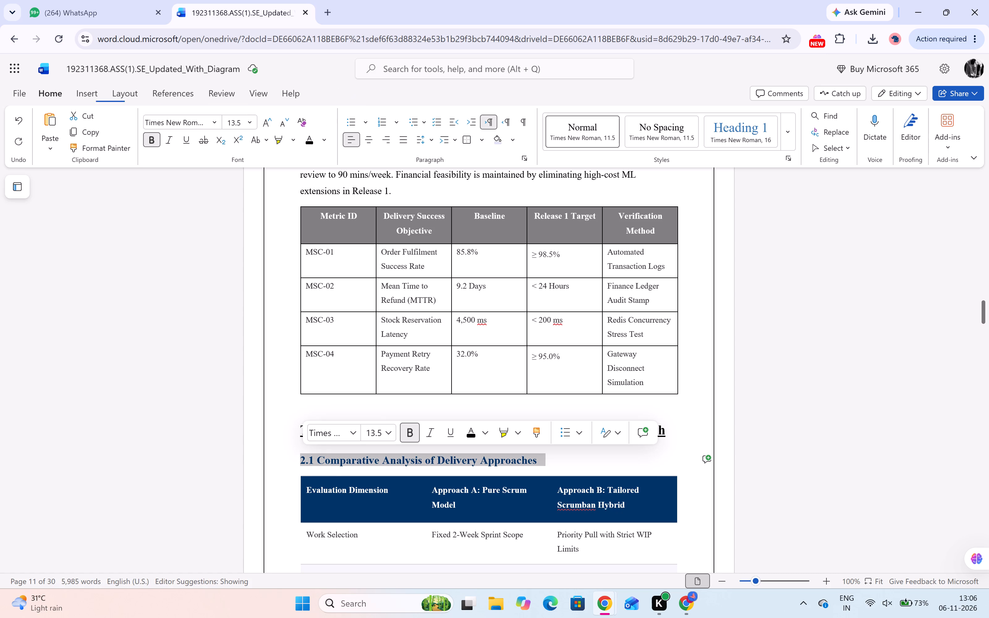
pyautogui.click(453, 434)
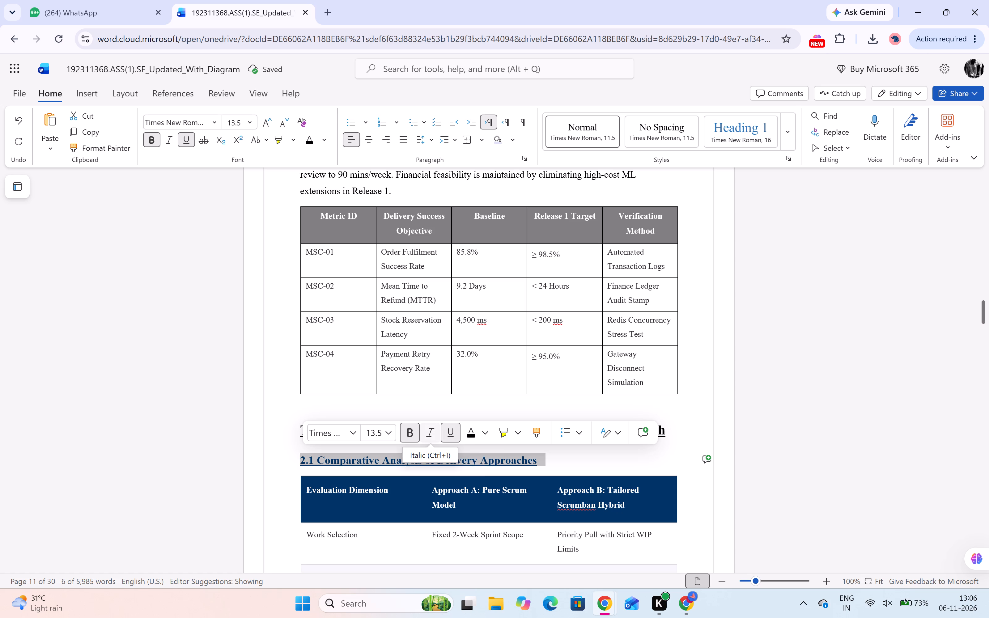
pyautogui.click(471, 438)
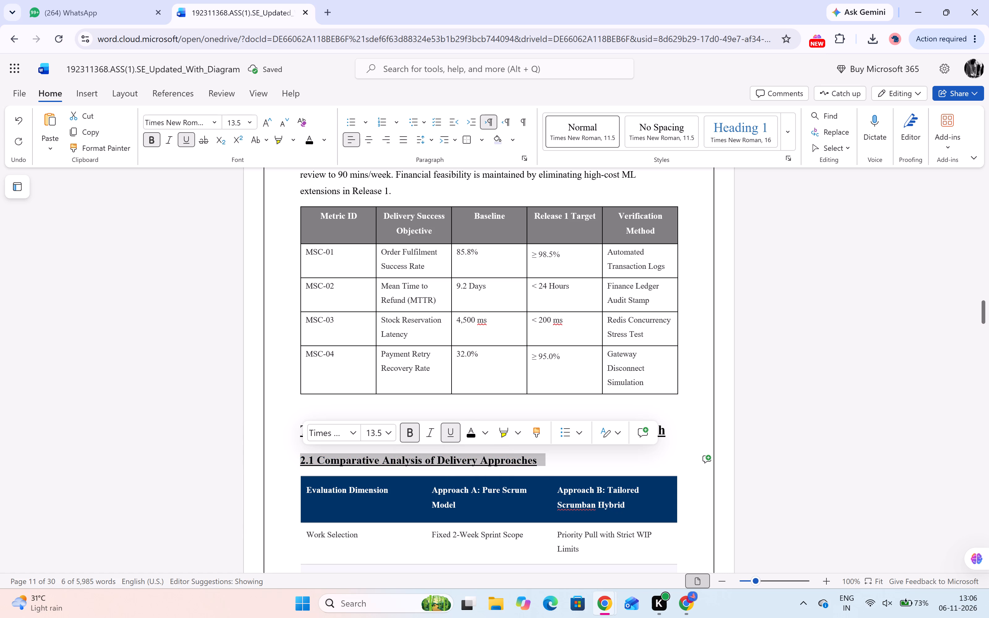
pyautogui.click(533, 456)
# Apply the black grid table style to the section 2.1 delivery approaches comparison table.
pyautogui.scroll(-4, 480, 477)
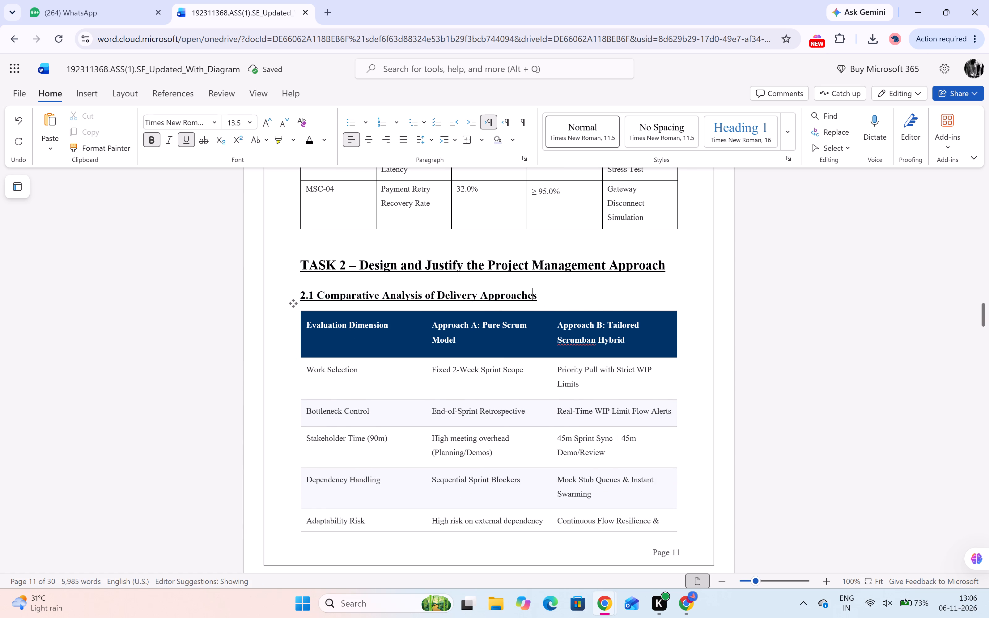
pyautogui.moveTo(630, 344); pyautogui.dragTo(359, 340)
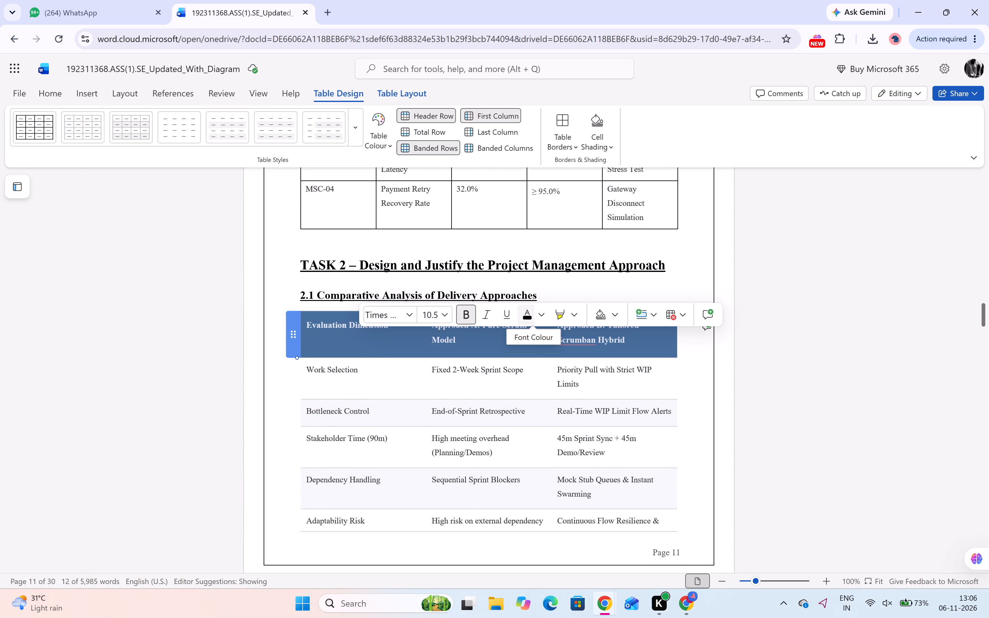
pyautogui.click(602, 312)
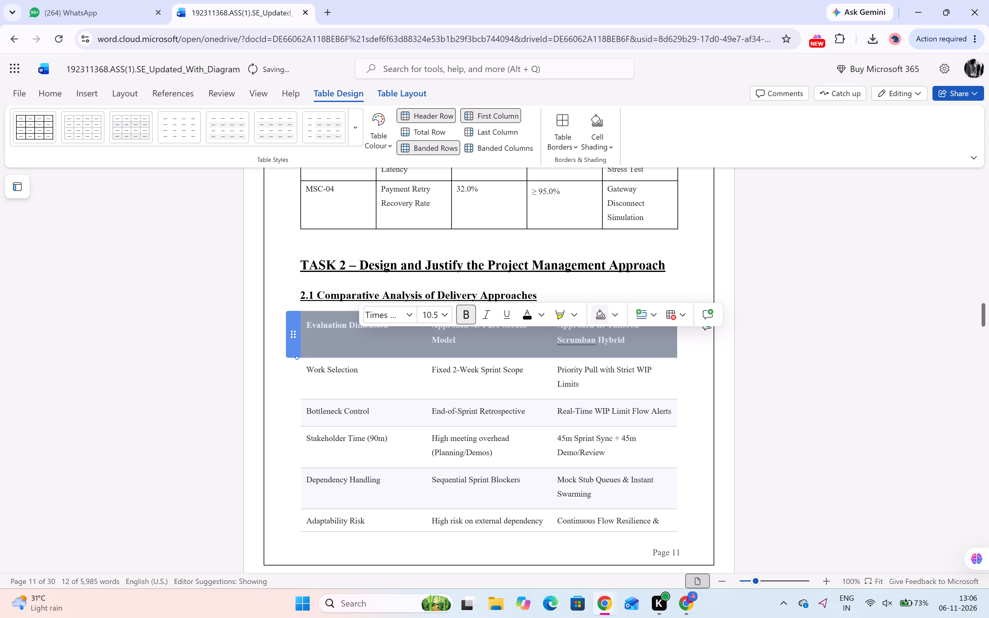
pyautogui.doubleClick(49, 142)
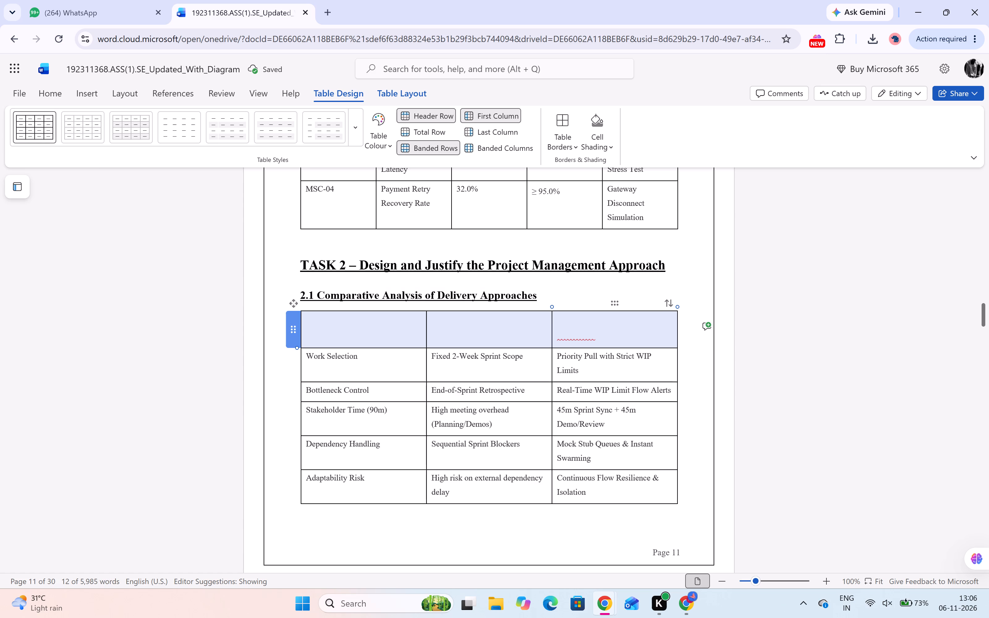
# Shade all three header cells of the section 2.1 comparison table dark grey.
pyautogui.click(651, 341)
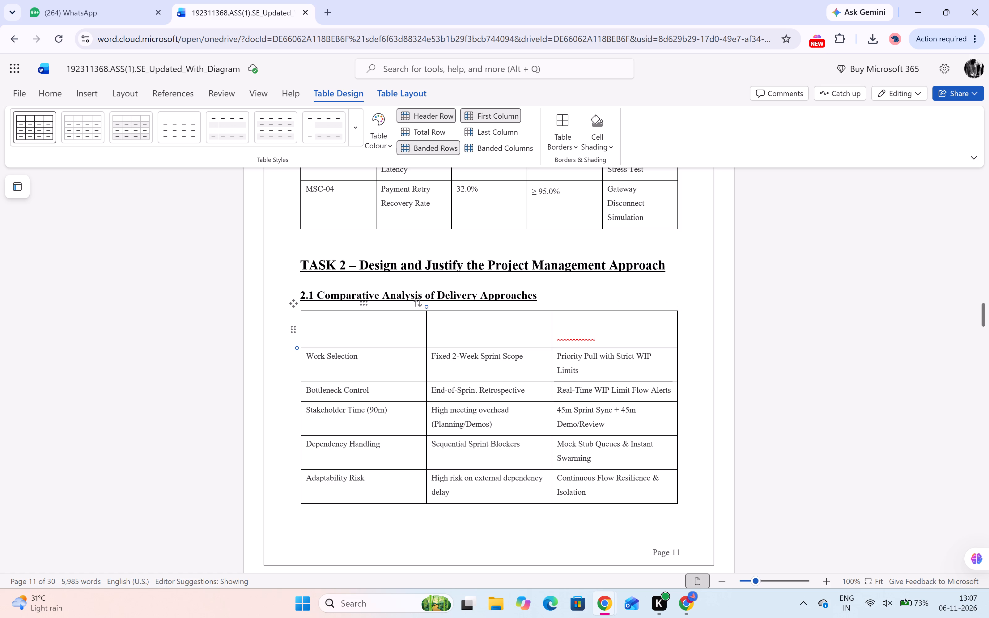
pyautogui.moveTo(304, 323); pyautogui.dragTo(384, 319)
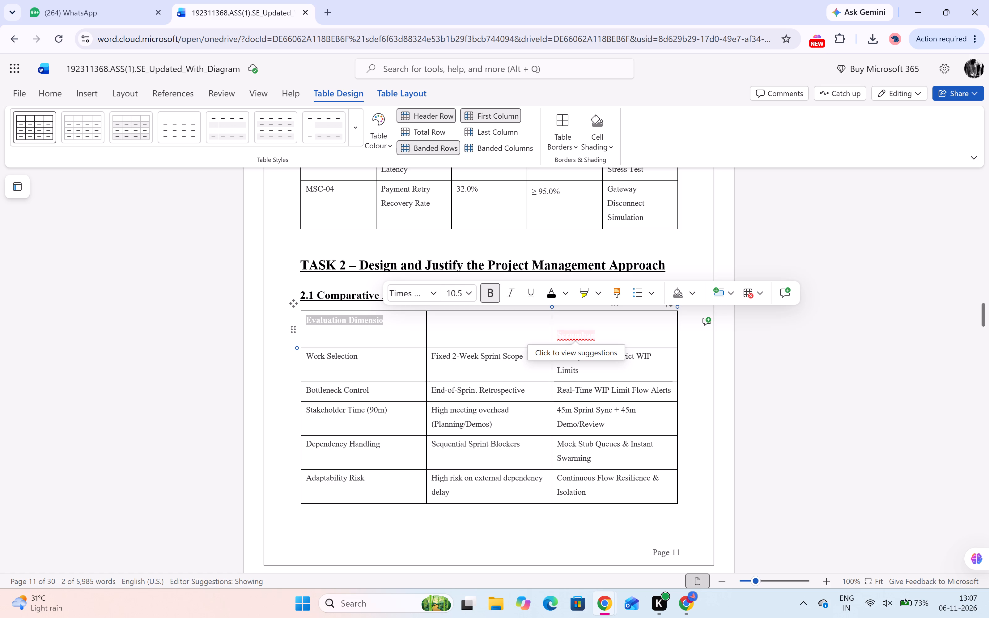
pyautogui.click(678, 295)
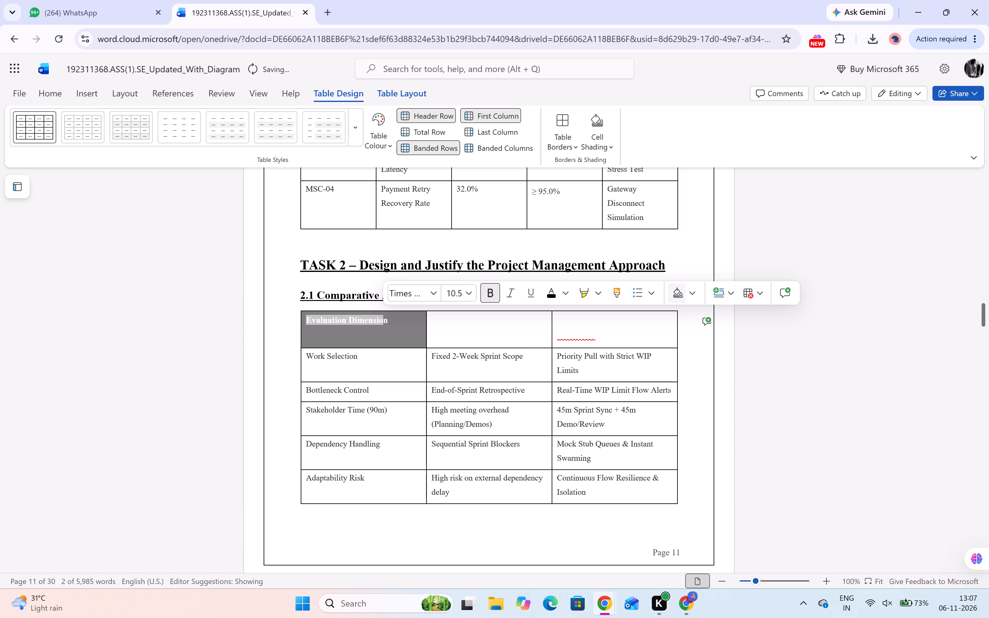
pyautogui.moveTo(678, 295); pyautogui.dragTo(630, 328)
pyautogui.click(630, 328)
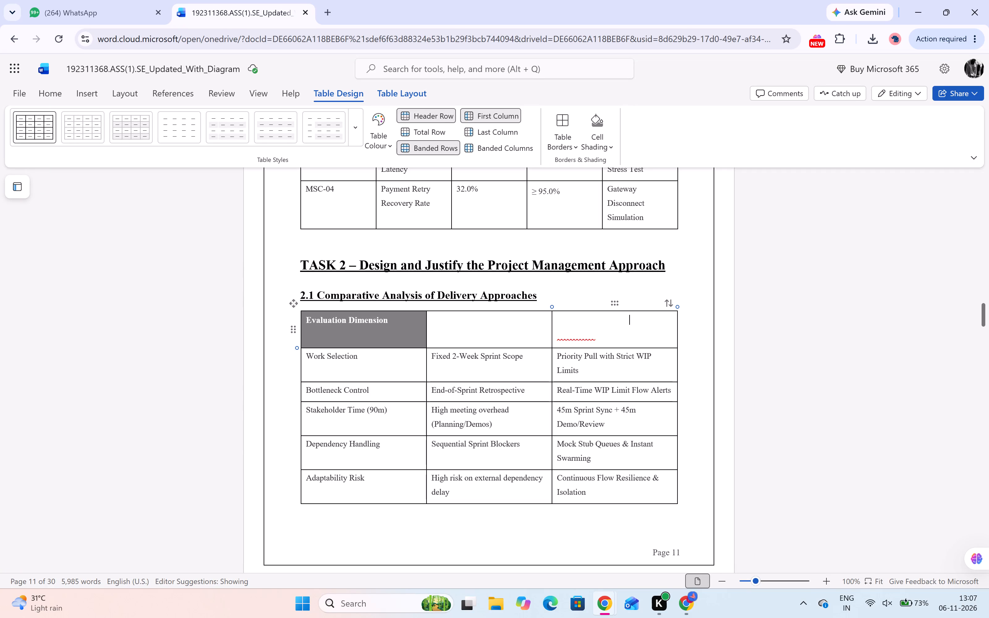
pyautogui.moveTo(629, 343); pyautogui.dragTo(486, 330)
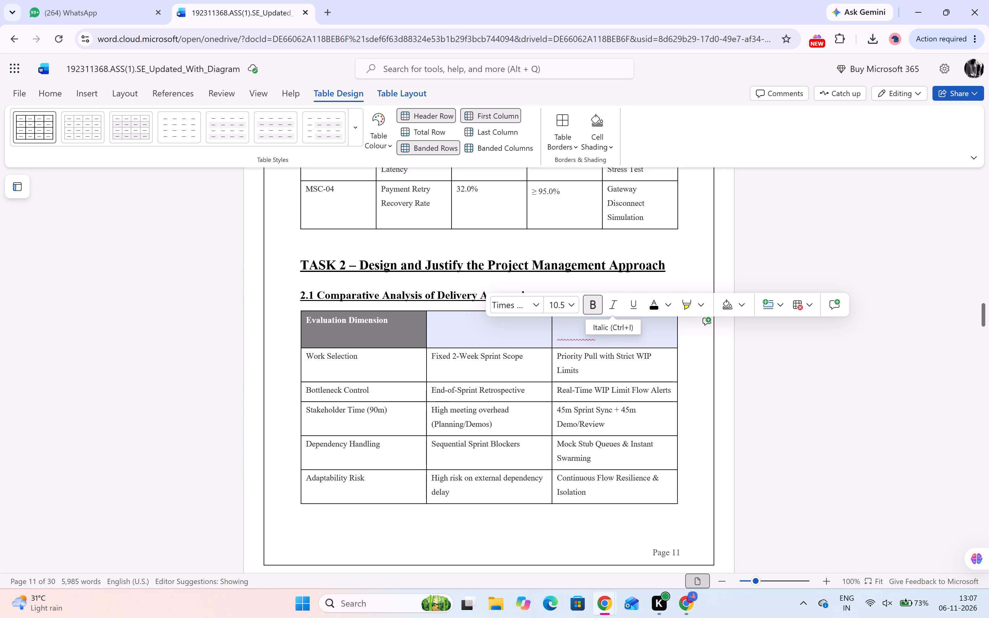
pyautogui.click(725, 303)
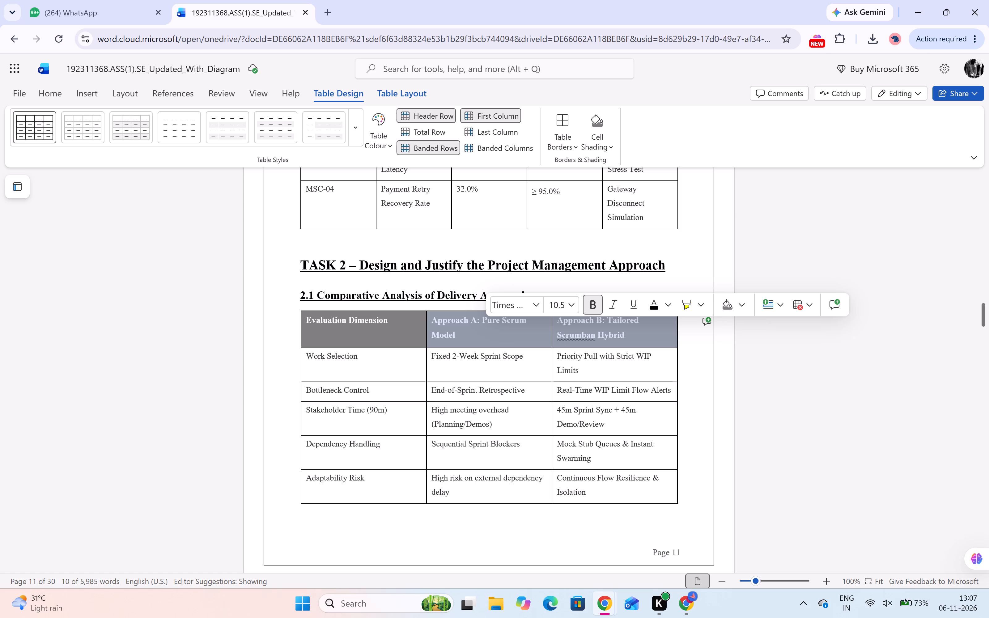
pyautogui.click(467, 337)
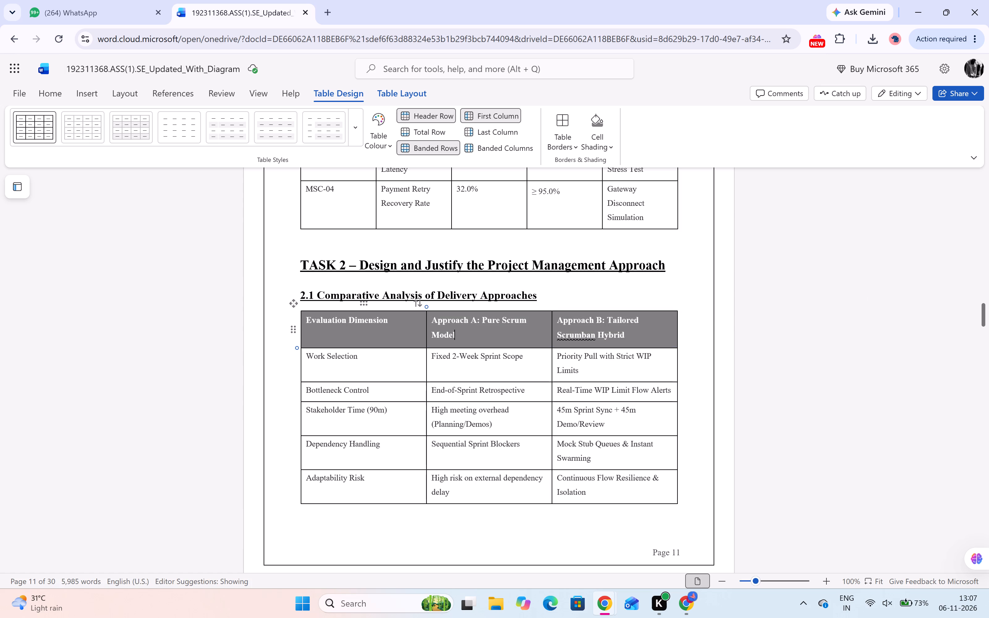
# Centre-align the header row text of the section 2.1 comparison table.
pyautogui.moveTo(302, 324); pyautogui.dragTo(601, 334)
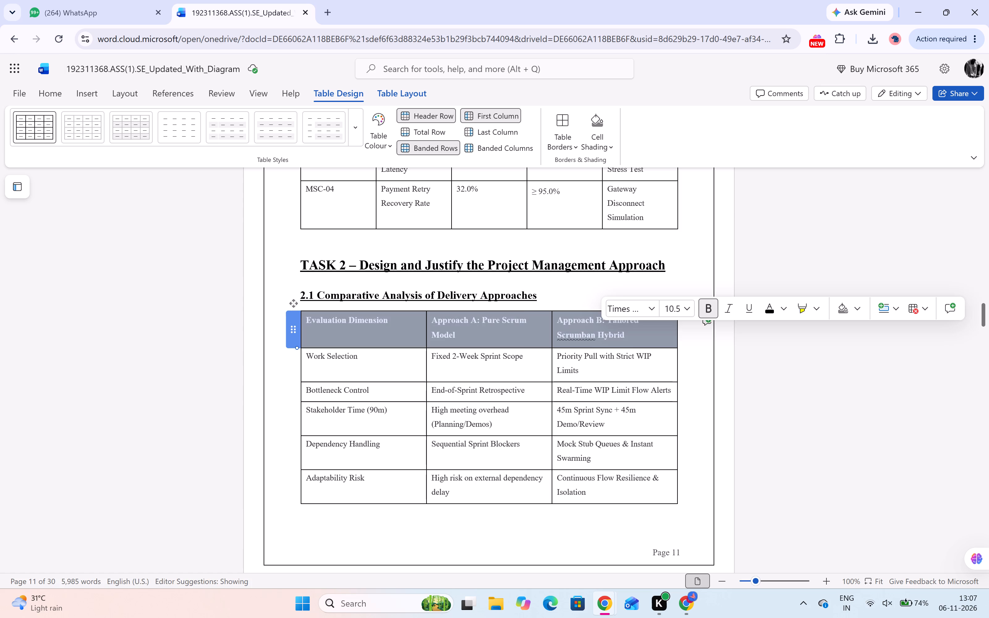
pyautogui.click(49, 88)
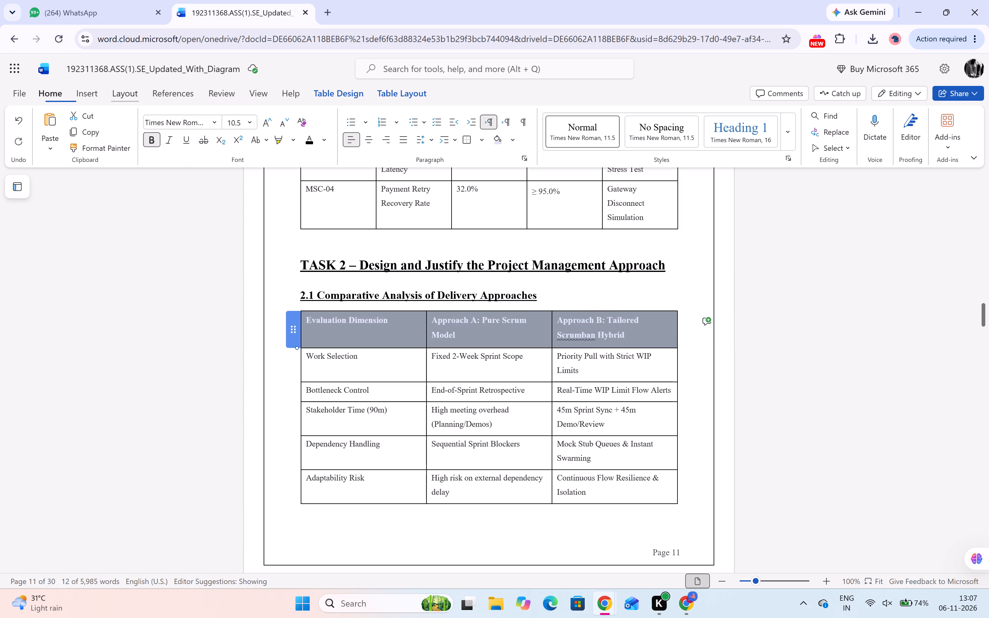
pyautogui.click(372, 141)
pyautogui.click(221, 306)
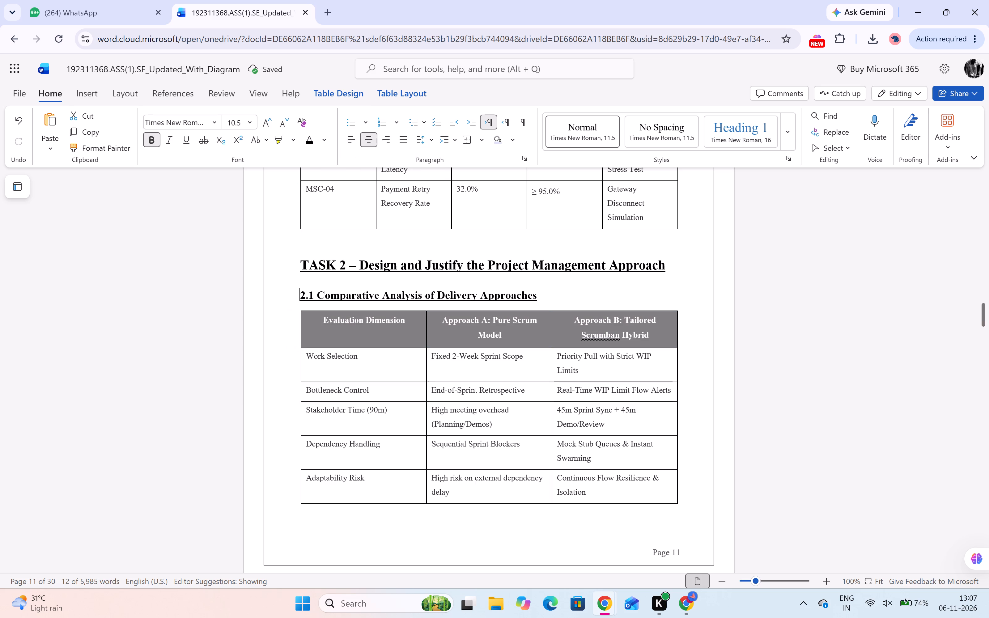
# Set the font colour of the heading "2.2 Operating Model & Lean Flow Governance" to black and underline it.
pyautogui.scroll(-5, 436, 409)
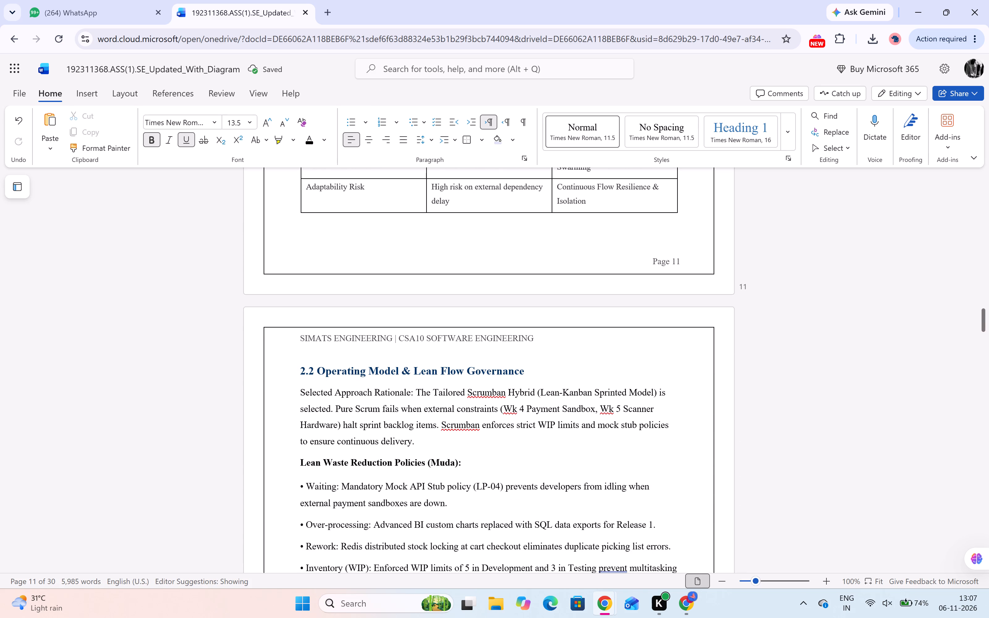
pyautogui.moveTo(520, 375); pyautogui.dragTo(296, 382)
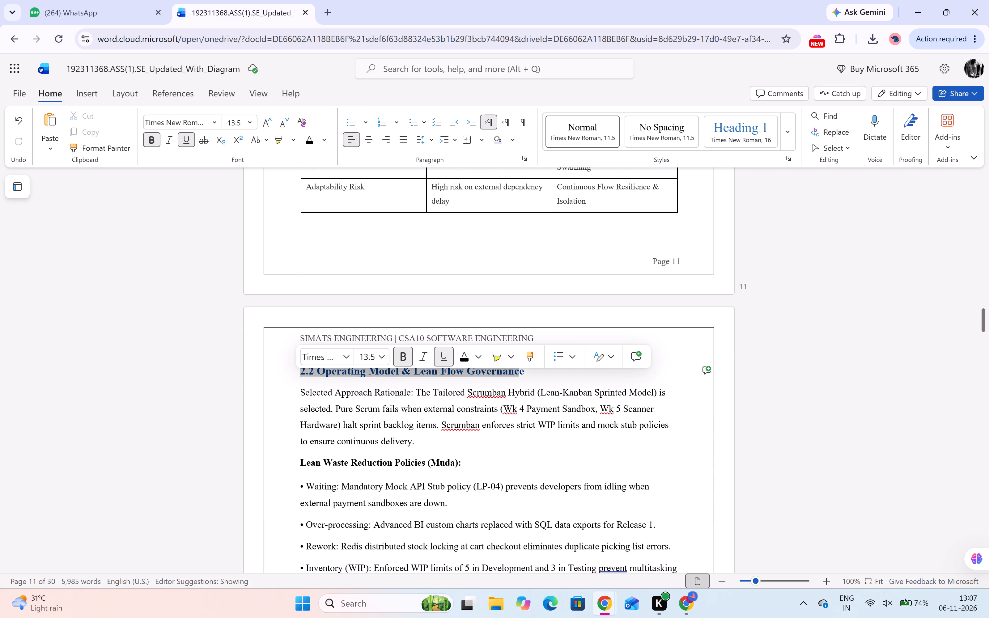
pyautogui.click(463, 359)
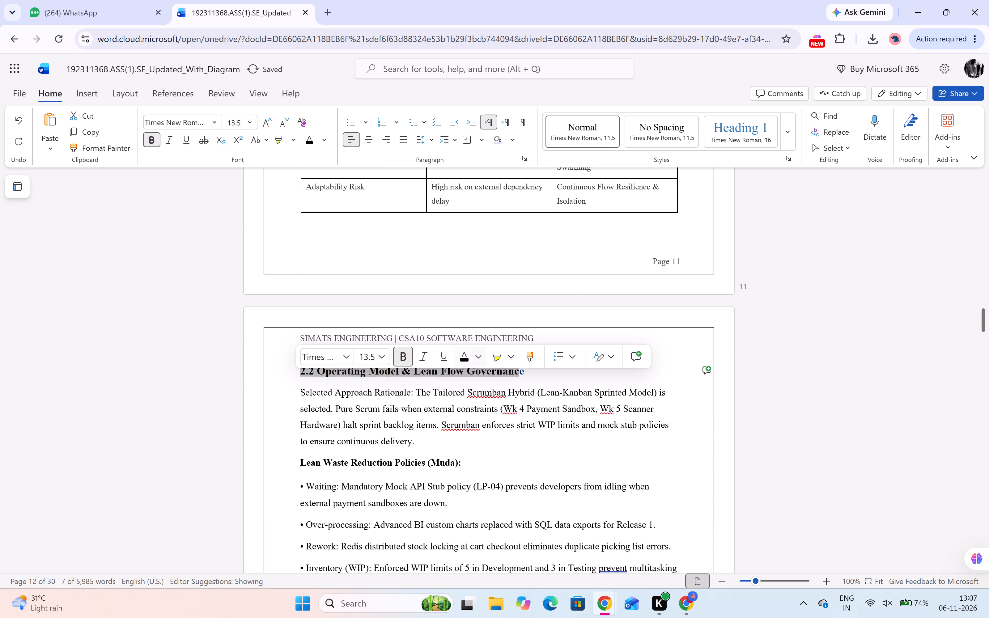
pyautogui.click(446, 354)
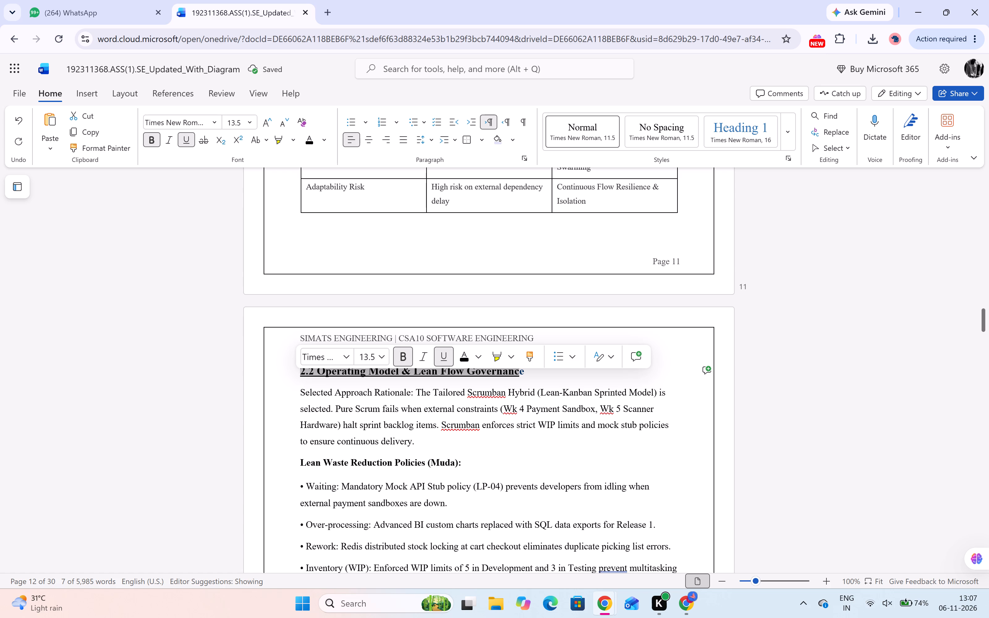
# Make the lead-in text "Selected Approach Rationale:" in section 2.2 bold and underlined.
pyautogui.moveTo(414, 393); pyautogui.dragTo(367, 394)
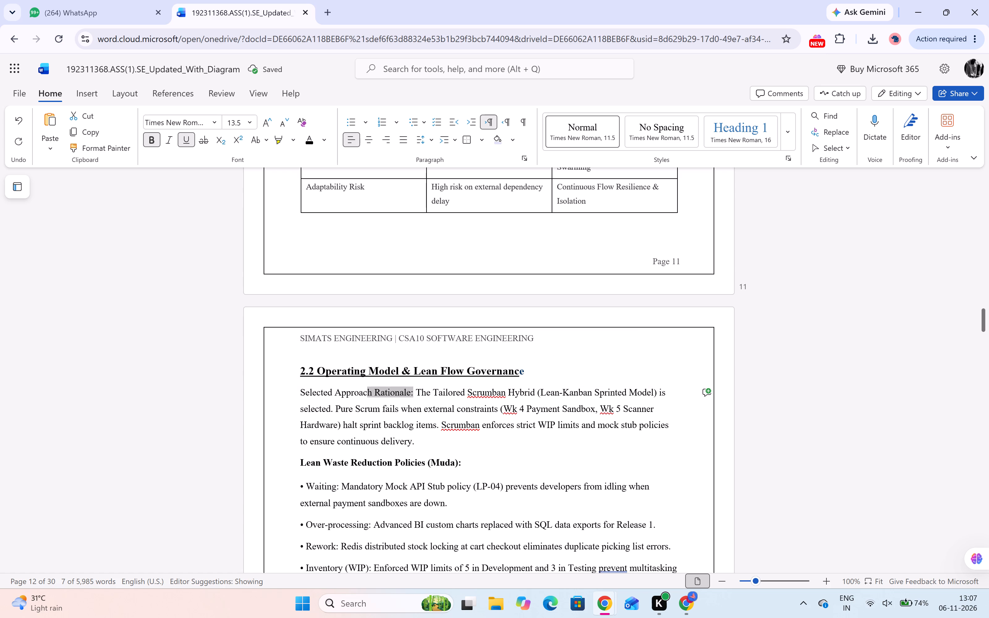
pyautogui.moveTo(367, 394); pyautogui.dragTo(367, 394)
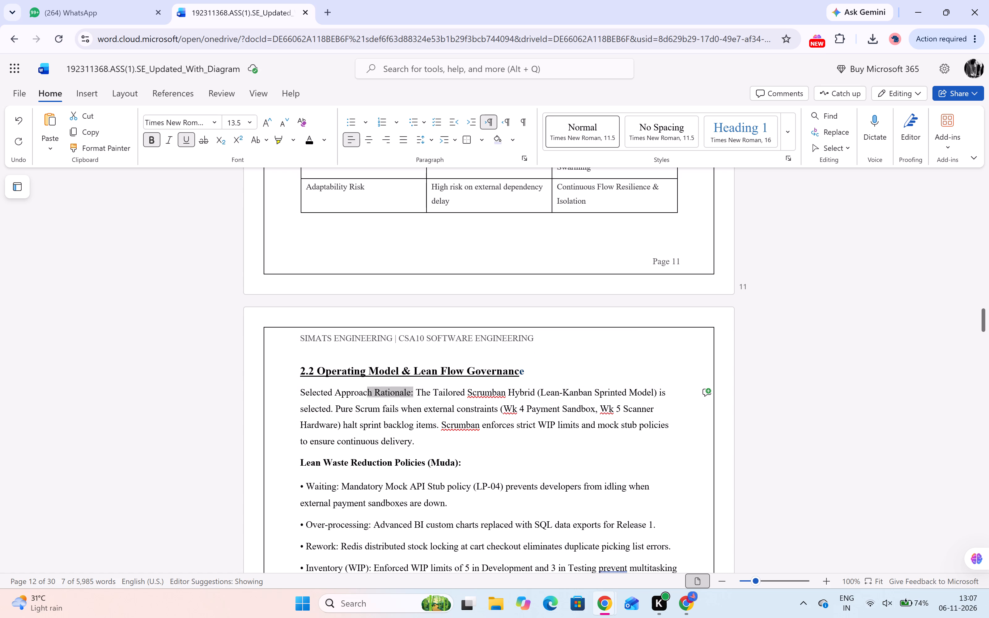
pyautogui.moveTo(367, 394); pyautogui.dragTo(324, 397)
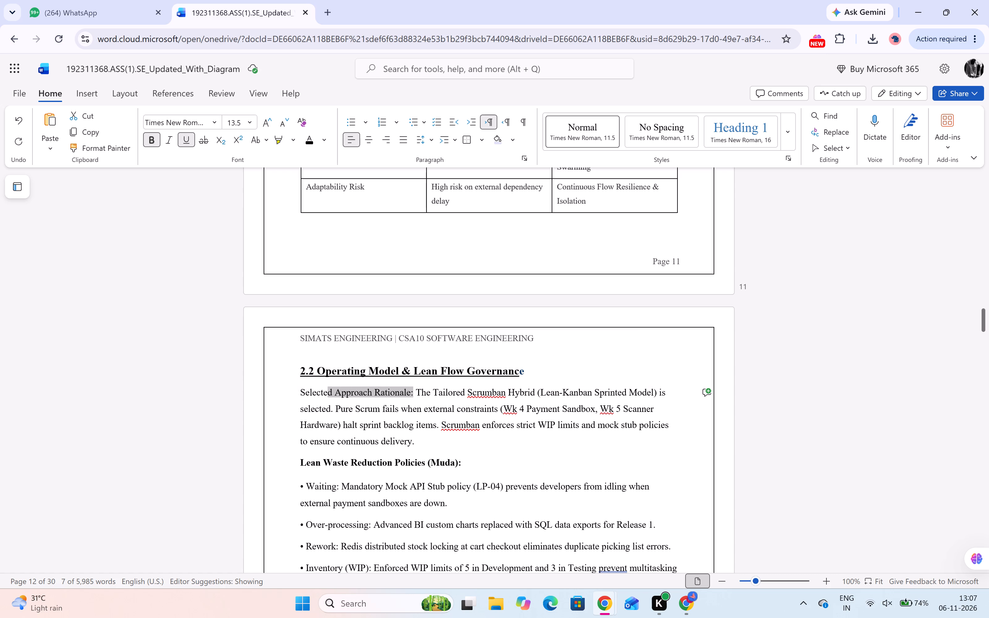
pyautogui.moveTo(324, 397); pyautogui.dragTo(302, 395)
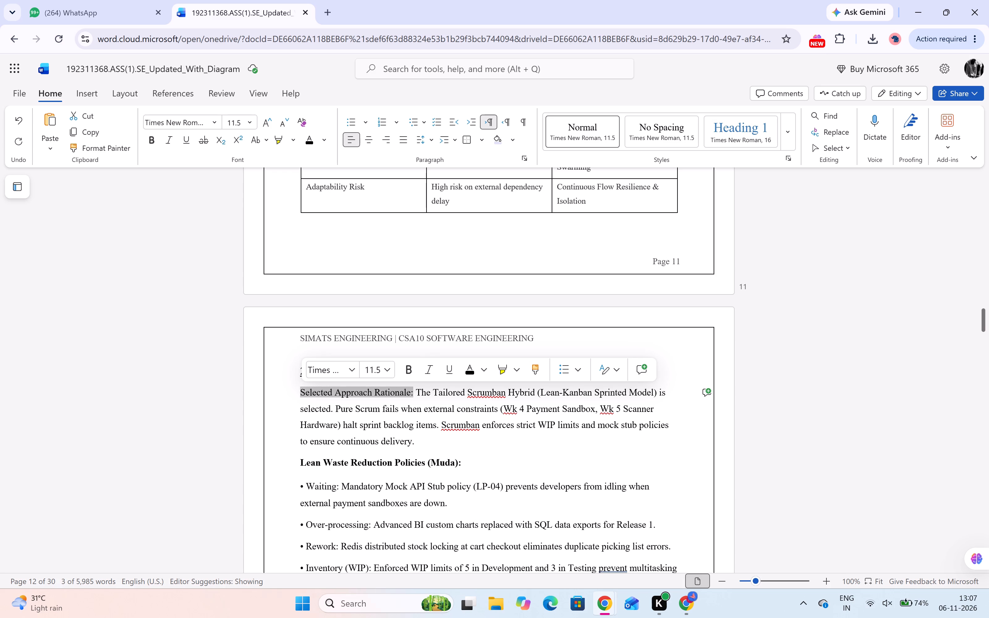
pyautogui.click(405, 375)
pyautogui.click(450, 367)
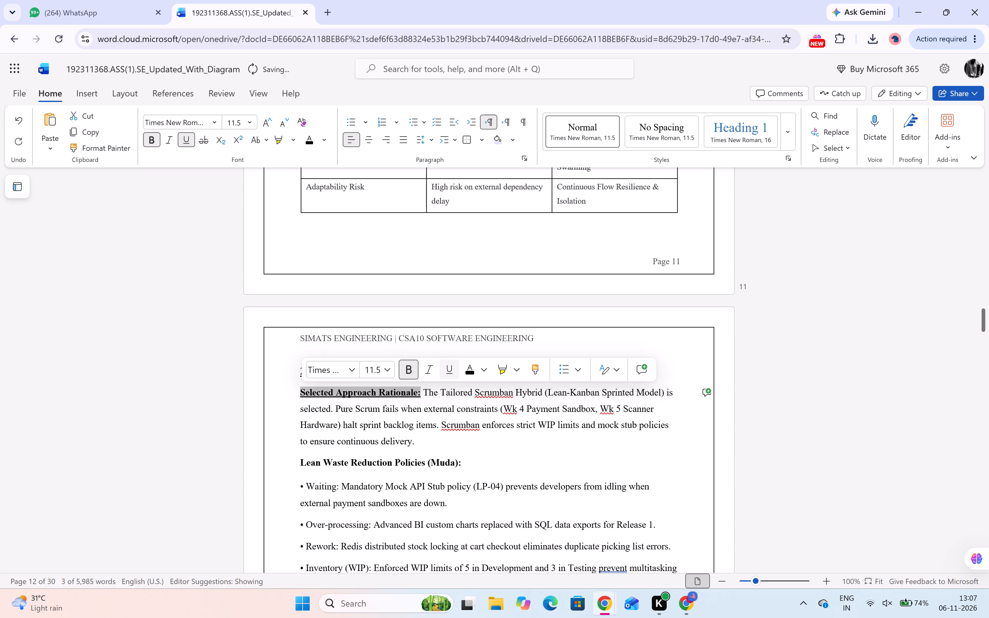
pyautogui.click(472, 450)
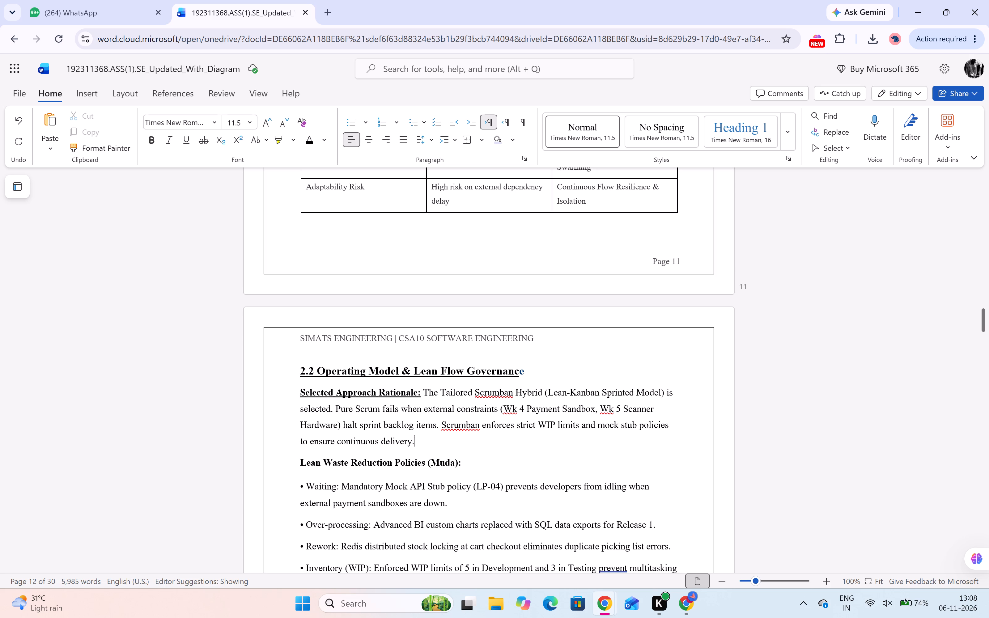
# Underline the subheading "Lean Waste Reduction Policies (Muda):" in section 2.2.
pyautogui.scroll(-1, 472, 450)
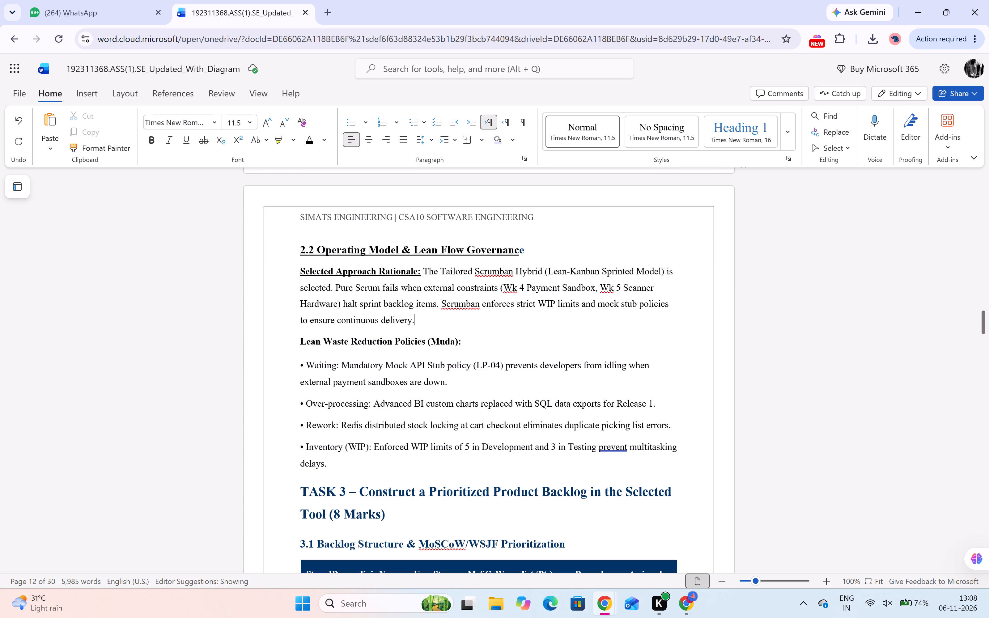
pyautogui.moveTo(299, 342); pyautogui.dragTo(478, 338)
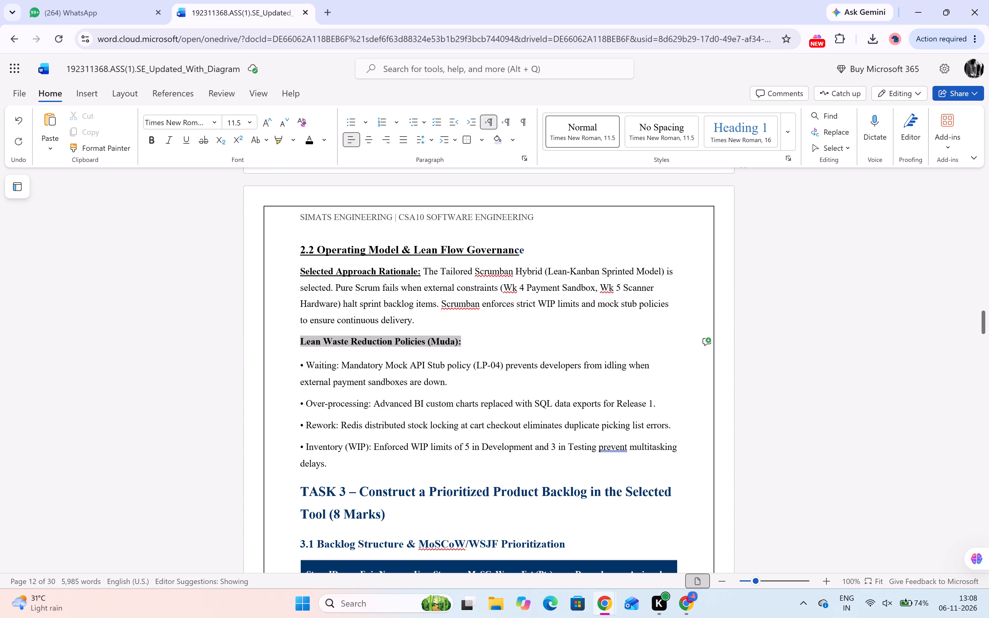
pyautogui.moveTo(478, 338); pyautogui.dragTo(478, 339)
pyautogui.click(630, 308)
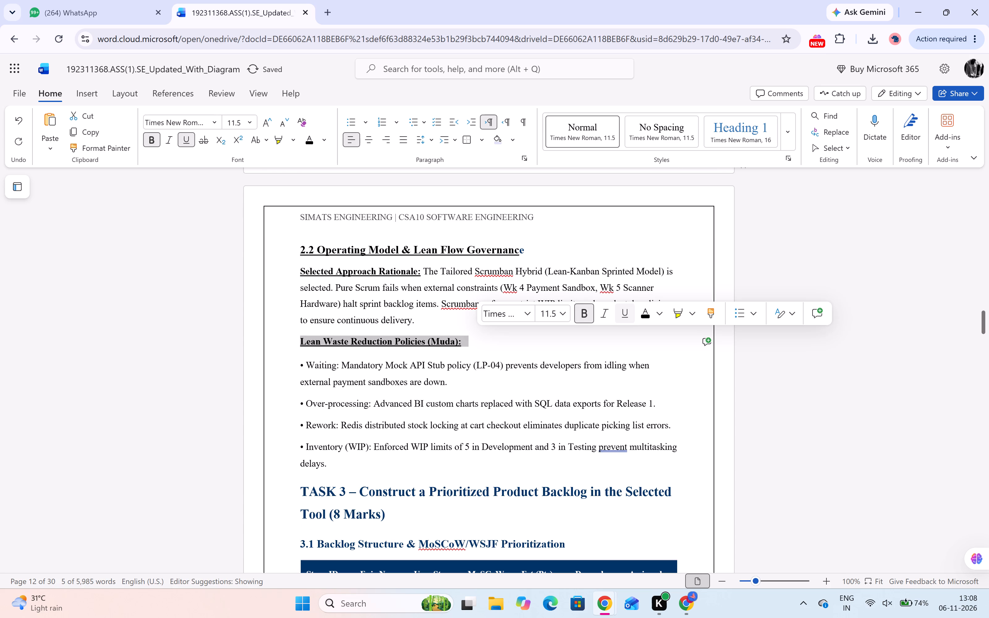
pyautogui.click(574, 359)
# Delete "(8 Marks)" from the end of the TASK 3 heading.
pyautogui.scroll(-3, 466, 439)
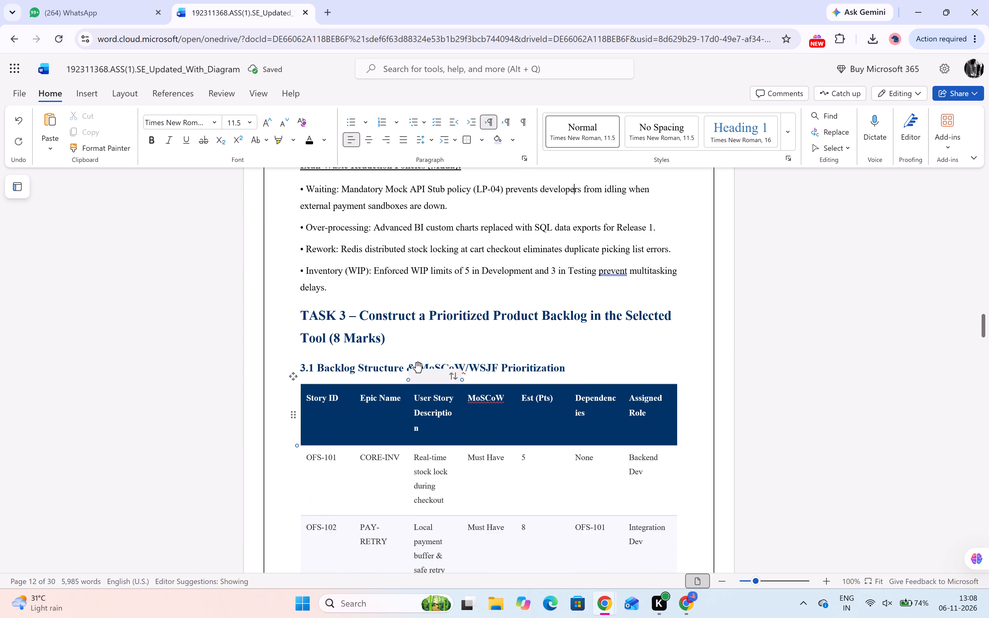
pyautogui.click(390, 343)
pyautogui.moveTo(390, 343); pyautogui.dragTo(350, 343)
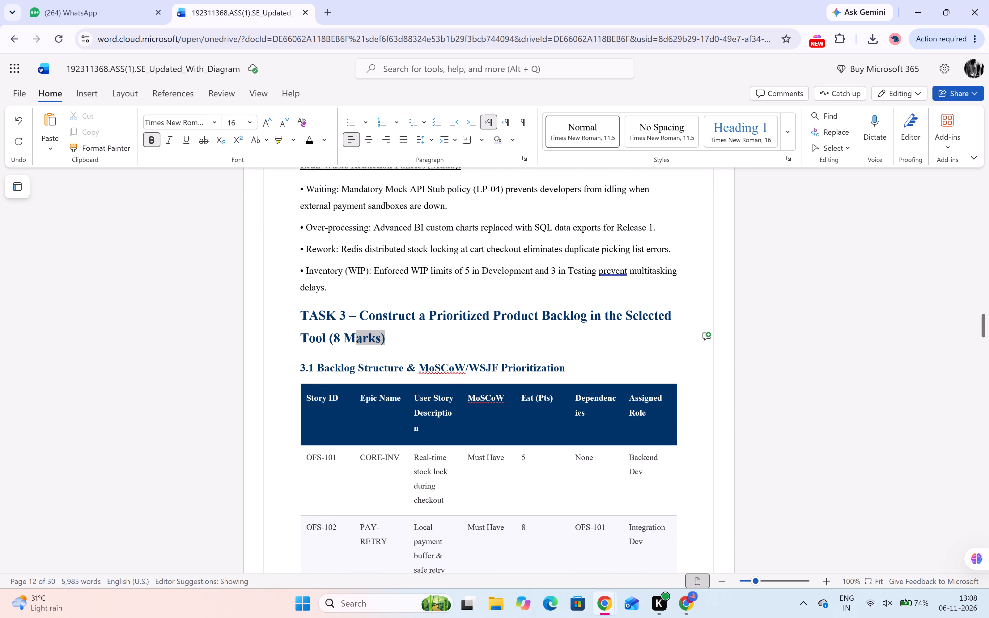
pyautogui.moveTo(350, 343); pyautogui.dragTo(331, 340)
pyautogui.press('BackSpace')
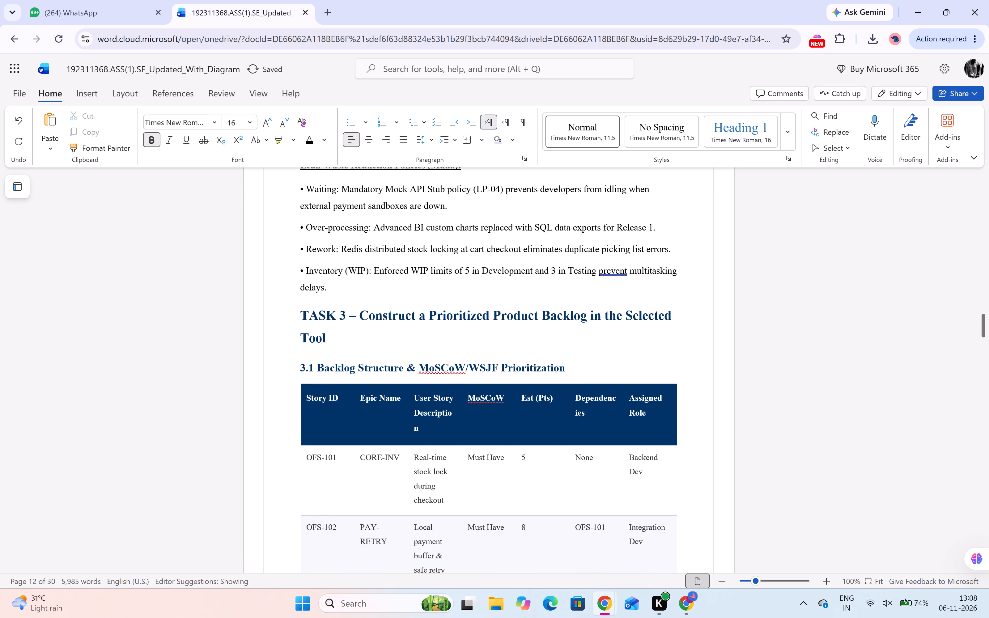
# Set the font colour of the TASK 3 heading and the 3.1 backlog subheading to black and underline both.
pyautogui.moveTo(301, 311); pyautogui.dragTo(328, 335)
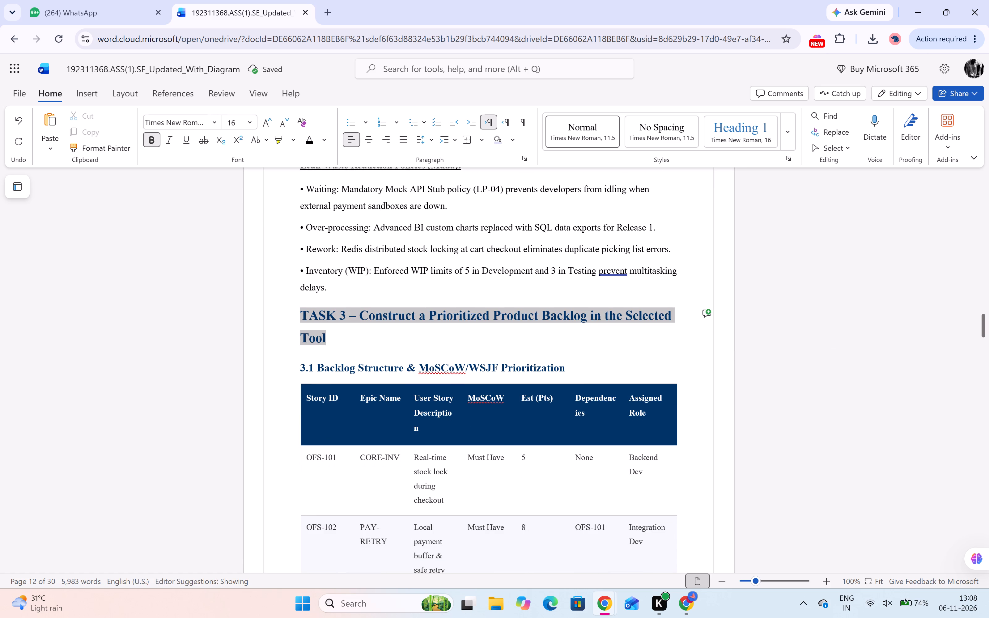
pyautogui.moveTo(328, 335); pyautogui.dragTo(567, 367)
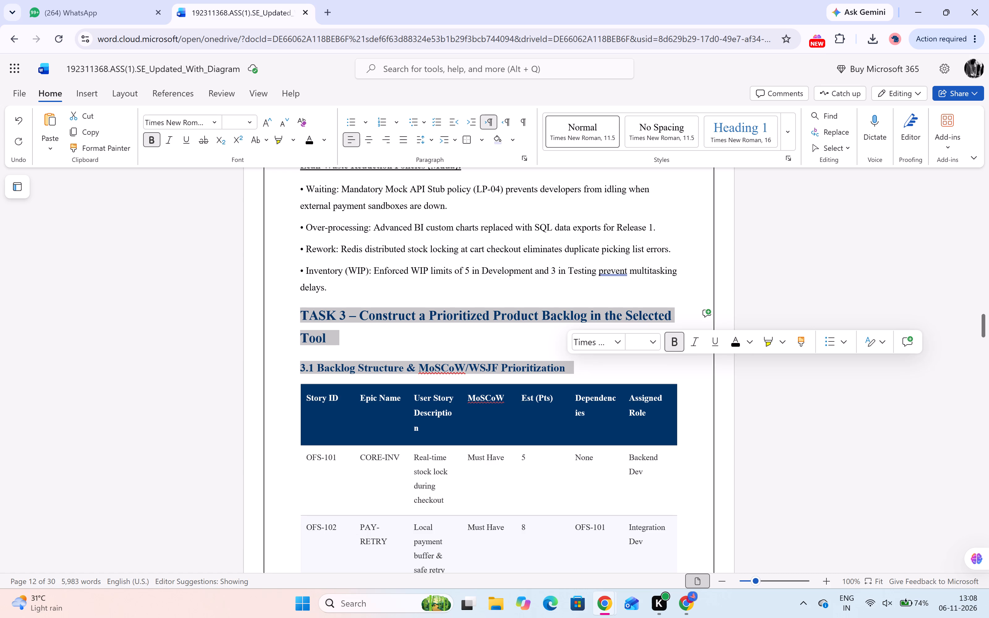
pyautogui.click(738, 338)
pyautogui.click(717, 338)
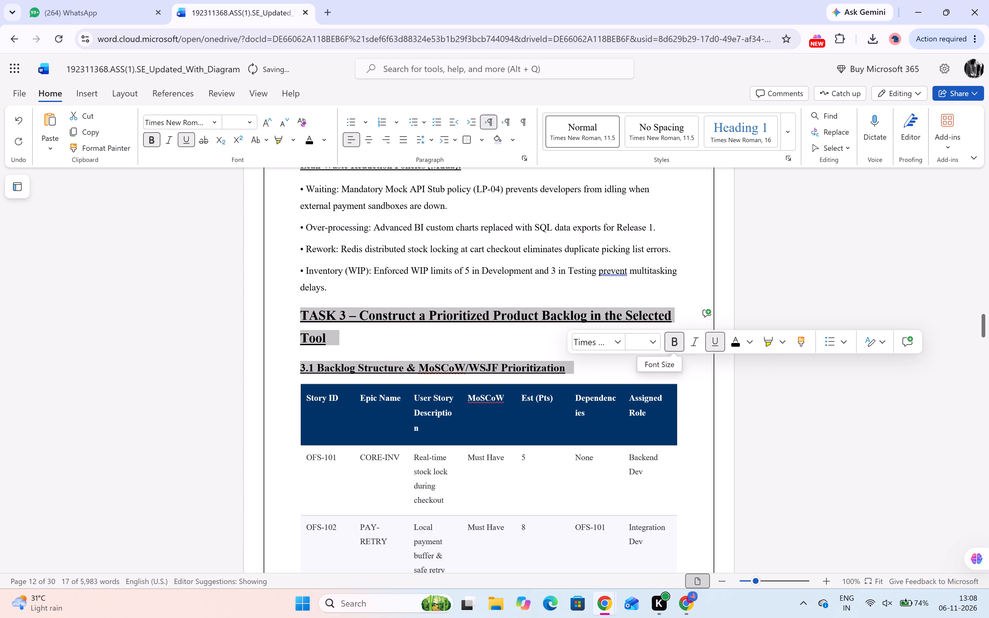
pyautogui.click(531, 345)
# Apply the black grid table style to the section 3.1 product backlog table.
pyautogui.scroll(-2, 472, 392)
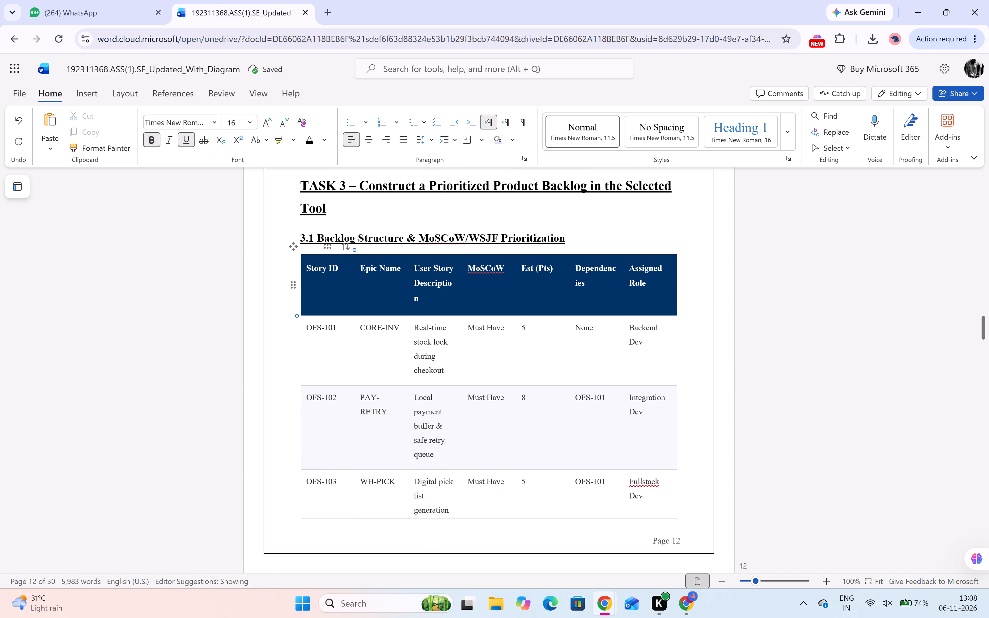
pyautogui.click(309, 291)
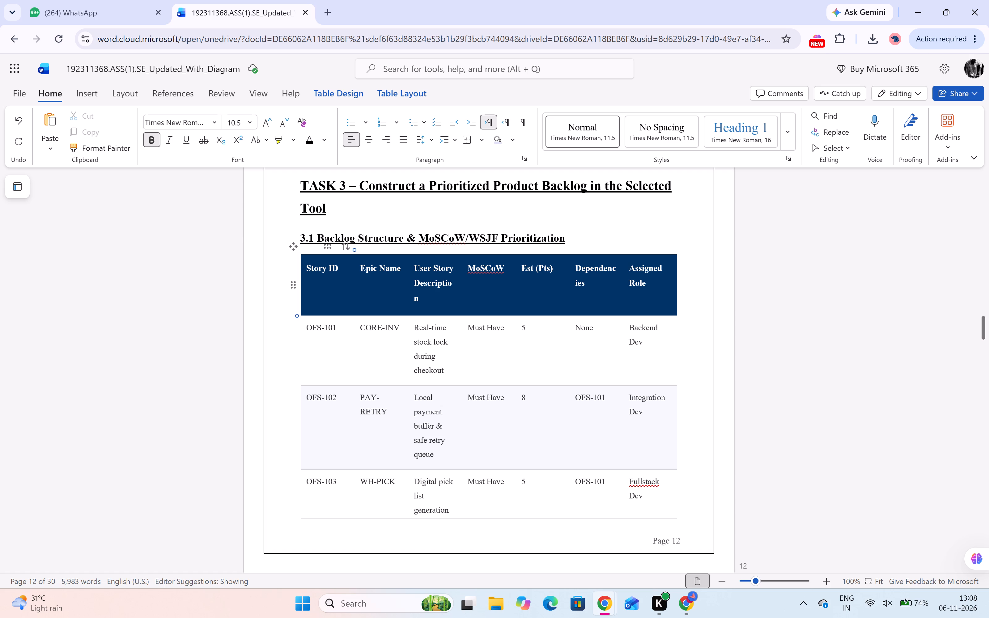
pyautogui.moveTo(308, 268); pyautogui.dragTo(668, 286)
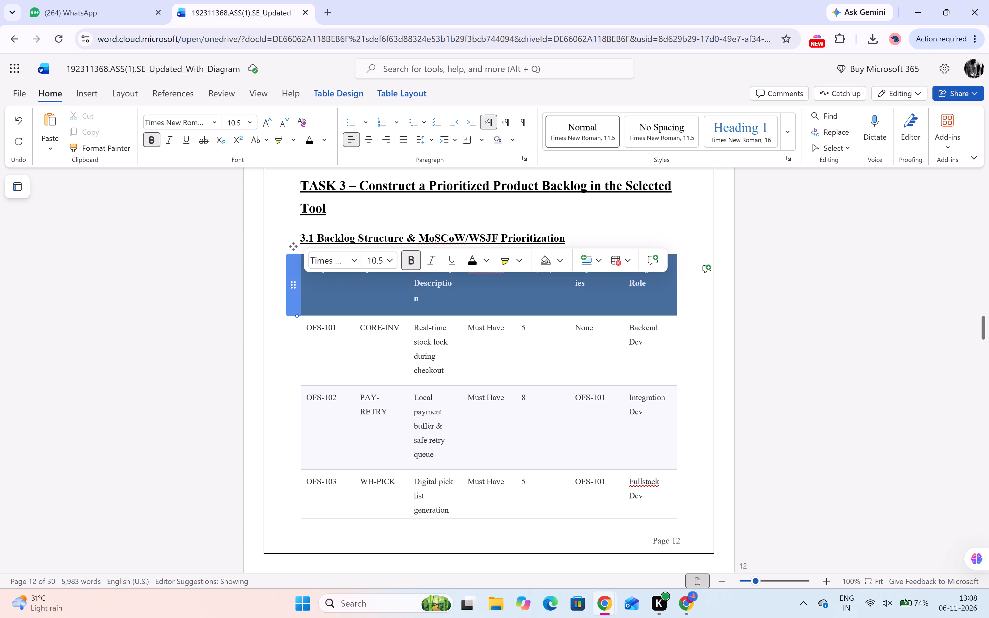
pyautogui.click(37, 130)
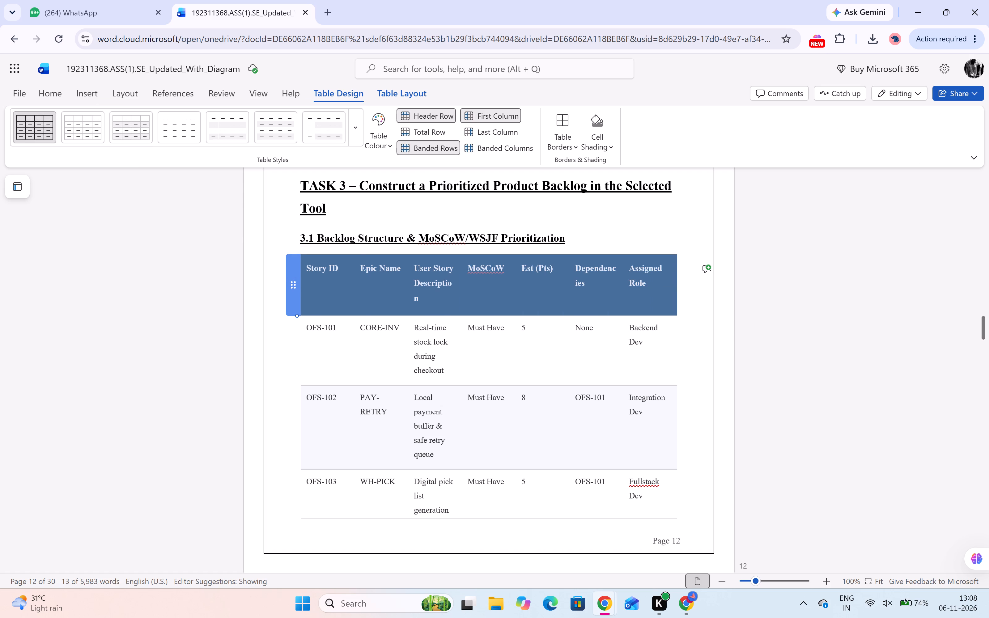
# Shade all the header cells of the section 3.1 backlog table dark grey.
pyautogui.click(648, 278)
pyautogui.moveTo(648, 278); pyautogui.dragTo(332, 269)
pyautogui.click(572, 243)
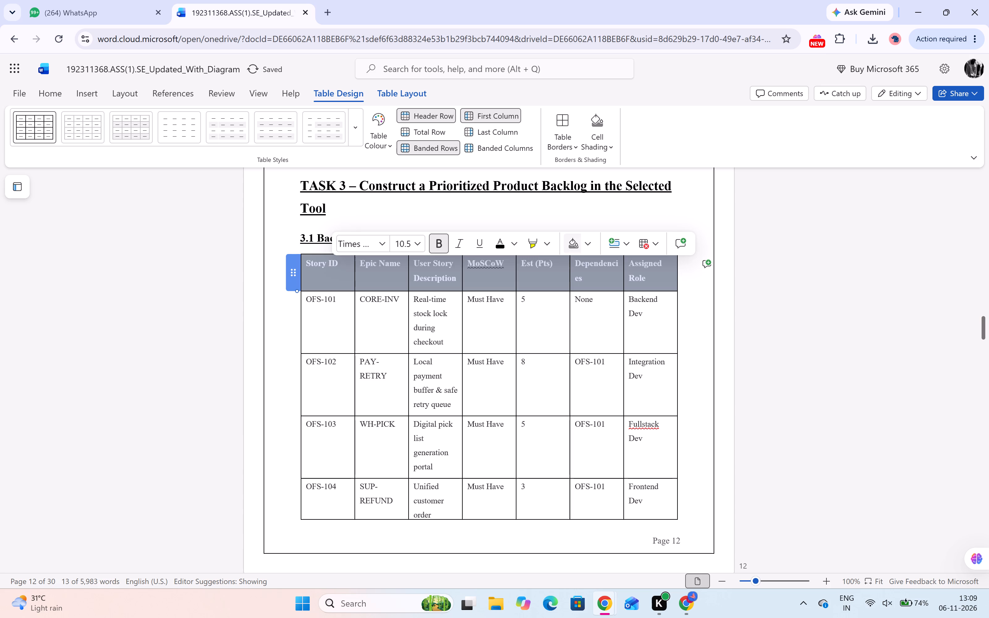
# Centre-align the header row text of the section 3.1 backlog table.
pyautogui.click(50, 92)
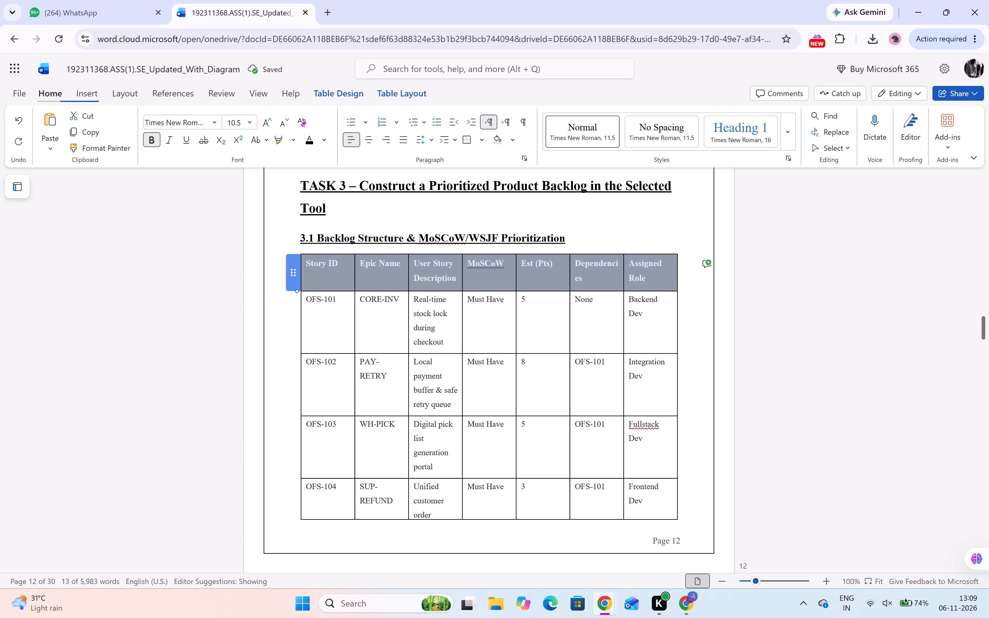
pyautogui.click(364, 138)
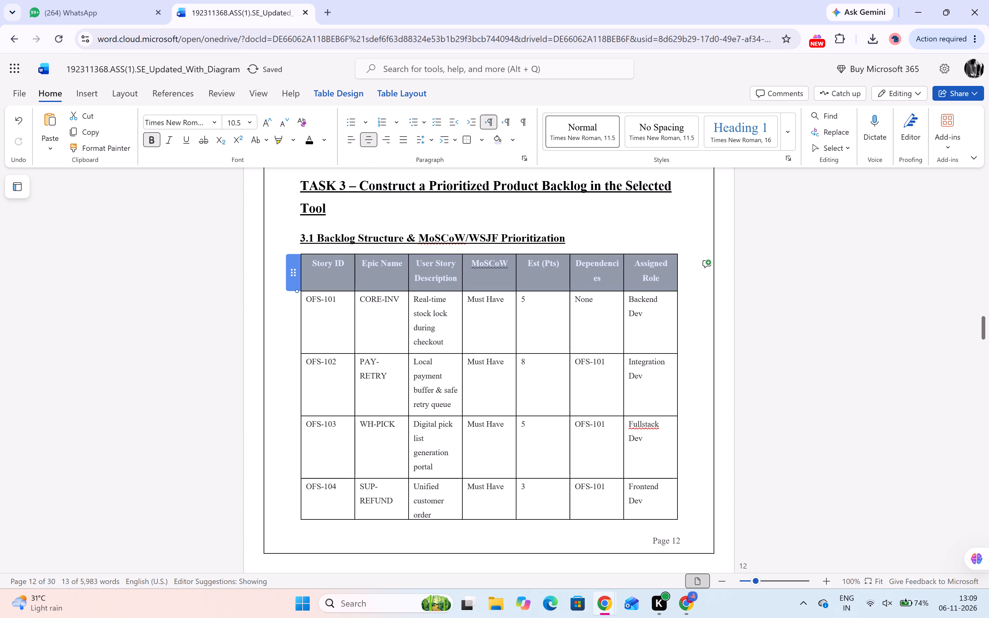
pyautogui.click(202, 286)
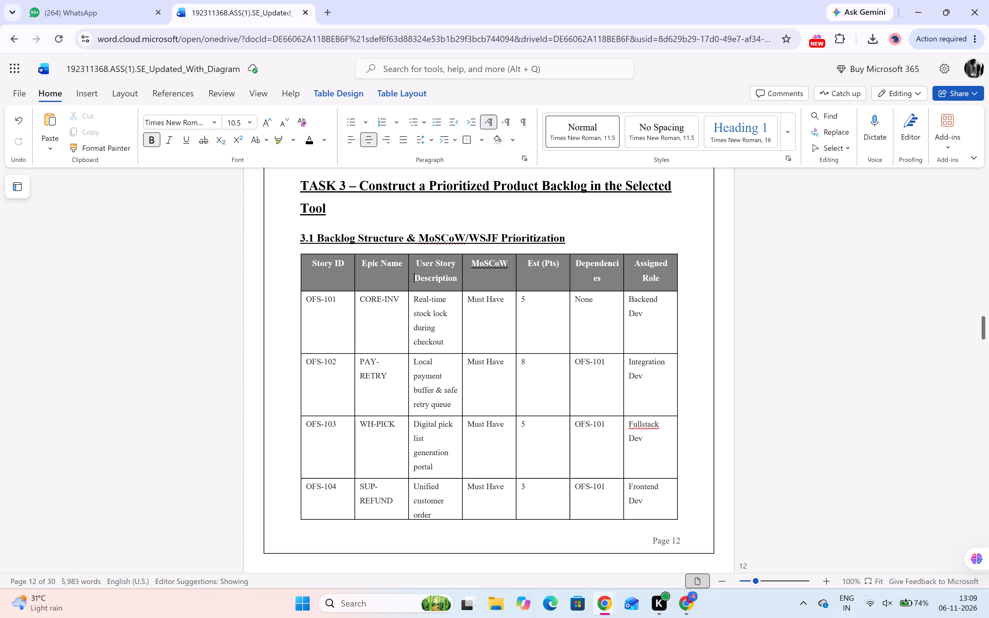
pyautogui.click(133, 343)
# Widen the Assigned Role column of the section 3.1 backlog table slightly by moving its outer border outward.
pyautogui.click(624, 273)
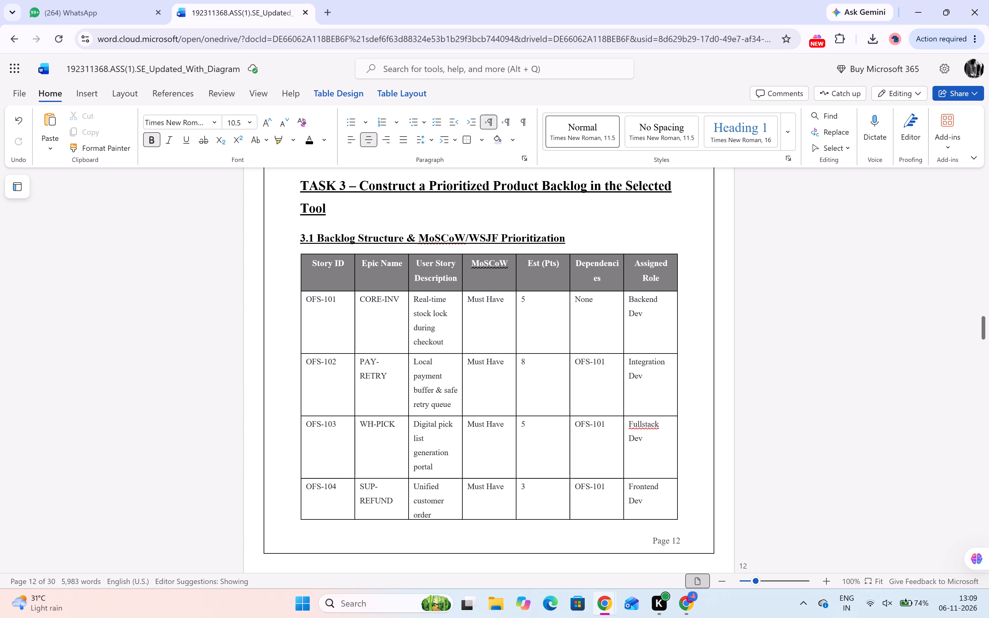
pyautogui.moveTo(678, 275); pyautogui.dragTo(703, 276)
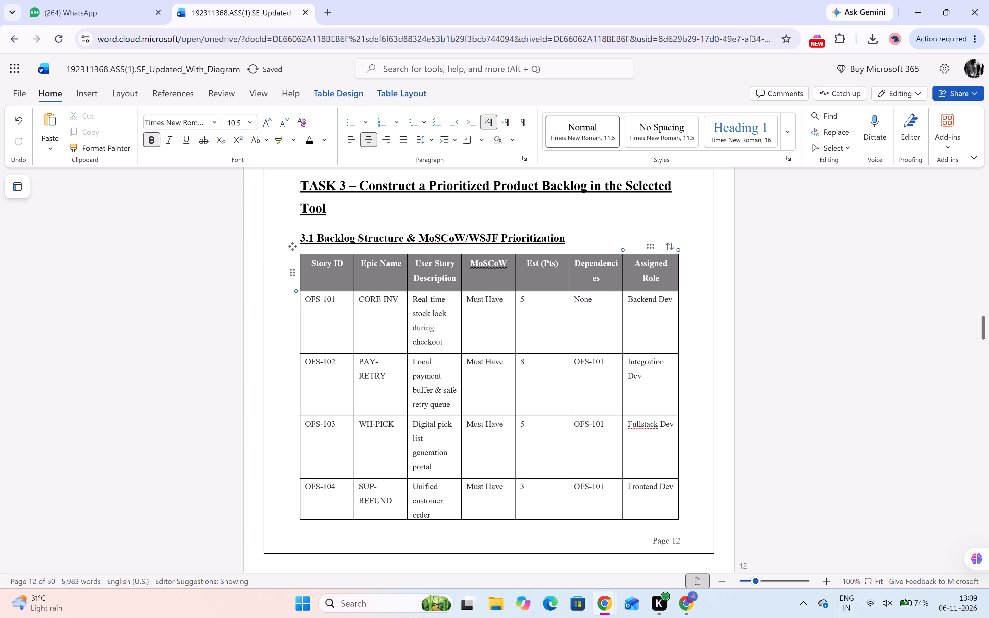
pyautogui.click(622, 272)
pyautogui.click(515, 272)
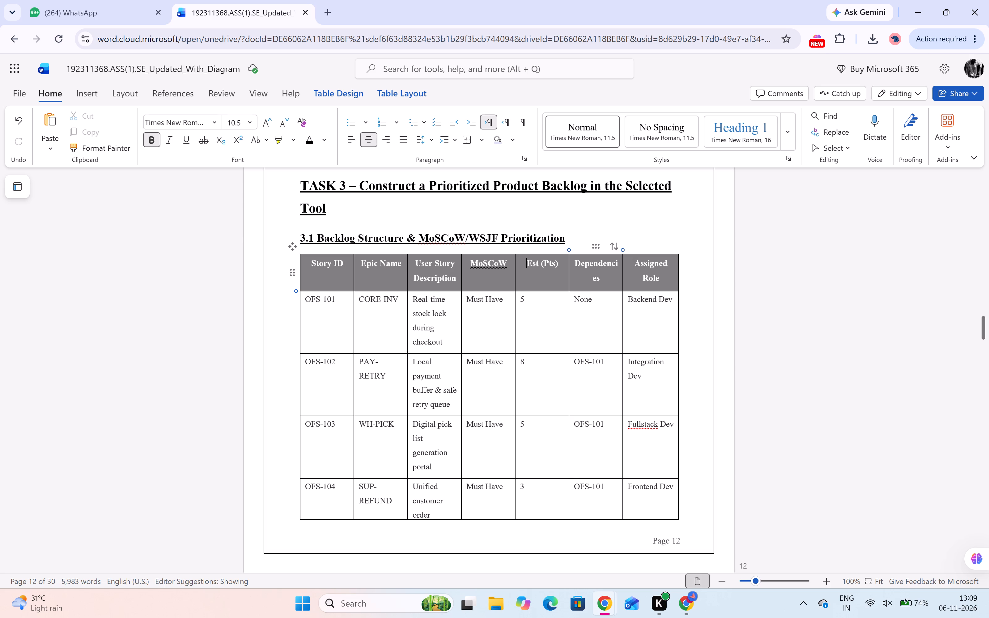
# Change the Dependencies column header of the section 3.1 backlog table to "Dependency".
pyautogui.click(604, 276)
pyautogui.press('BackSpace')
pyautogui.press('BackSpace')
pyautogui.press('BackSpace')
pyautogui.press('y')
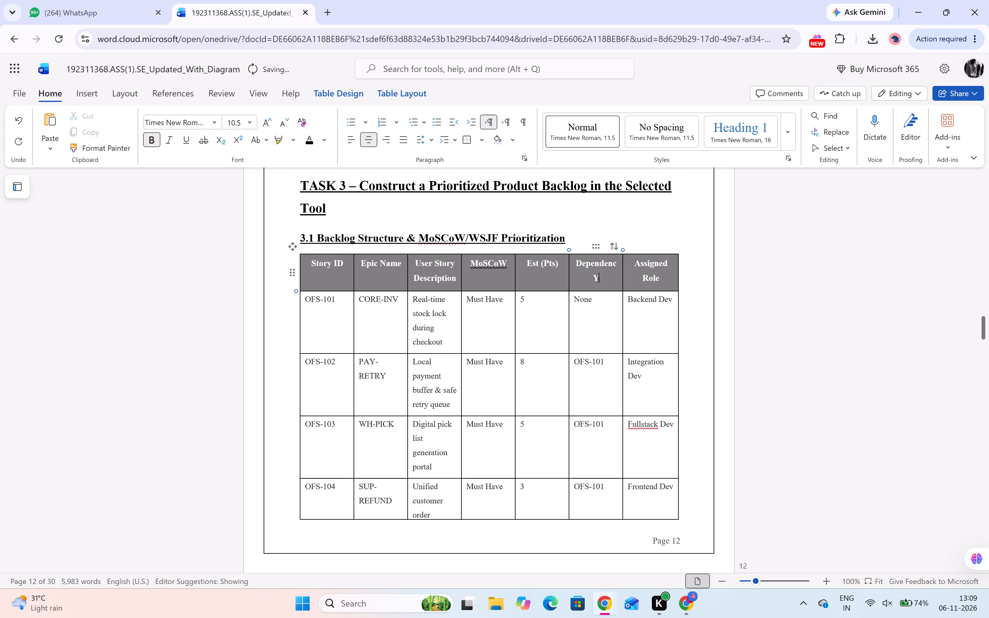
pyautogui.press('BackSpace')
pyautogui.press('y')
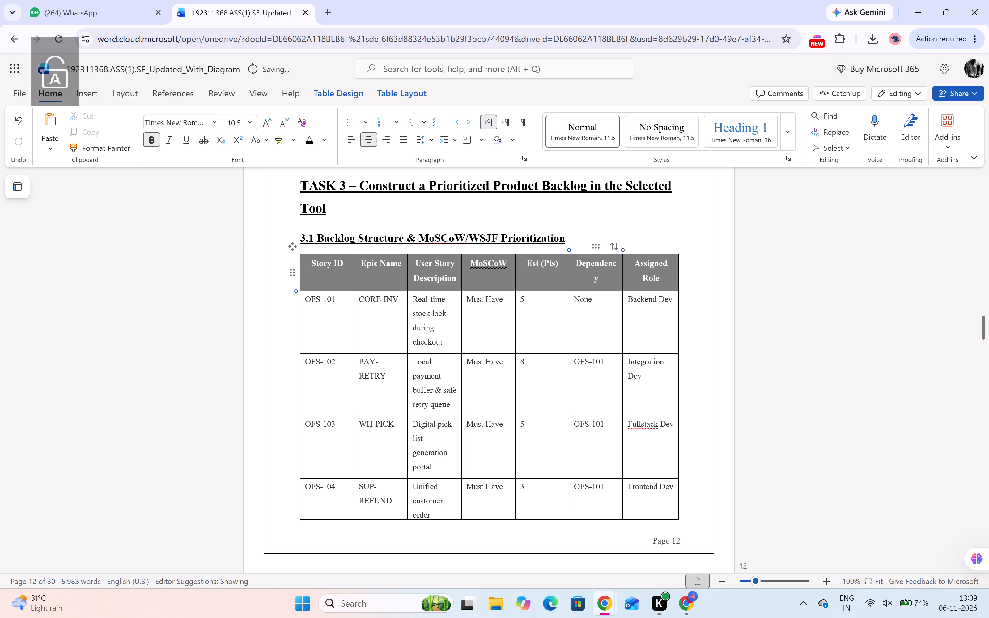
pyautogui.click(577, 265)
pyautogui.press('BackSpace')
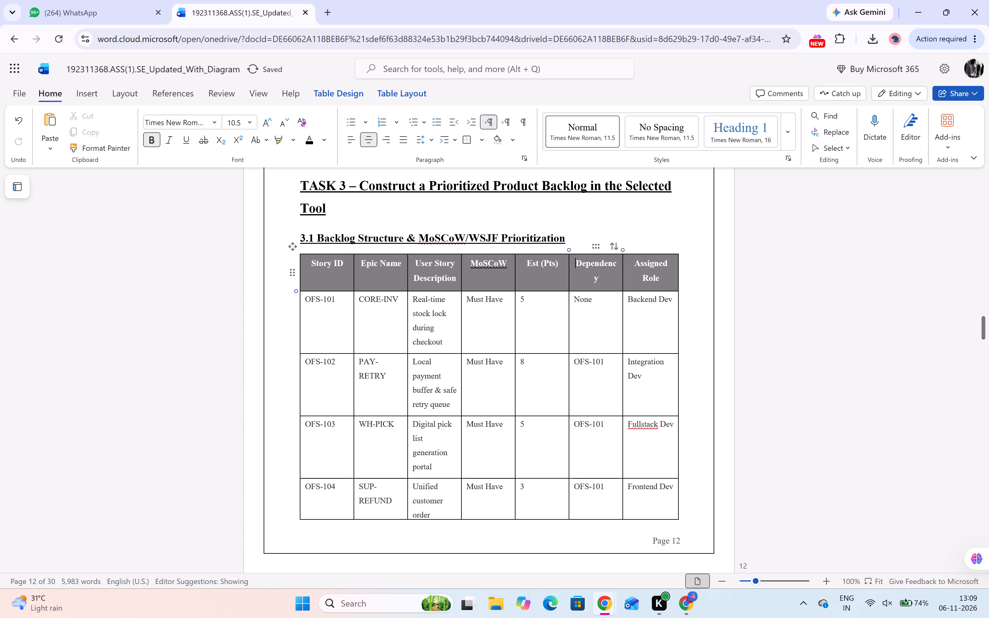
pyautogui.click(507, 303)
# Delete "tracking console" from the OFS-104 user story description so the row no longer spills onto the next page.
pyautogui.scroll(-7, 542, 534)
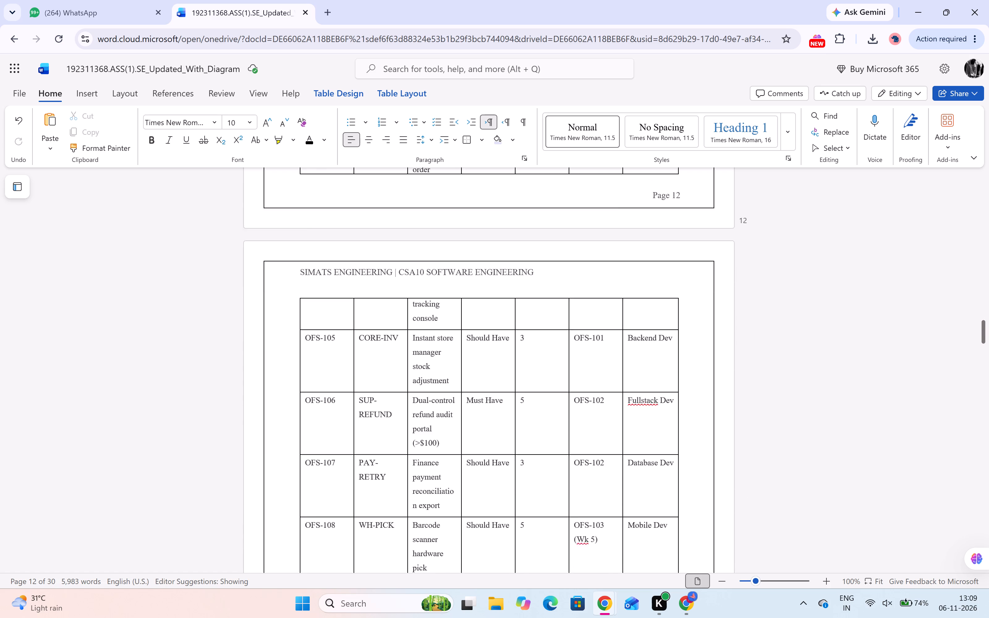
pyautogui.scroll(-4, 542, 534)
pyautogui.scroll(2, 521, 337)
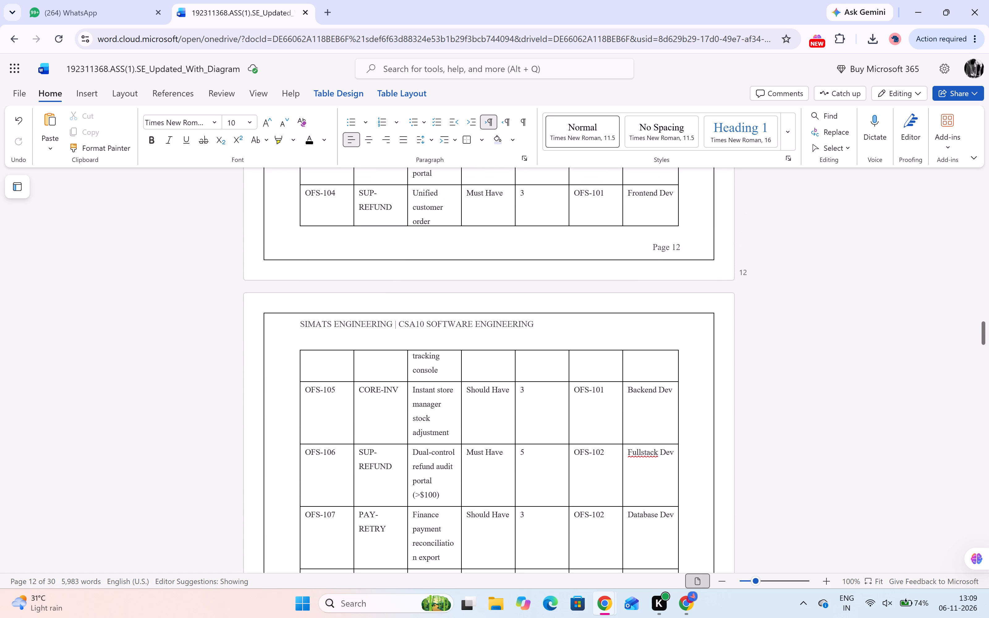
pyautogui.moveTo(444, 371); pyautogui.dragTo(420, 366)
pyautogui.moveTo(420, 366); pyautogui.dragTo(413, 358)
pyautogui.press('BackSpace')
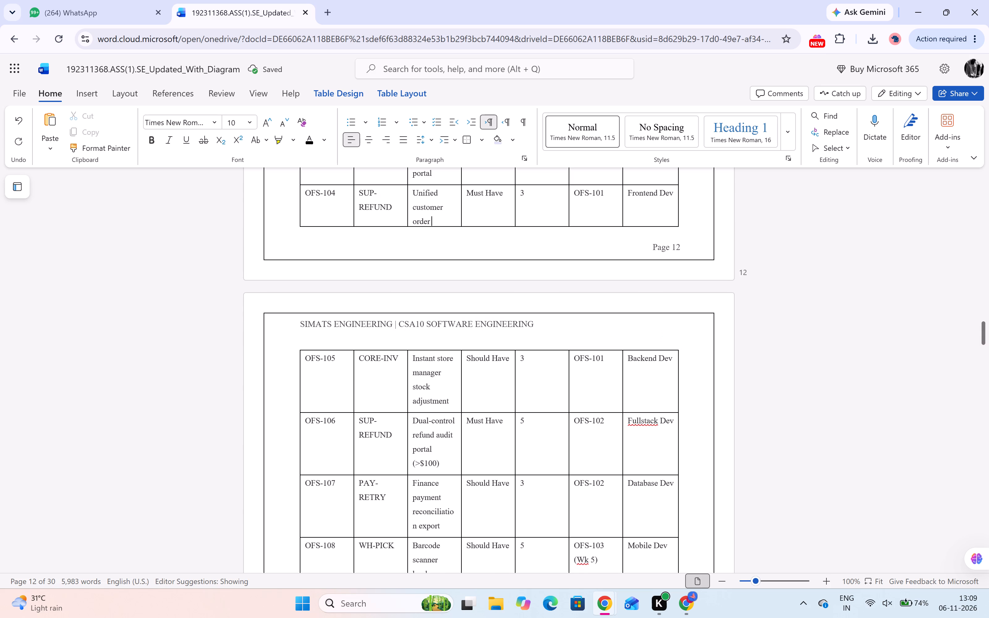
# Bold the Story ID entries OFS-101 to OFS-112 in the section 3.1 backlog table.
pyautogui.scroll(4, 413, 358)
pyautogui.scroll(-3, 413, 358)
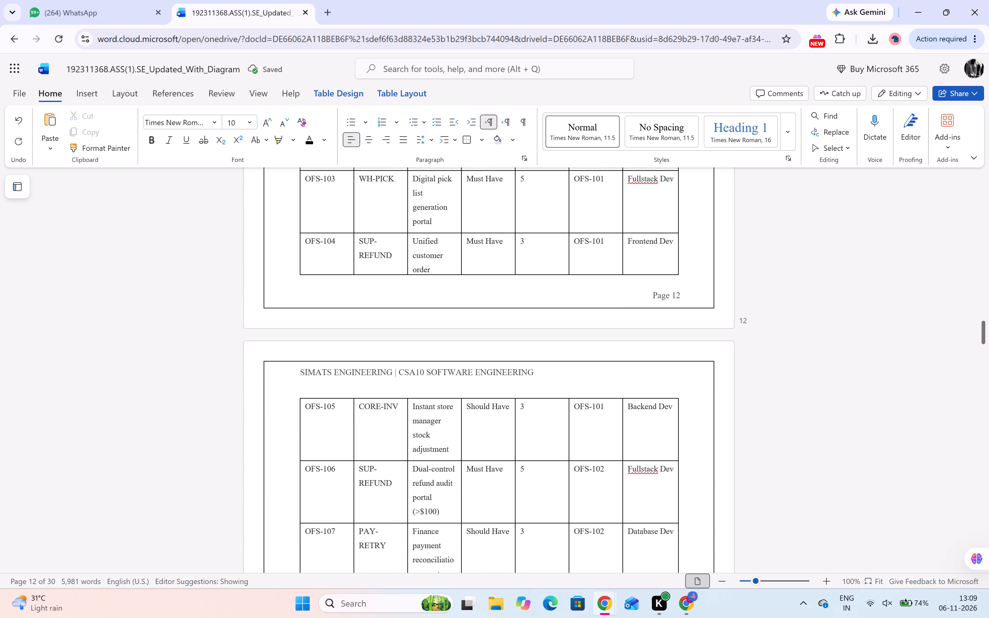
pyautogui.scroll(-1, 413, 358)
pyautogui.scroll(4, 413, 358)
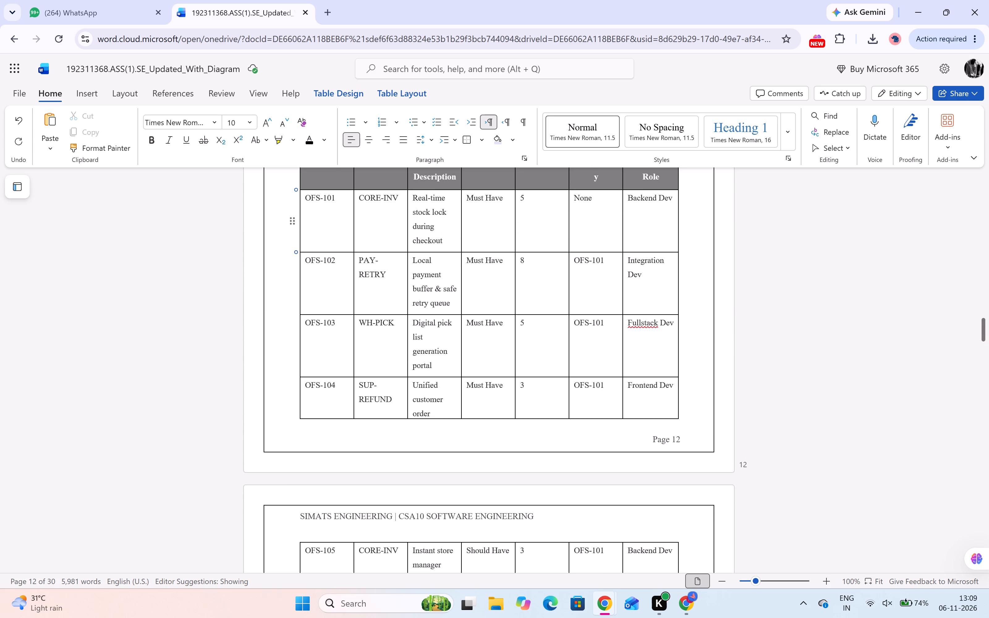
pyautogui.moveTo(305, 197); pyautogui.dragTo(320, 528)
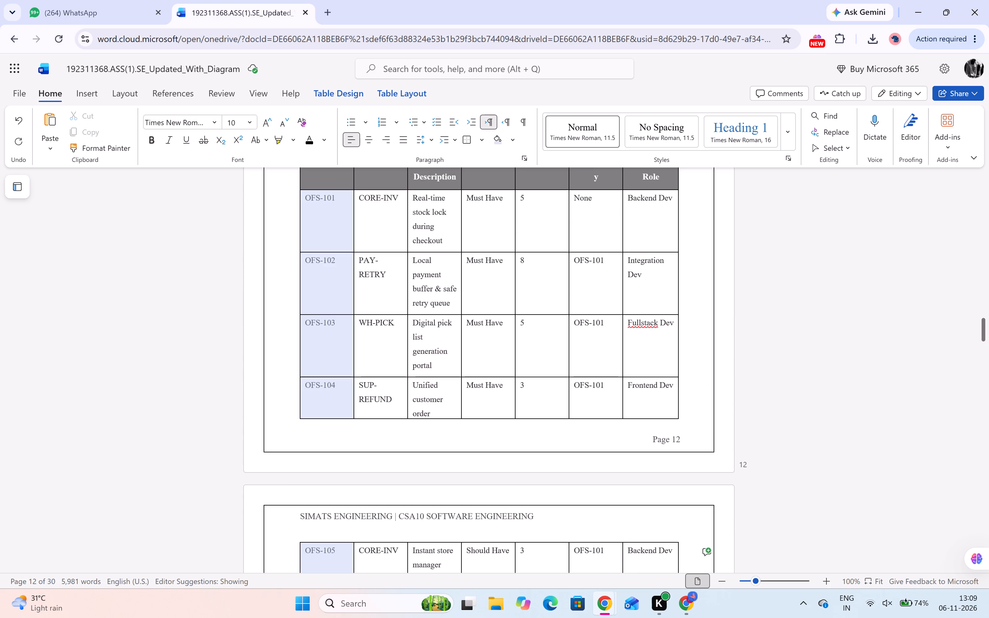
pyautogui.moveTo(320, 528); pyautogui.dragTo(318, 543)
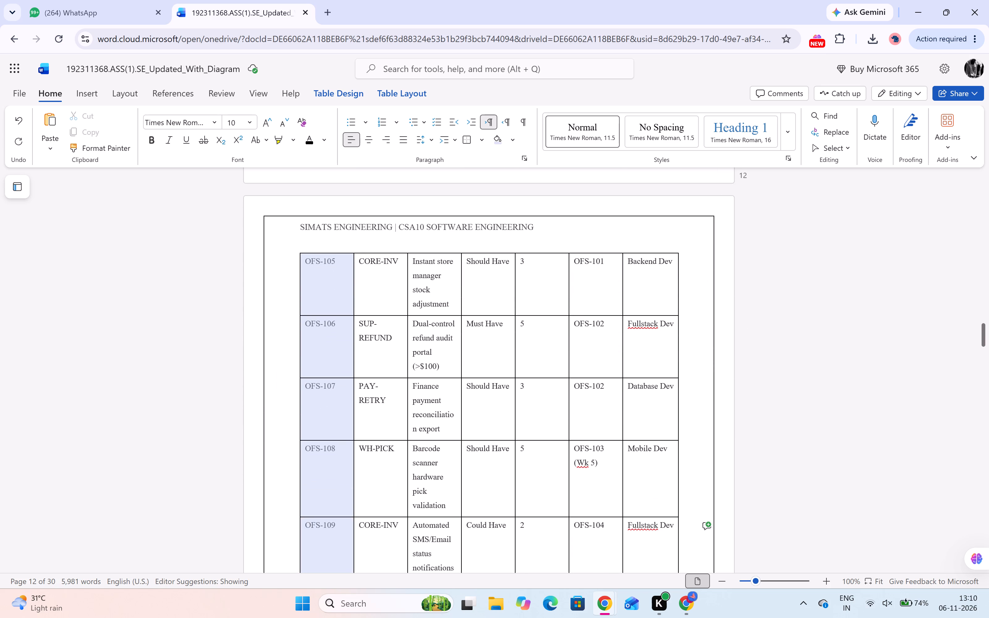
pyautogui.moveTo(318, 543); pyautogui.dragTo(313, 567)
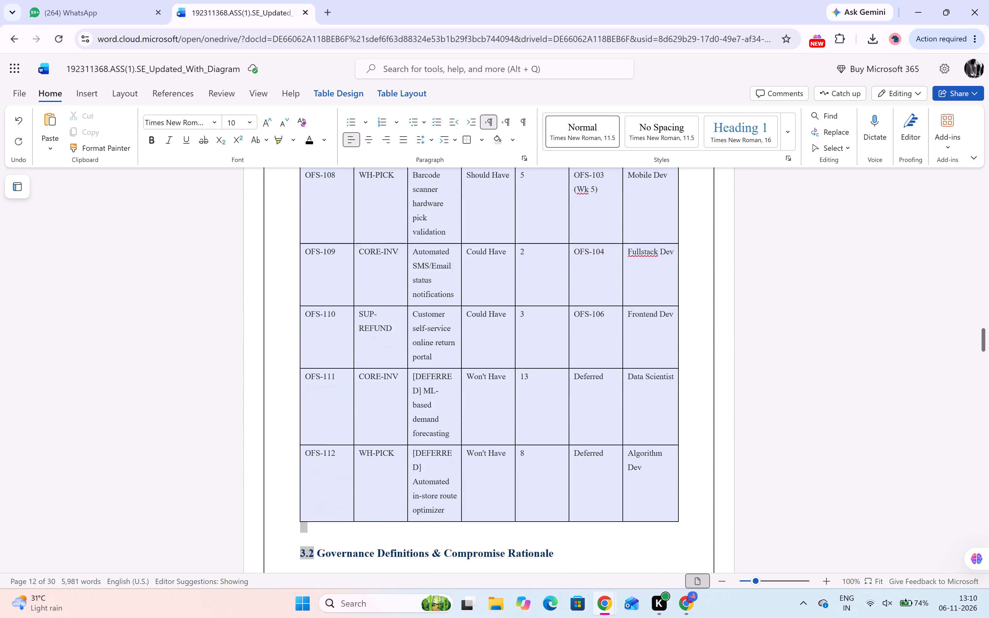
pyautogui.moveTo(313, 567); pyautogui.dragTo(320, 310)
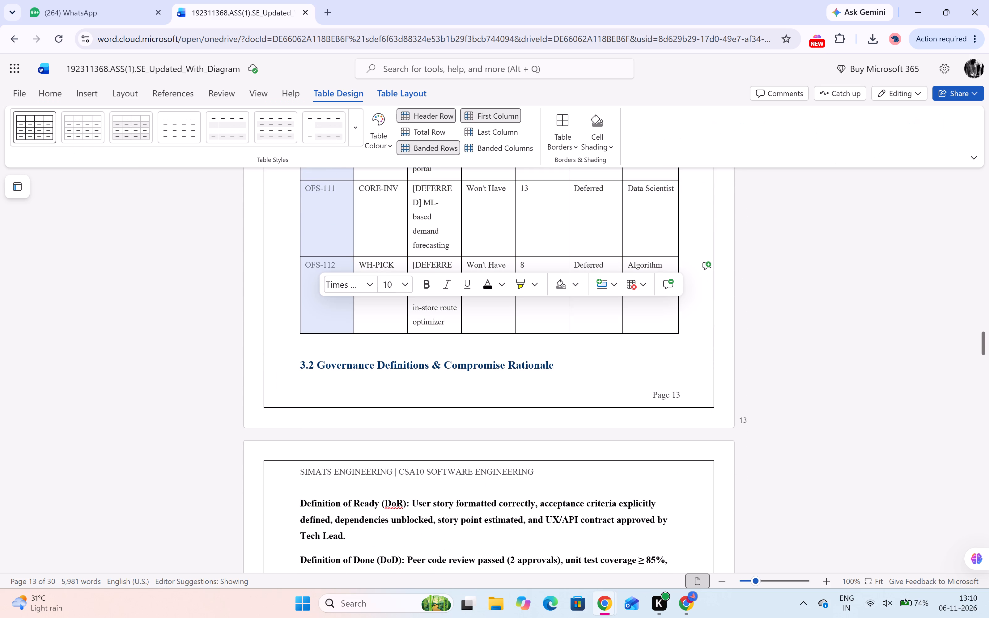
pyautogui.click(433, 285)
pyautogui.click(215, 343)
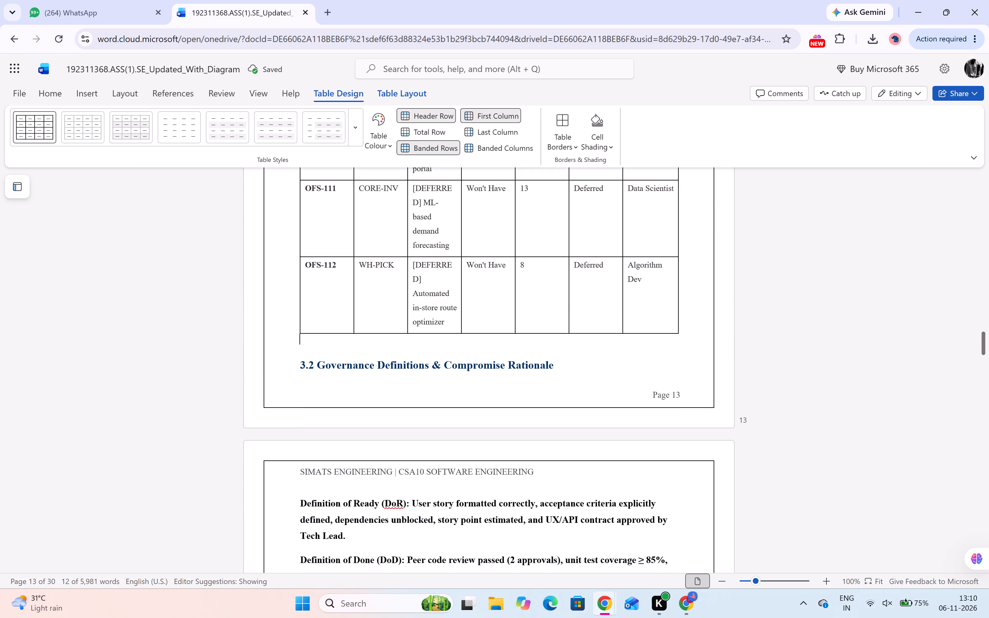
# Insert an empty line before the heading "3.2 Governance Definitions & Compromise Rationale" to push it onto the next page.
pyautogui.click(301, 368)
pyautogui.press('Return')
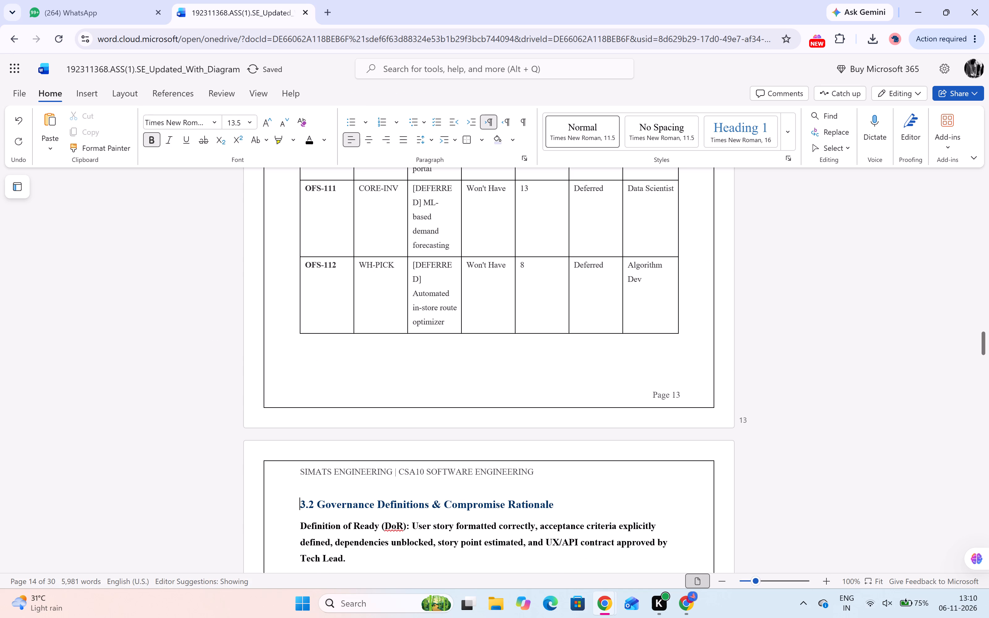
# Make the heading "3.2 Governance Definitions & Compromise Rationale" black and underlined.
pyautogui.scroll(-4, 301, 368)
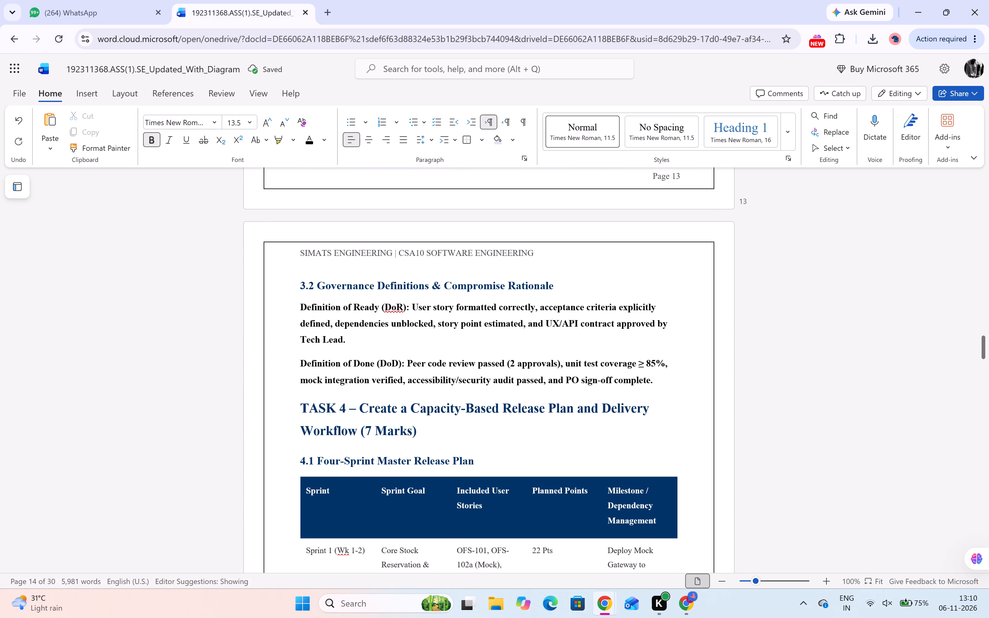
pyautogui.moveTo(300, 284); pyautogui.dragTo(444, 282)
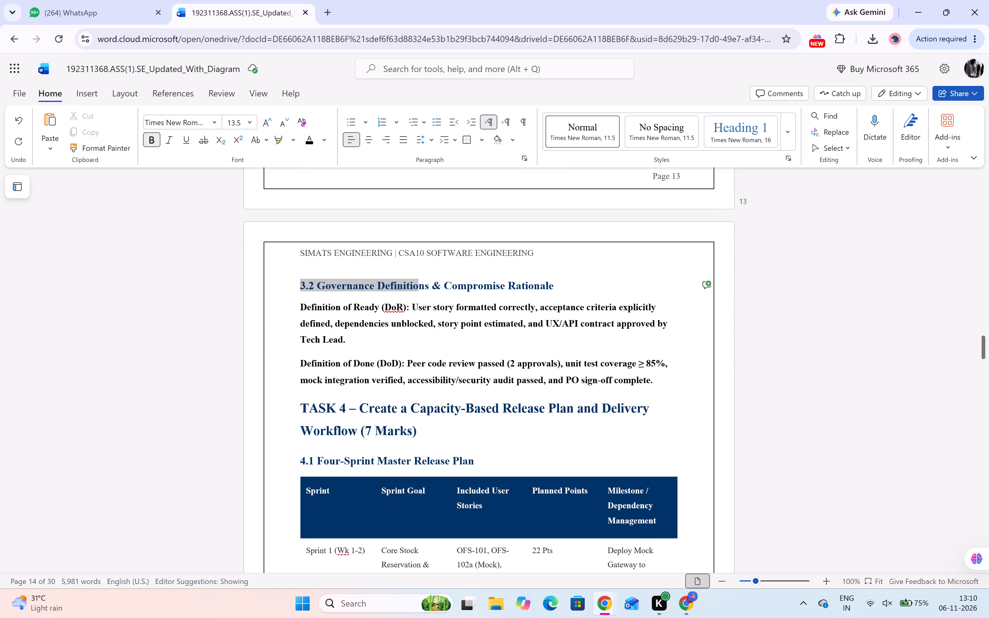
pyautogui.moveTo(444, 282); pyautogui.dragTo(562, 283)
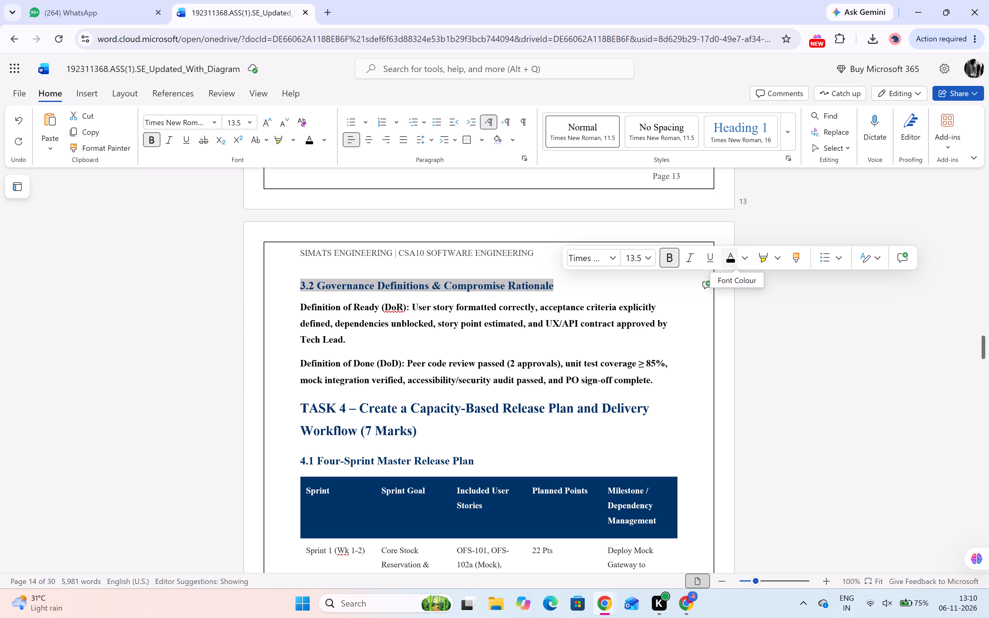
pyautogui.click(728, 255)
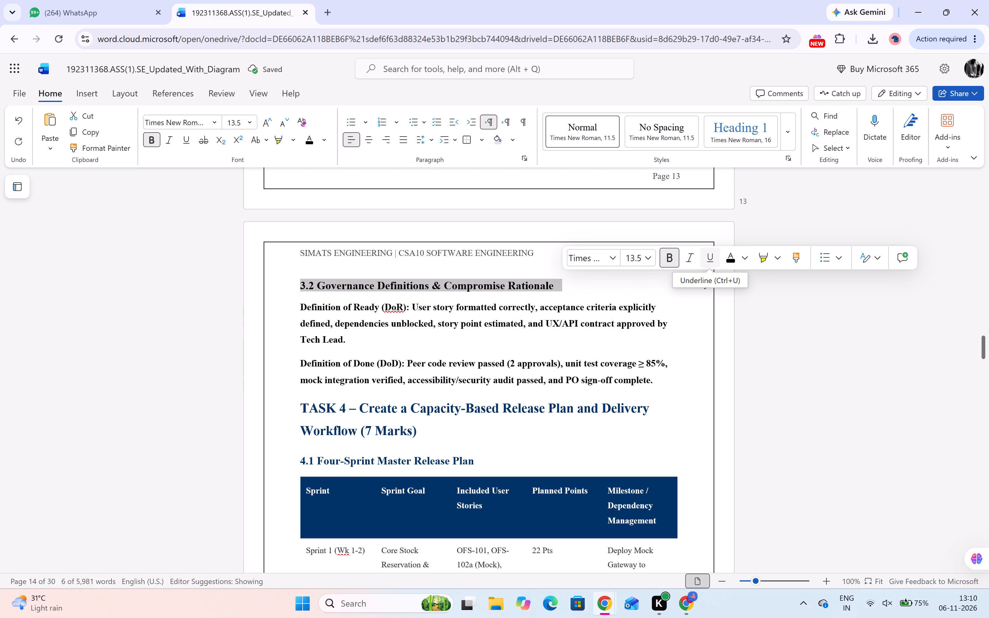
pyautogui.click(711, 258)
# Remove bold from the Definition of Ready and Definition of Done description text in section 3.2, keeping their labels bold.
pyautogui.moveTo(413, 306); pyautogui.dragTo(427, 340)
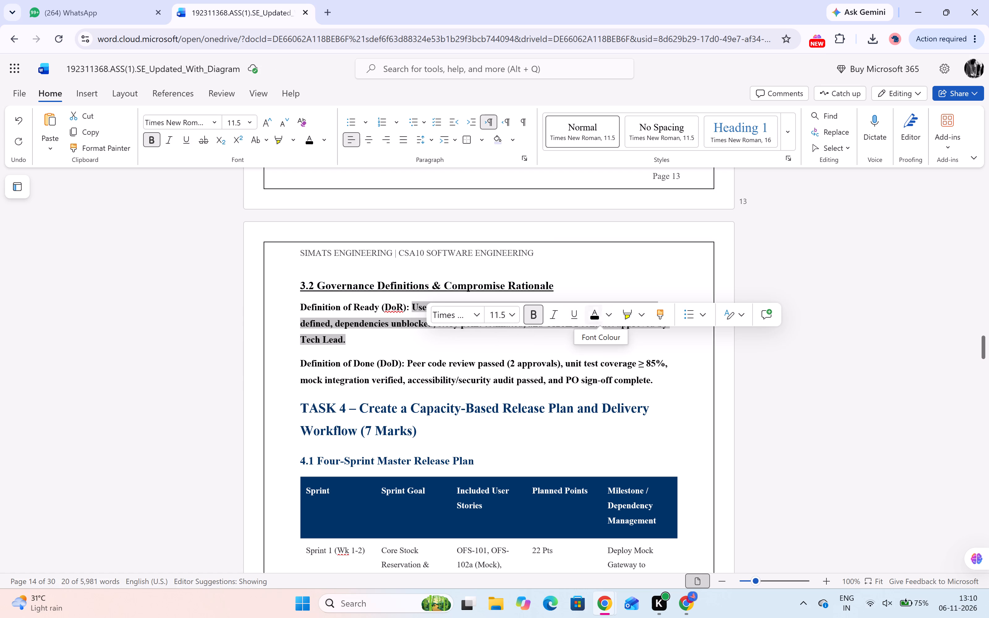
pyautogui.click(537, 317)
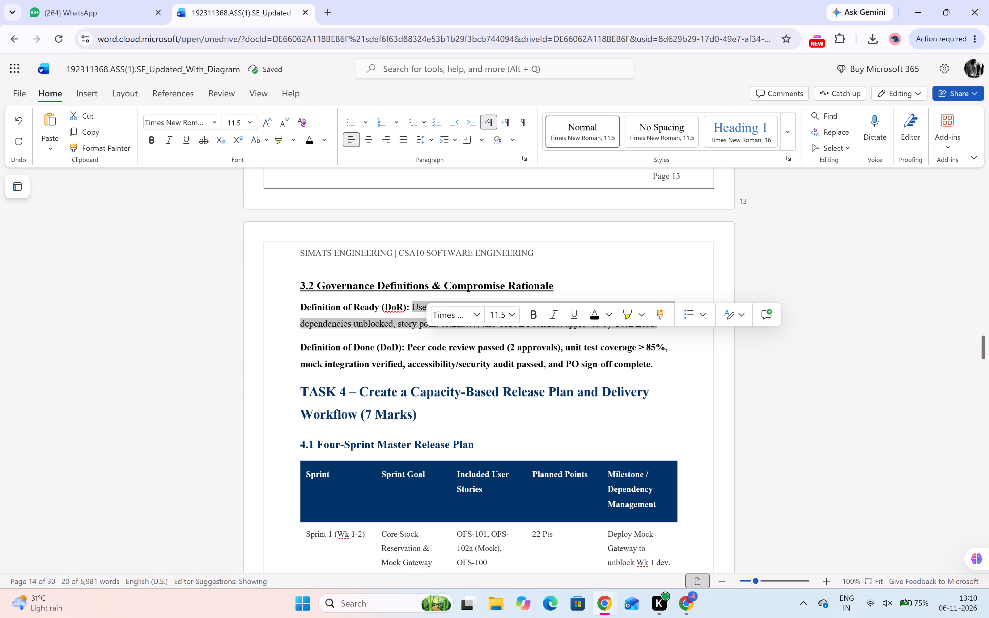
pyautogui.moveTo(407, 348); pyautogui.dragTo(632, 367)
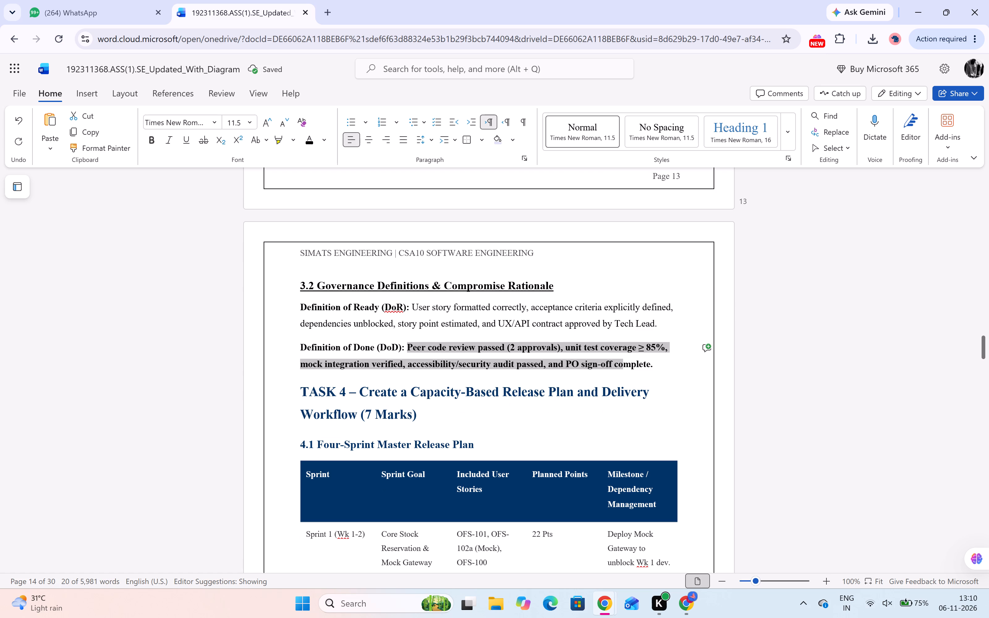
pyautogui.moveTo(632, 367); pyautogui.dragTo(697, 368)
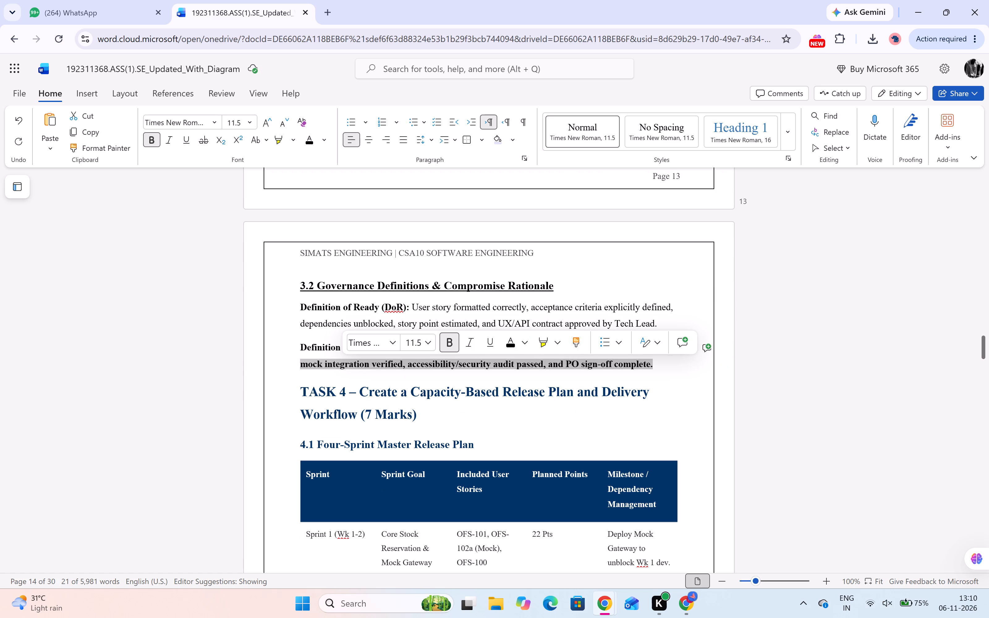
pyautogui.click(445, 348)
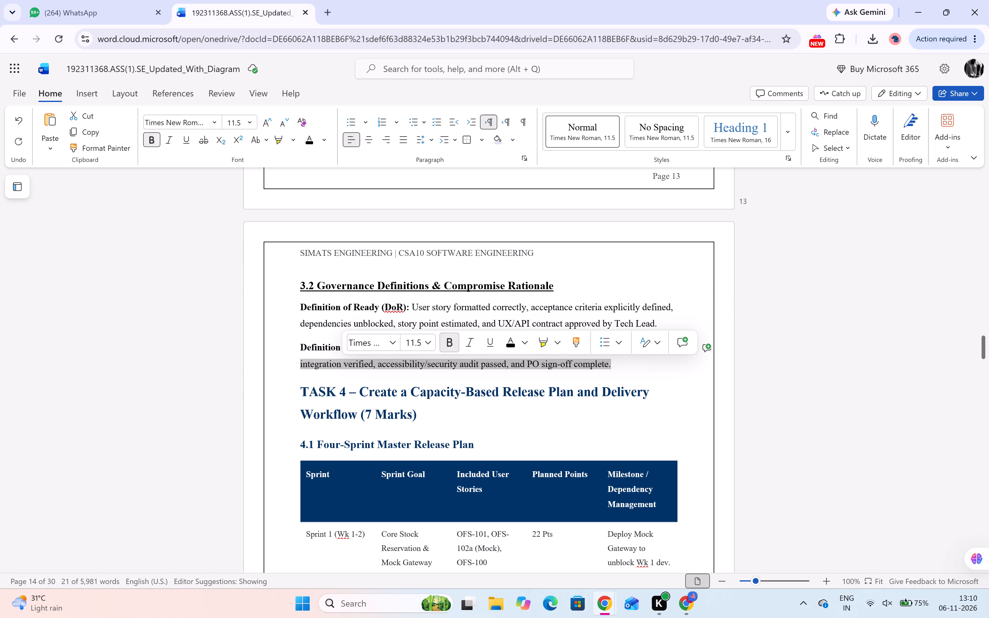
# Underline the "Definition of Ready (DoR):" label in section 3.2.
pyautogui.moveTo(294, 306); pyautogui.dragTo(392, 305)
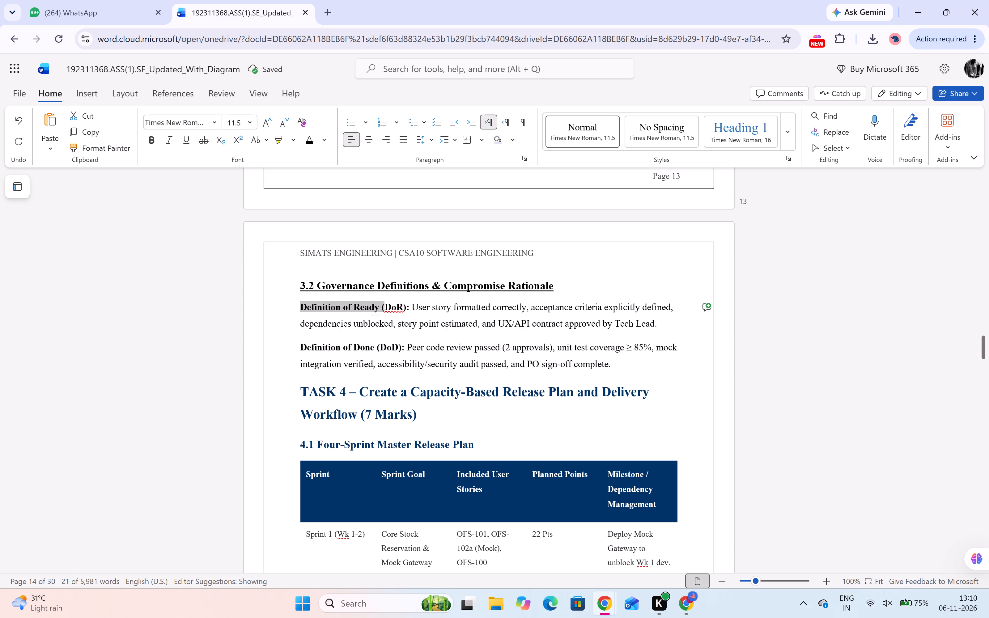
pyautogui.moveTo(392, 305); pyautogui.dragTo(410, 309)
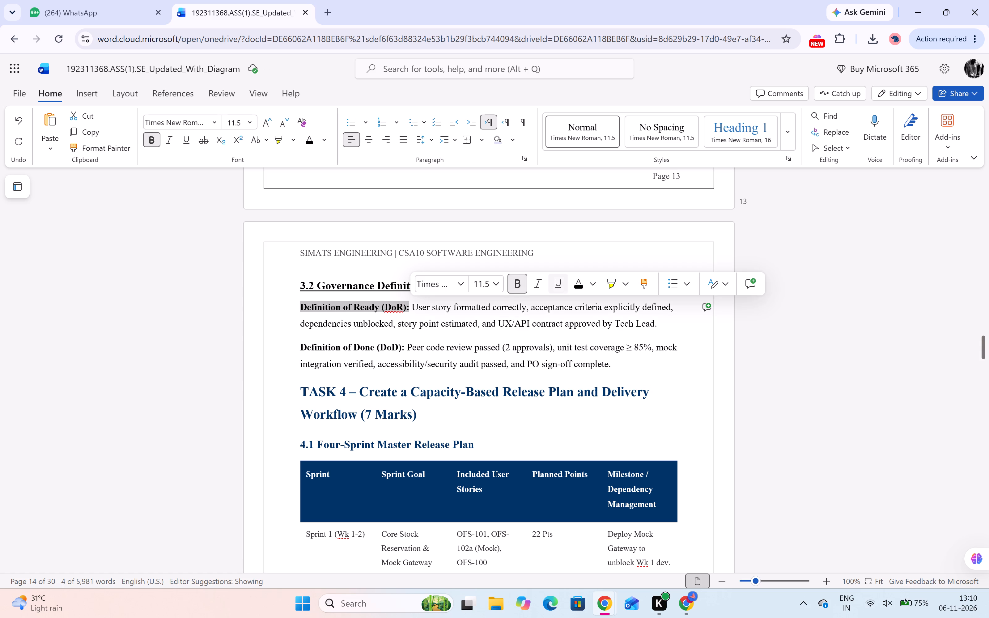
pyautogui.click(563, 280)
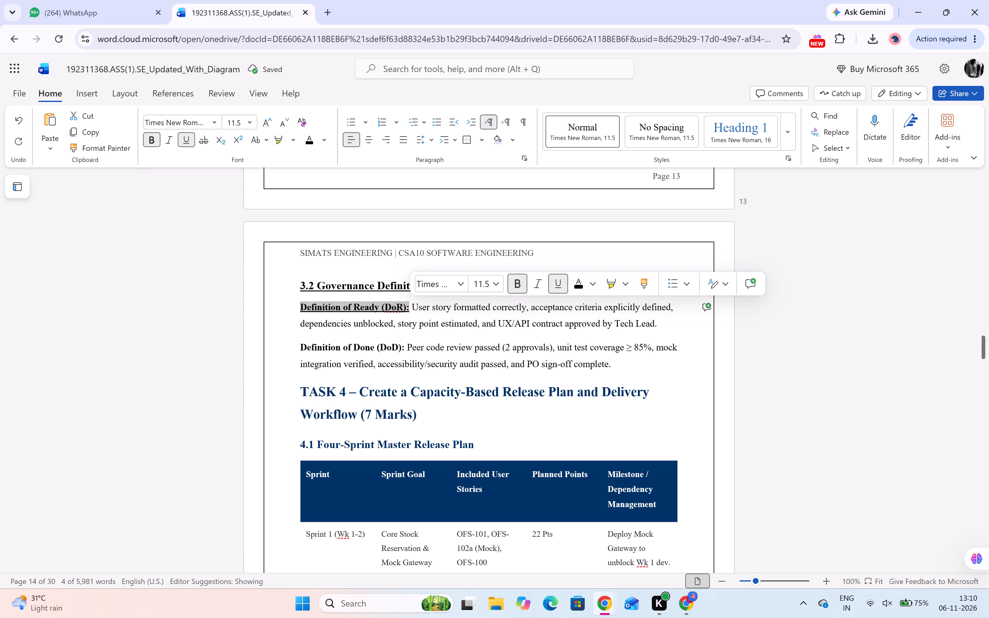
# Underline the "Definition of Done (DoD):" label in section 3.2.
pyautogui.moveTo(291, 347); pyautogui.dragTo(312, 377)
pyautogui.doubleClick(300, 354)
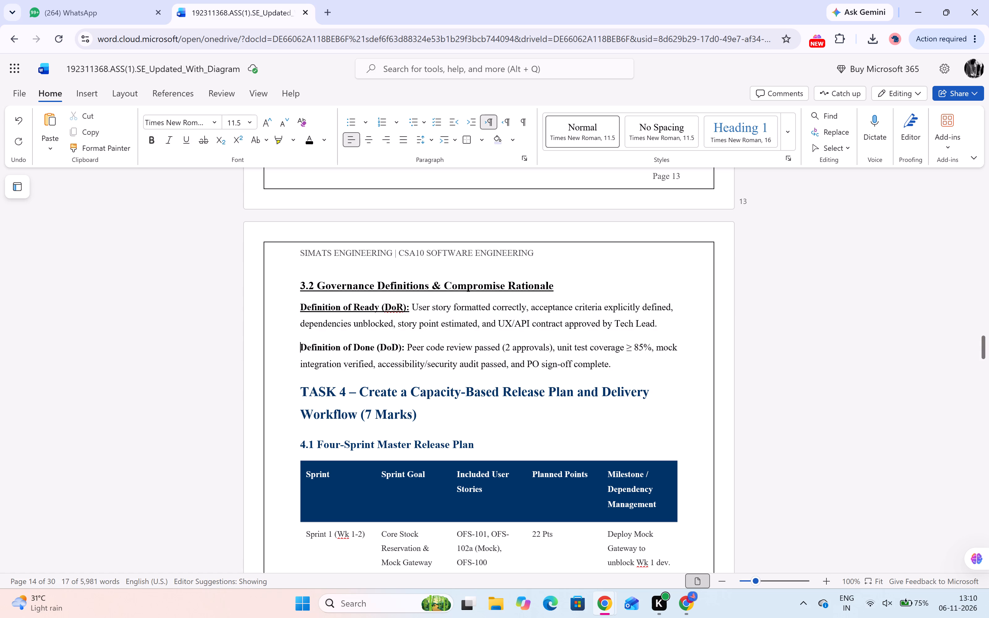
pyautogui.moveTo(300, 354); pyautogui.dragTo(318, 358)
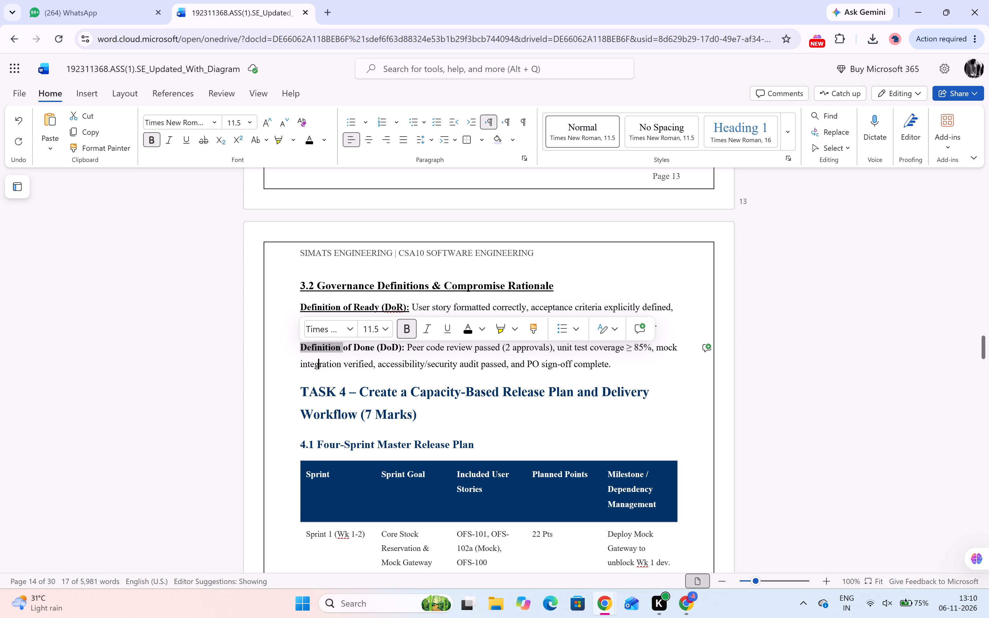
pyautogui.moveTo(318, 358); pyautogui.dragTo(299, 349)
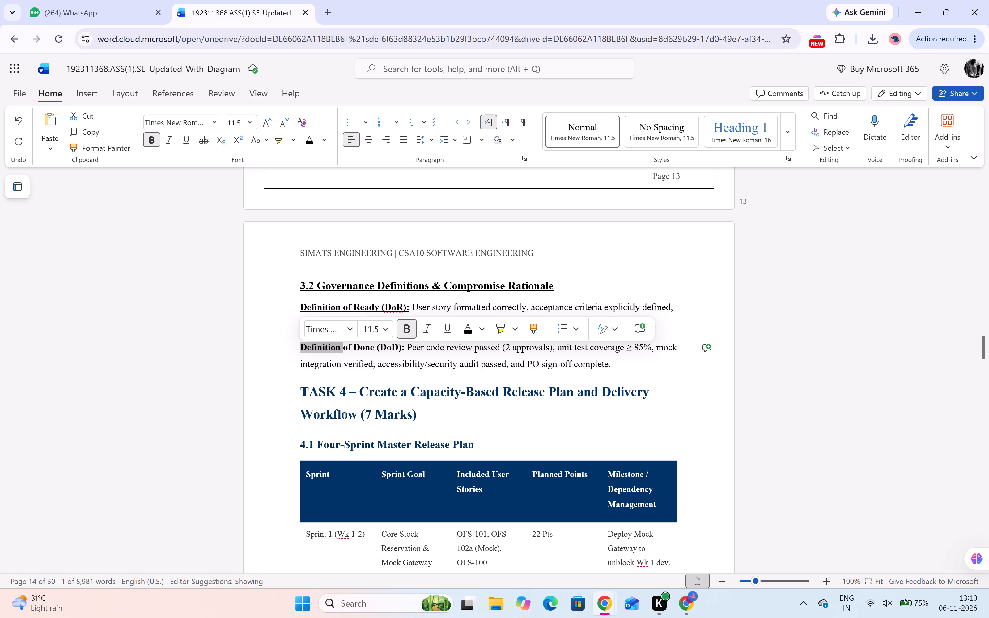
pyautogui.click(301, 347)
pyautogui.moveTo(301, 347); pyautogui.dragTo(402, 347)
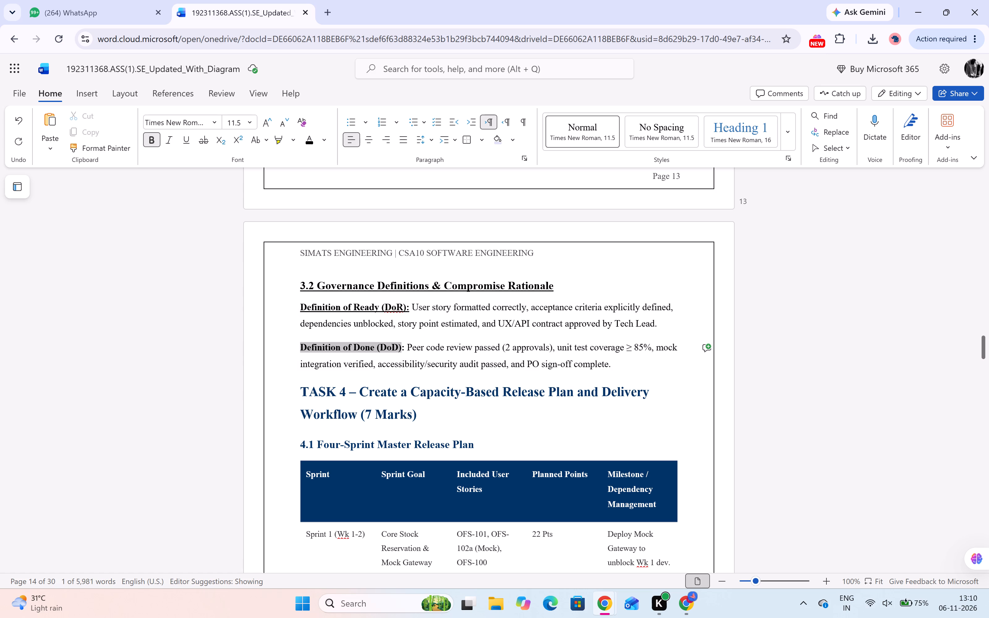
pyautogui.moveTo(402, 347); pyautogui.dragTo(405, 348)
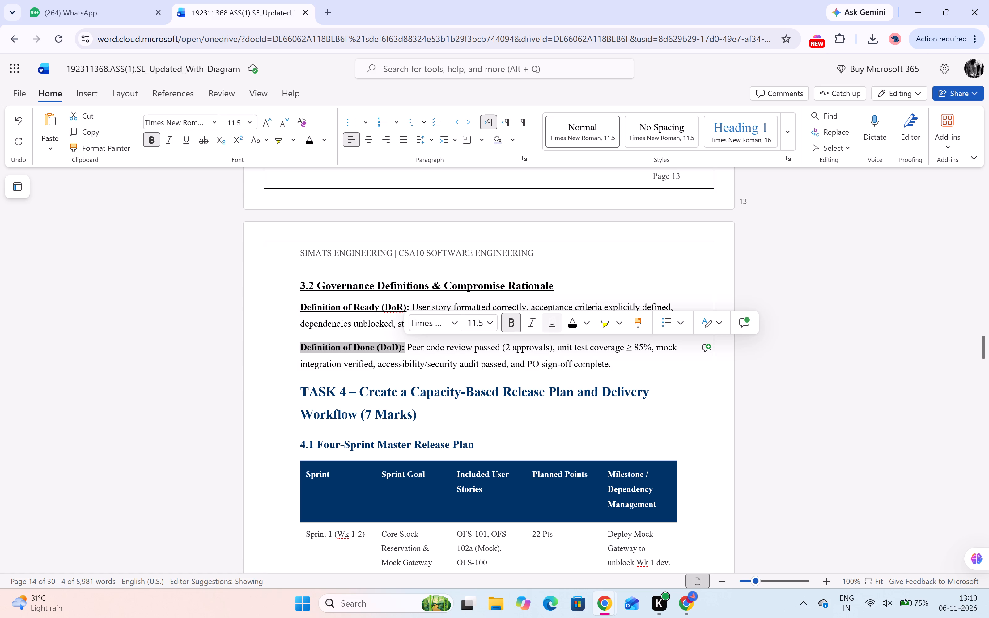
pyautogui.click(546, 320)
# Delete "(7 Marks)" from the end of the TASK 4 heading.
pyautogui.click(421, 410)
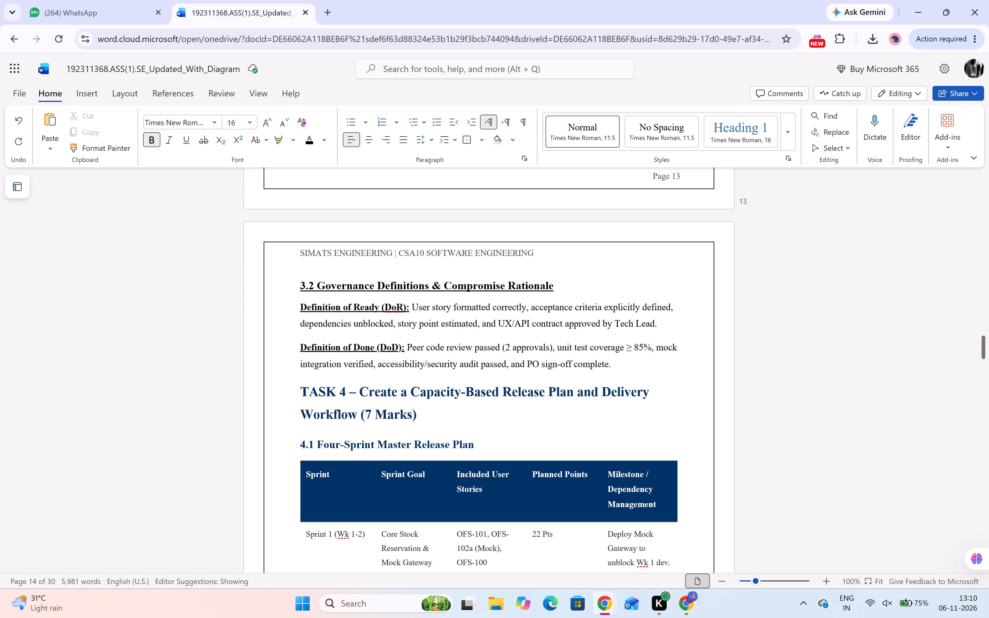
pyautogui.press('BackSpace')
pyautogui.press('BackSpace')
pyautogui.press('BackSpace')
pyautogui.press('BackSpace')
pyautogui.press('BackSpace')
pyautogui.press('BackSpace')
pyautogui.press('BackSpace')
pyautogui.press('BackSpace')
pyautogui.press('BackSpace')
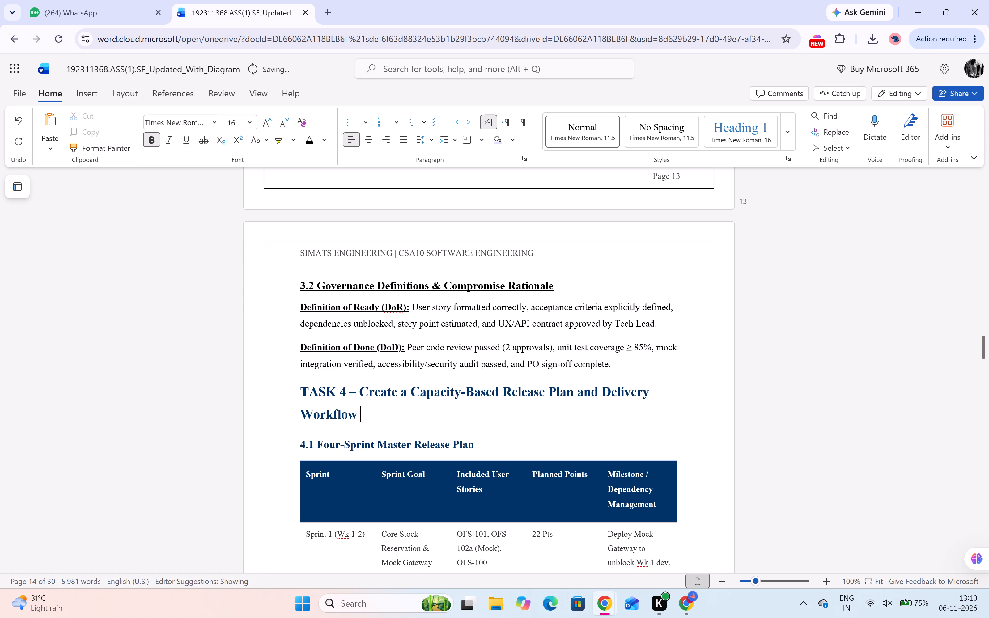
pyautogui.press('BackSpace')
# Make the heading "TASK 4 – Create a Capacity-Based Release Plan and Delivery Workflow" black and underlined.
pyautogui.moveTo(377, 418); pyautogui.dragTo(301, 393)
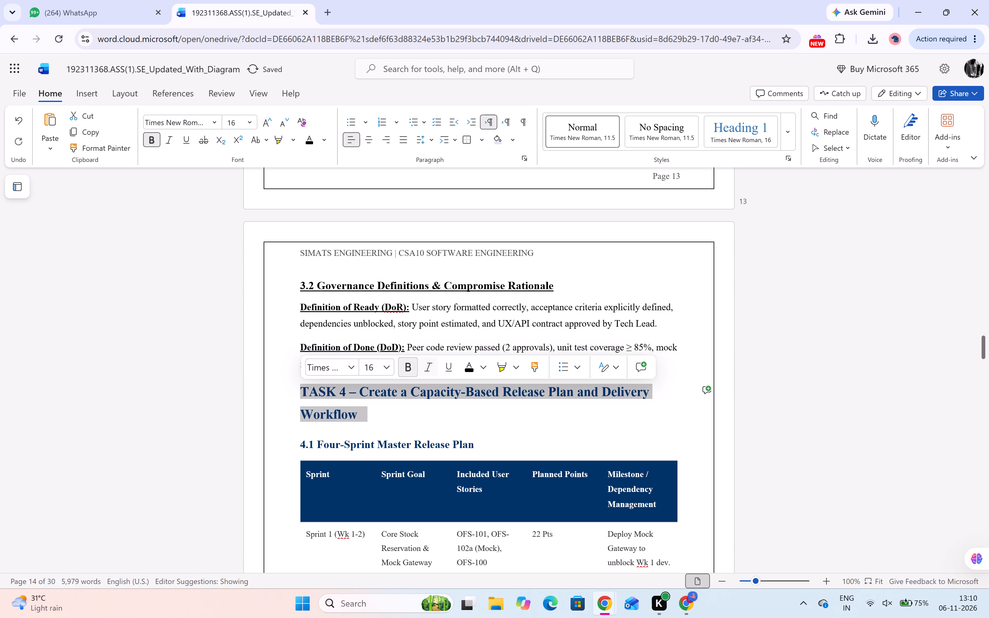
pyautogui.click(468, 368)
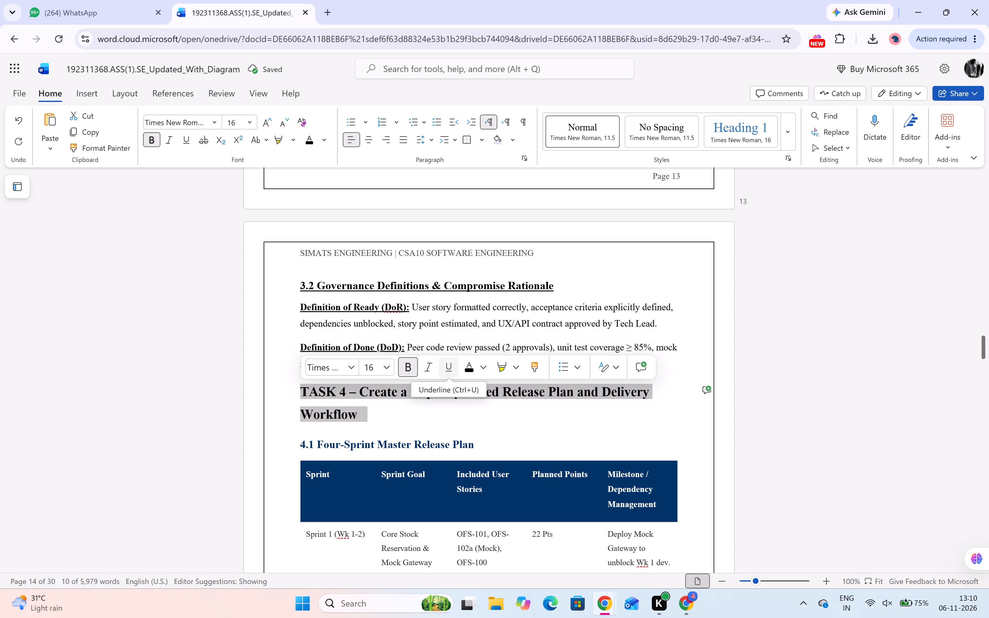
pyautogui.click(447, 366)
pyautogui.click(418, 424)
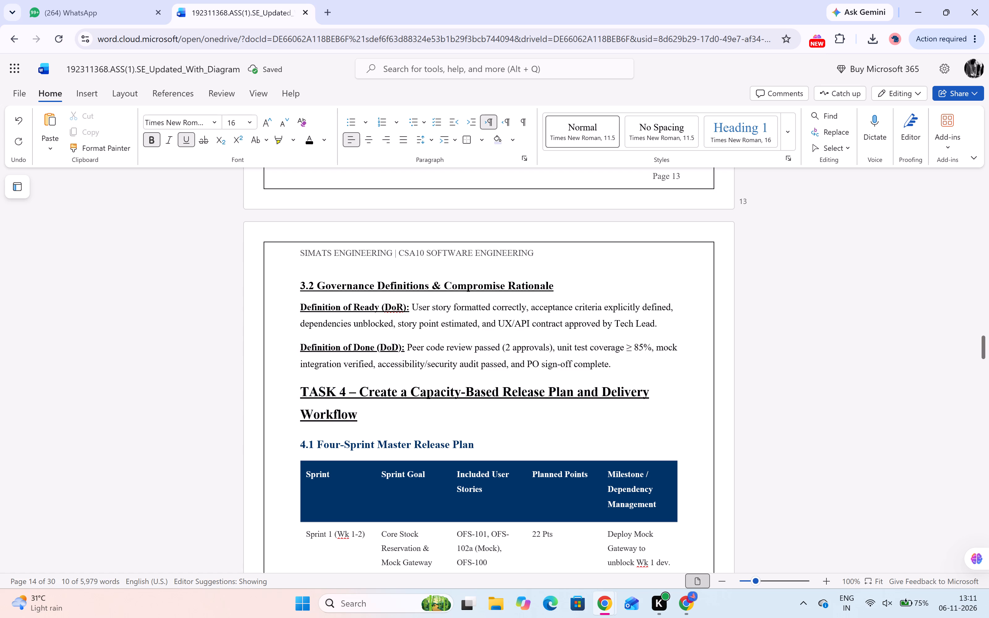
# Underline the heading "4.1 Four-Sprint Master Release Plan" and make it black.
pyautogui.moveTo(474, 443); pyautogui.dragTo(303, 444)
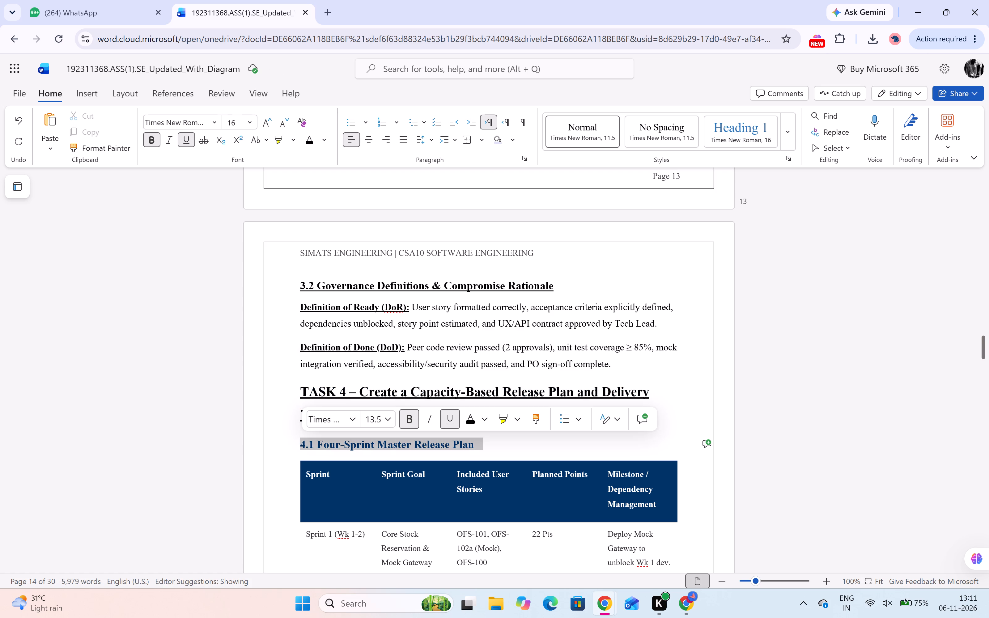
pyautogui.click(452, 416)
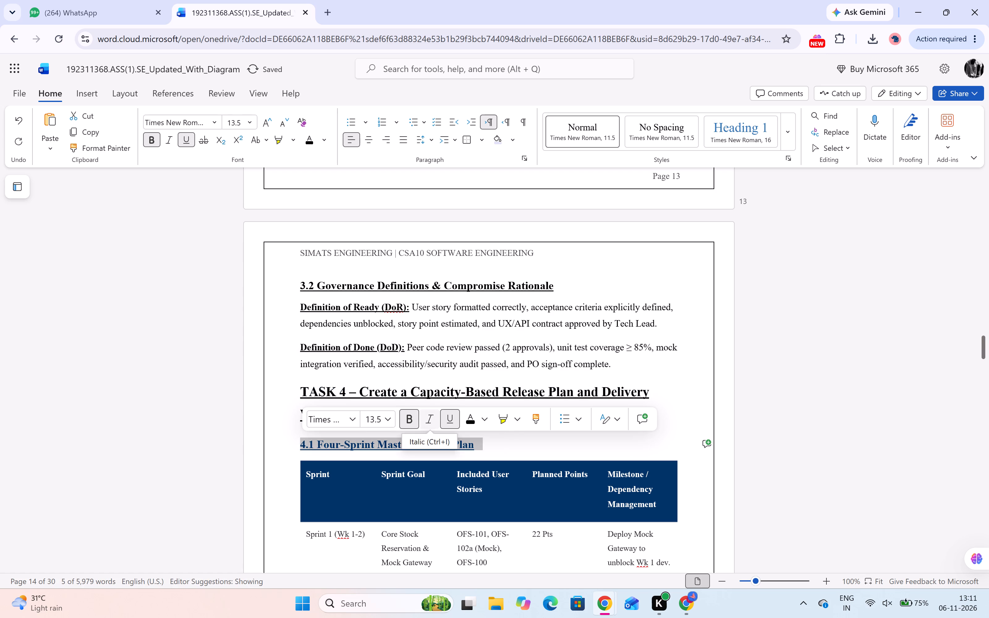
pyautogui.click(473, 418)
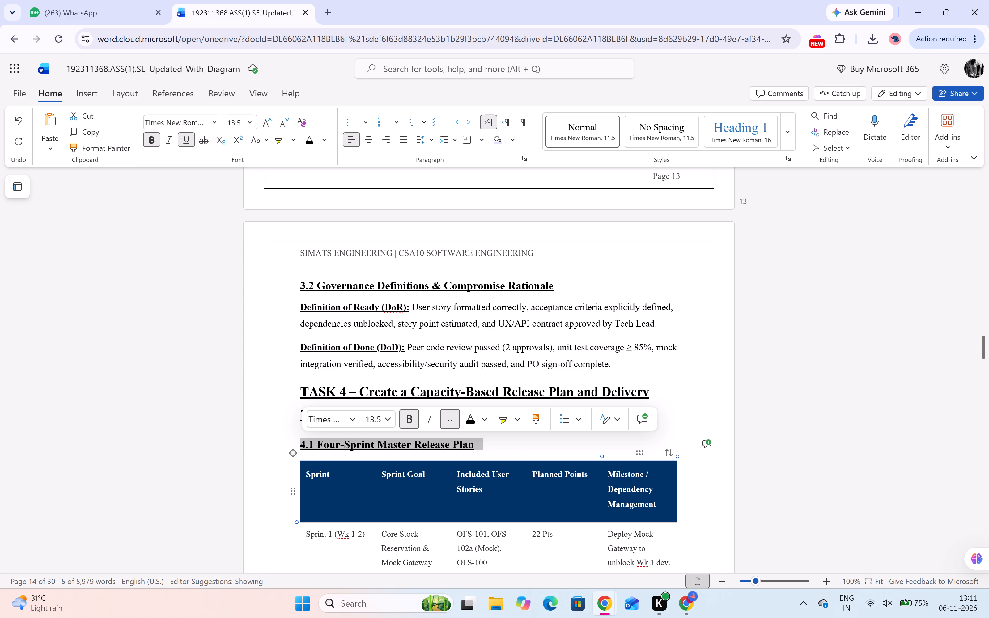
# Apply the black grid table style to the 4.1 release plan table and shade its header row grey.
pyautogui.moveTo(665, 512); pyautogui.dragTo(324, 487)
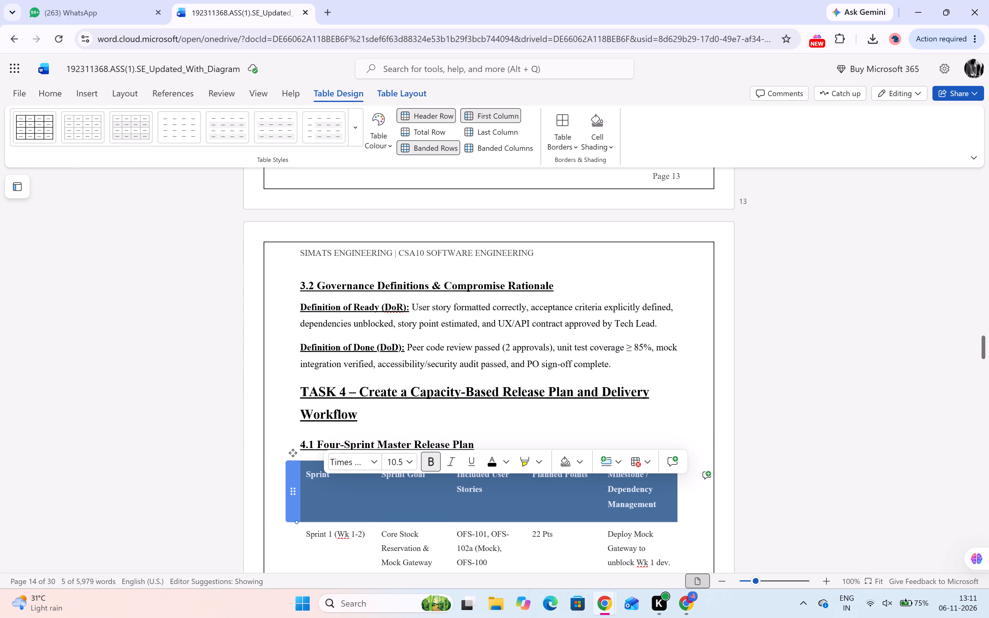
pyautogui.click(567, 465)
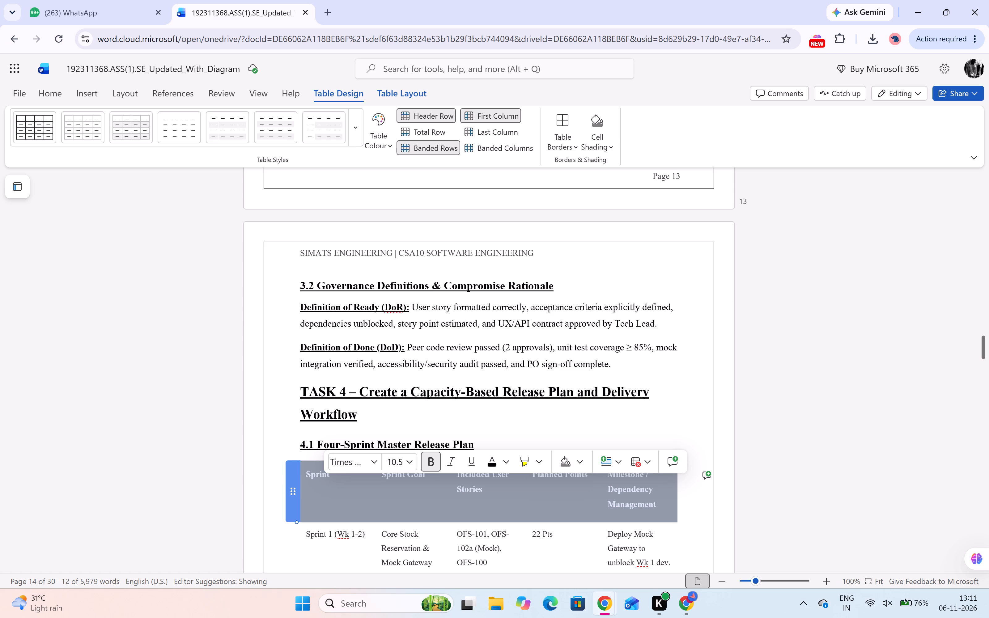
pyautogui.click(35, 132)
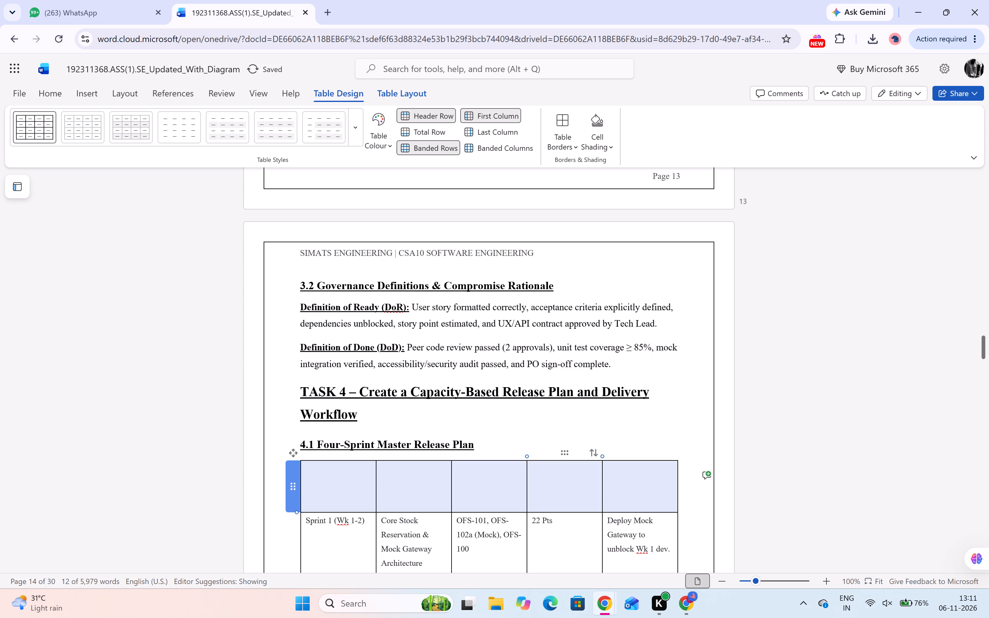
pyautogui.click(648, 504)
pyautogui.moveTo(648, 504); pyautogui.dragTo(470, 475)
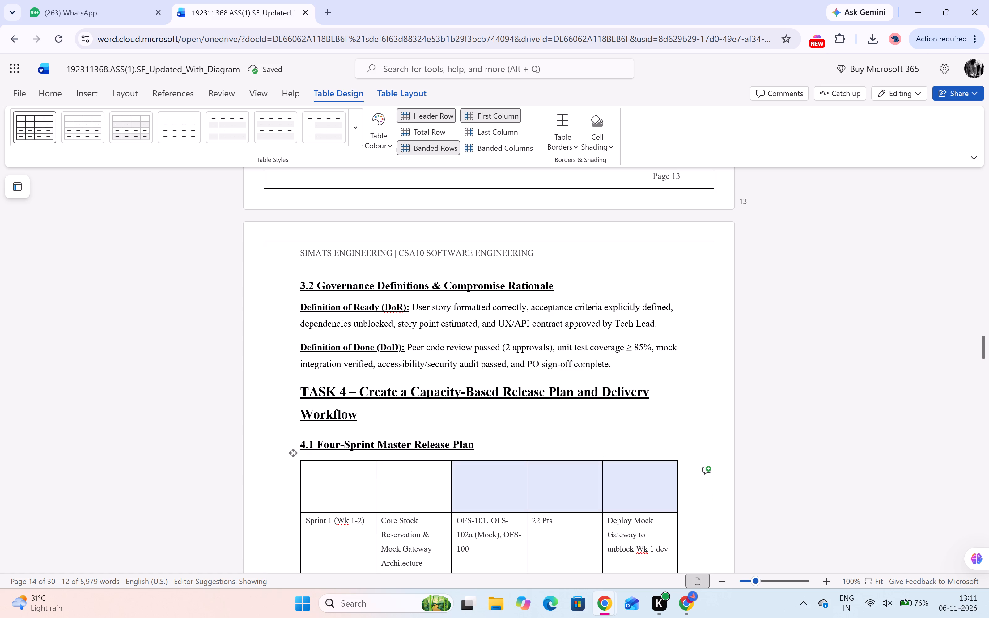
pyautogui.moveTo(470, 475); pyautogui.dragTo(355, 477)
pyautogui.click(597, 452)
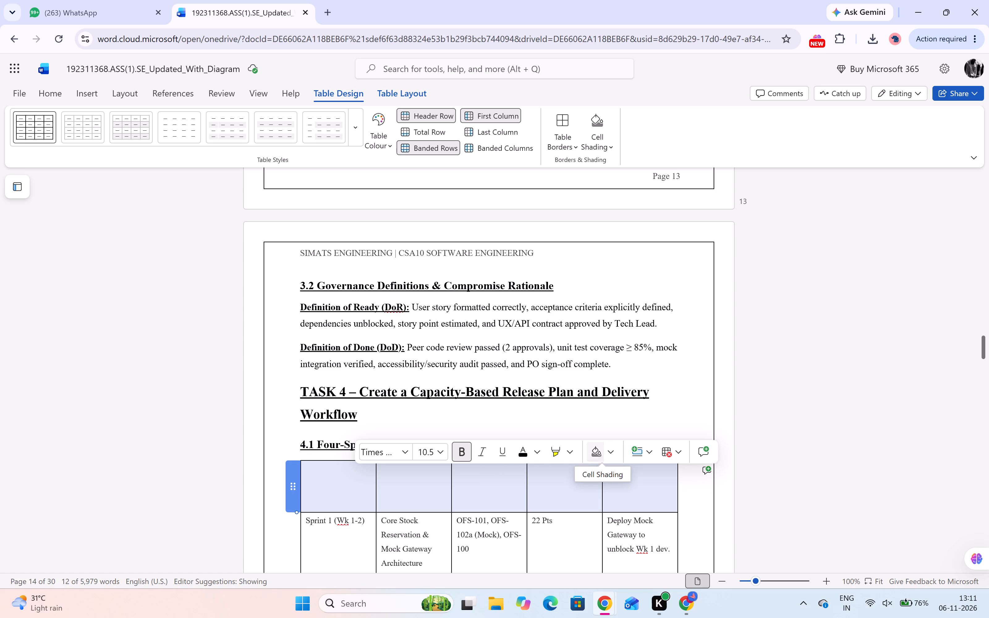
# Centre the header row text of the 4.1 release plan table.
pyautogui.click(54, 88)
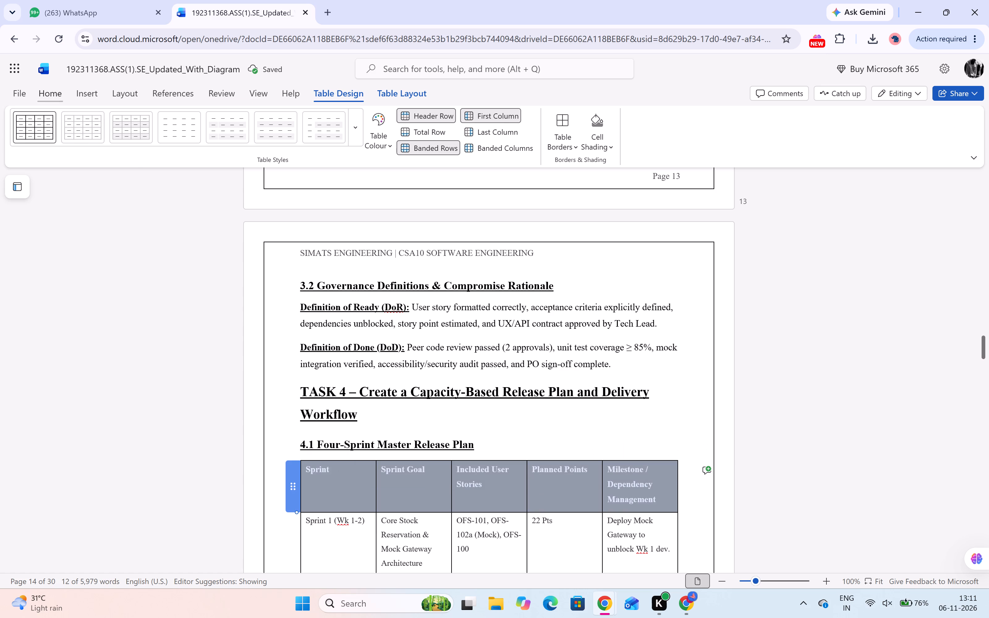
pyautogui.click(372, 143)
pyautogui.click(263, 363)
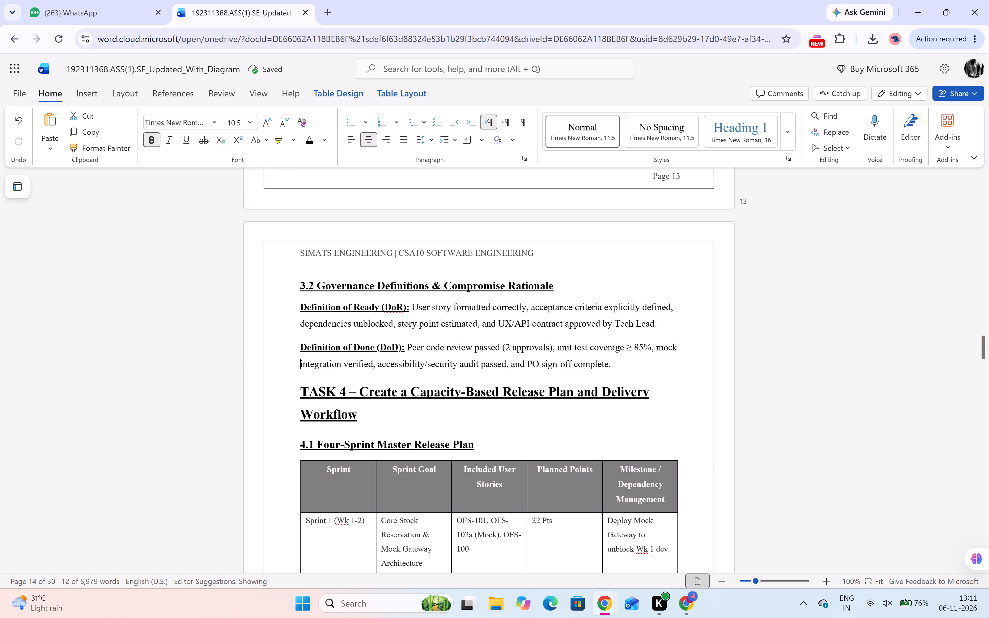
# Bold the Sprint 1 to Sprint 4 labels in the first column of the 4.1 release plan table.
pyautogui.scroll(-6, 531, 428)
pyautogui.scroll(1, 531, 428)
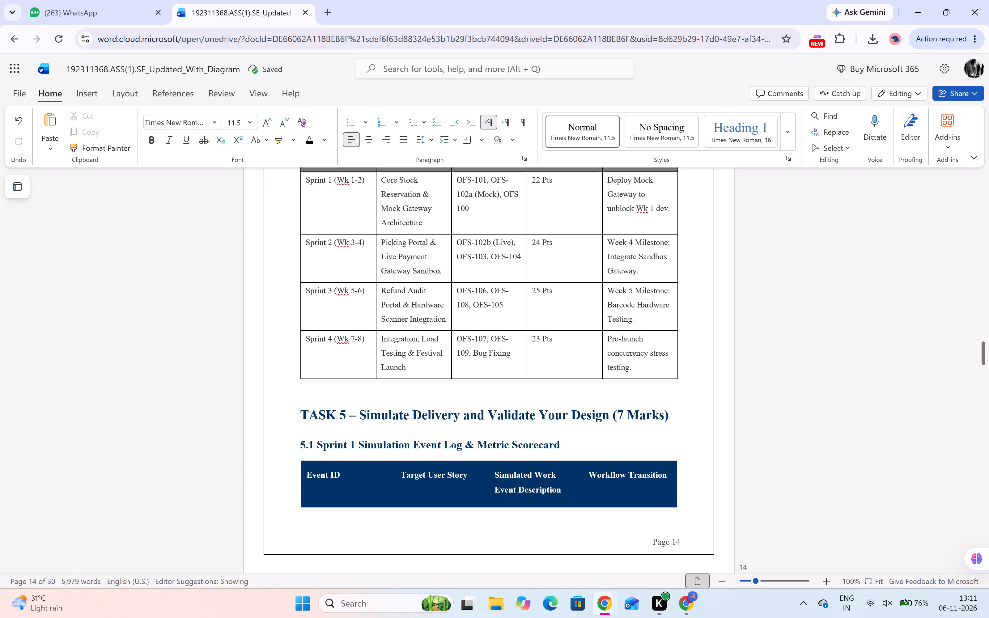
pyautogui.scroll(1, 531, 428)
pyautogui.moveTo(304, 254); pyautogui.dragTo(346, 373)
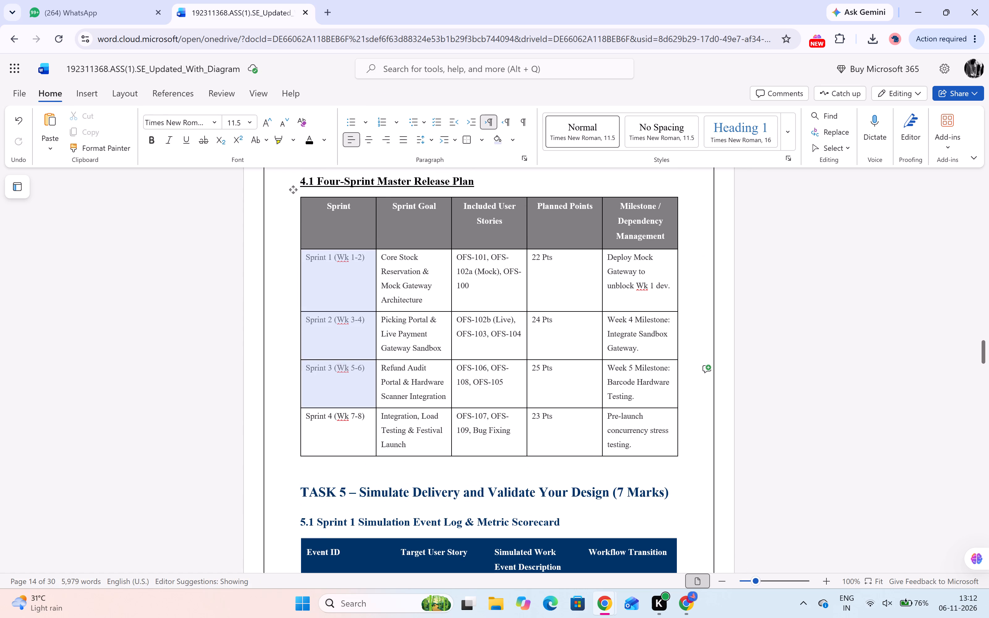
pyautogui.moveTo(346, 373); pyautogui.dragTo(356, 416)
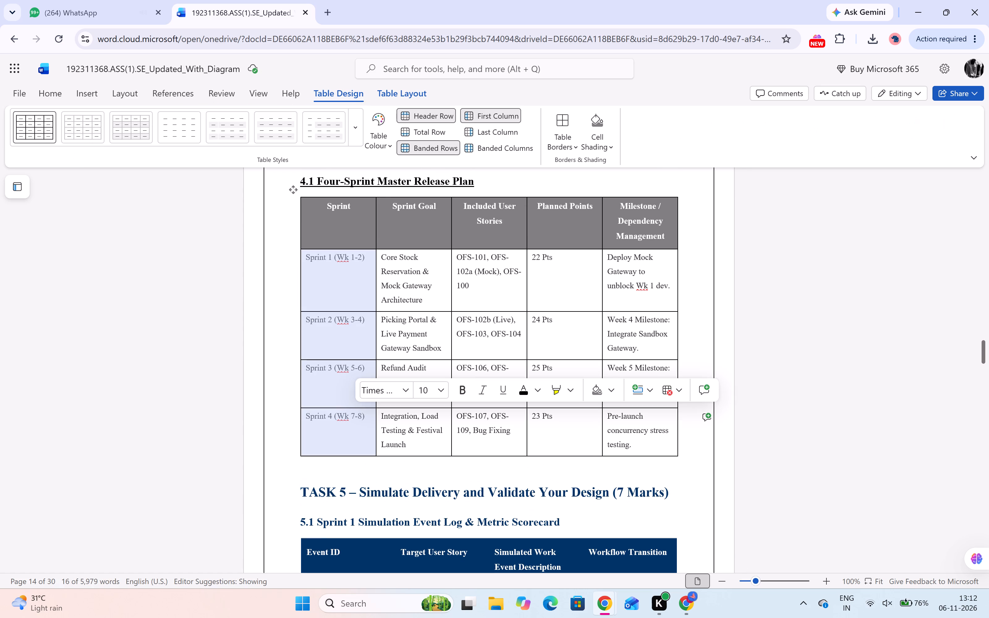
pyautogui.click(462, 387)
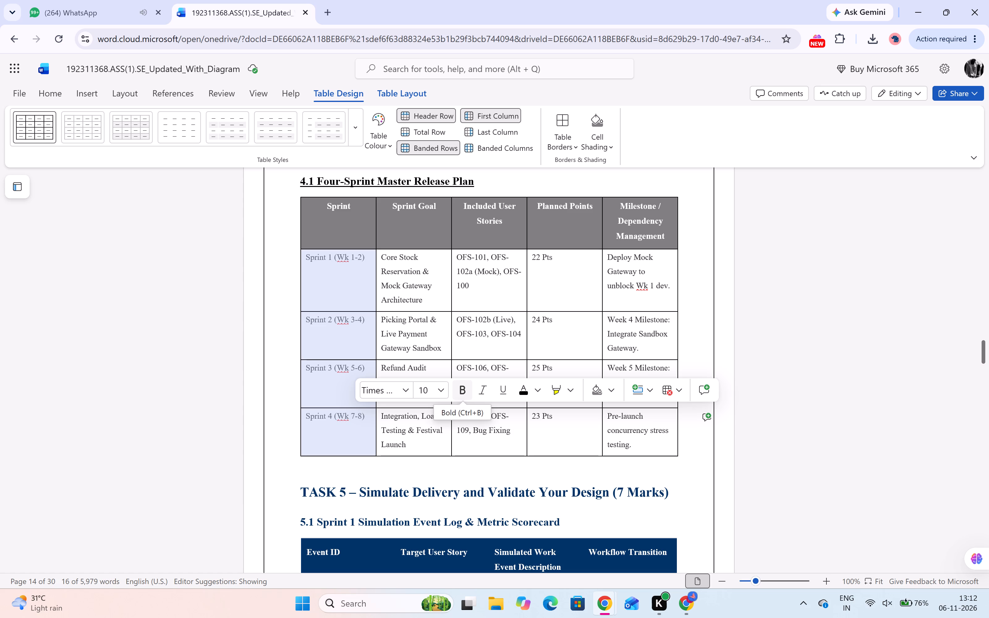
pyautogui.click(710, 322)
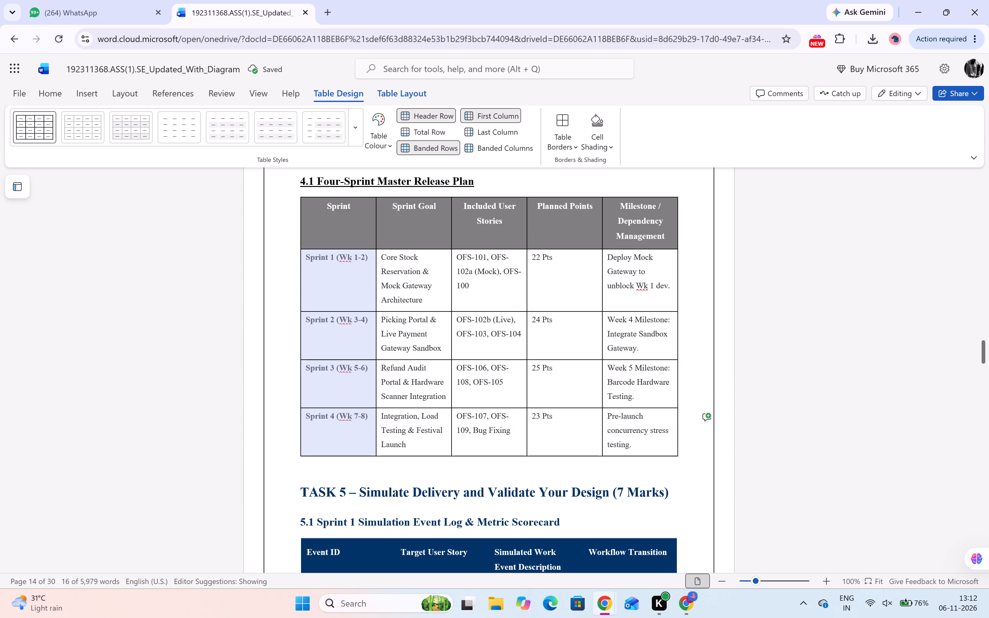
# Make the TASK 5 heading and the heading "5.1 Sprint 1 Simulation Event Log & Metric Scorecard" black and underlined.
pyautogui.scroll(-3, 442, 462)
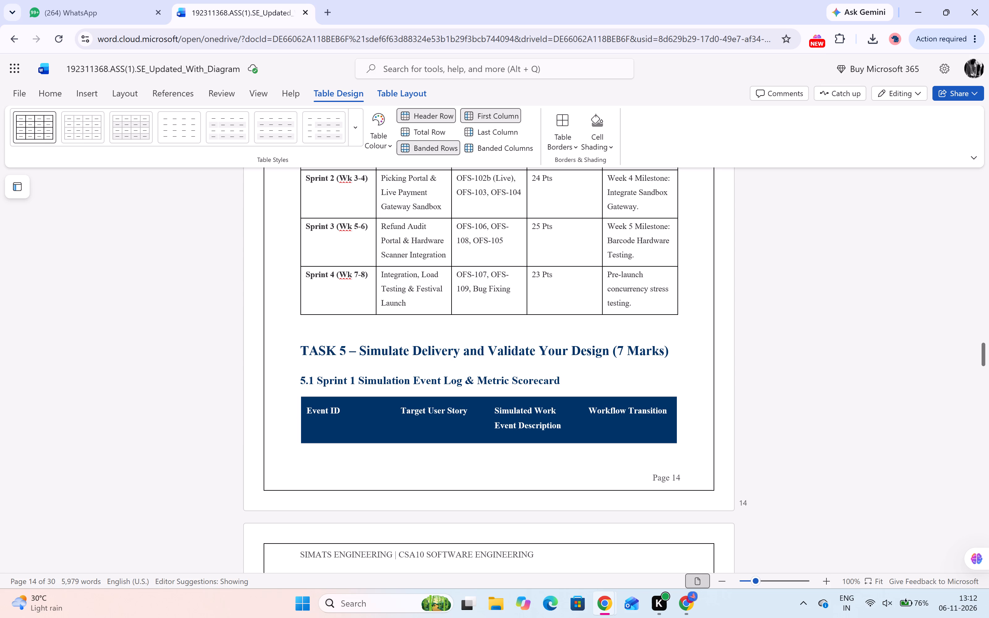
pyautogui.moveTo(296, 358); pyautogui.dragTo(570, 379)
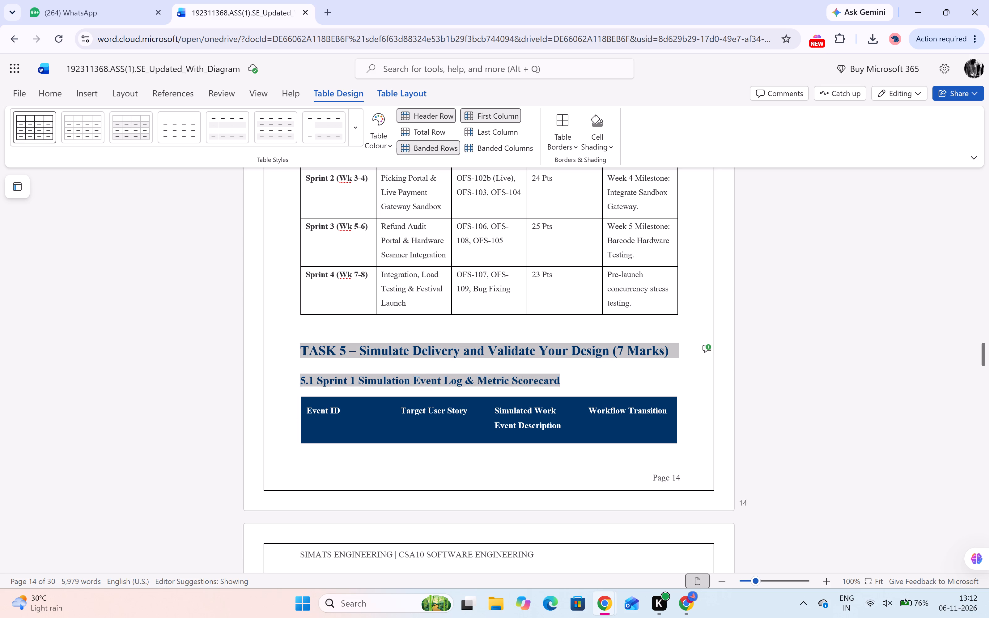
pyautogui.moveTo(570, 379); pyautogui.dragTo(570, 379)
pyautogui.click(719, 351)
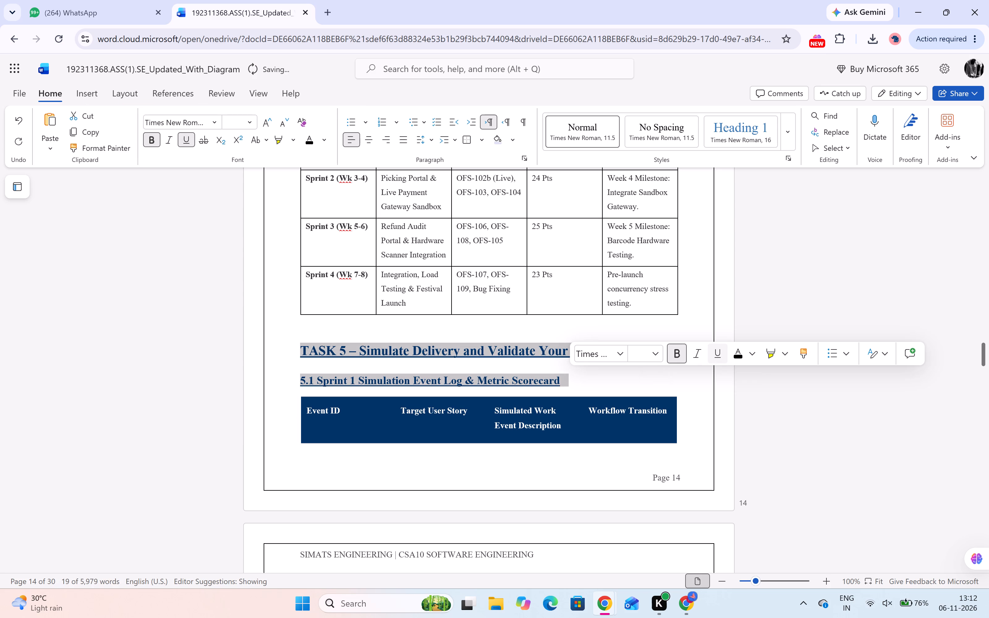
pyautogui.click(739, 354)
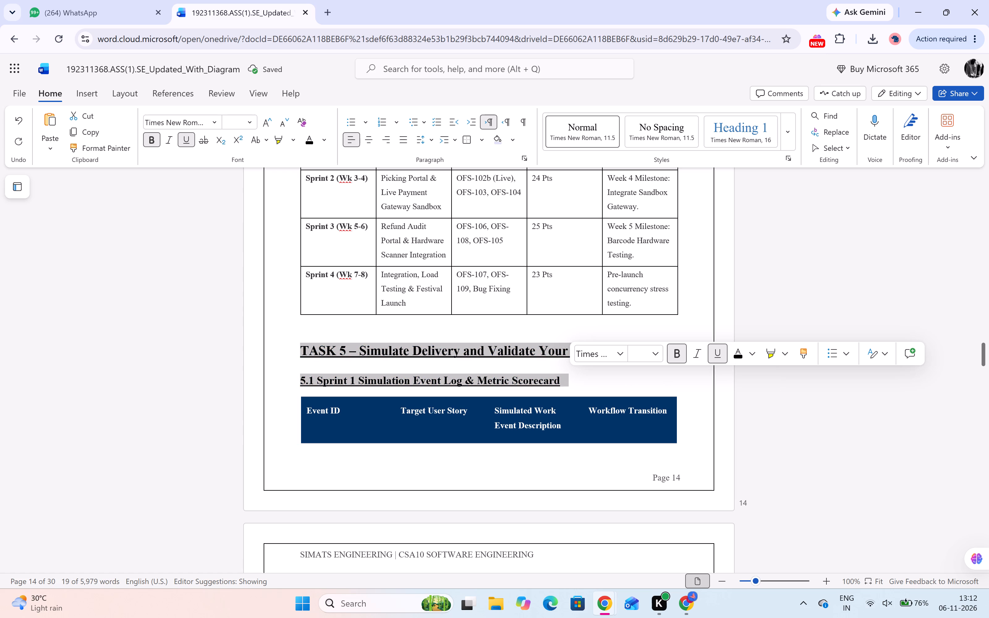
pyautogui.click(562, 463)
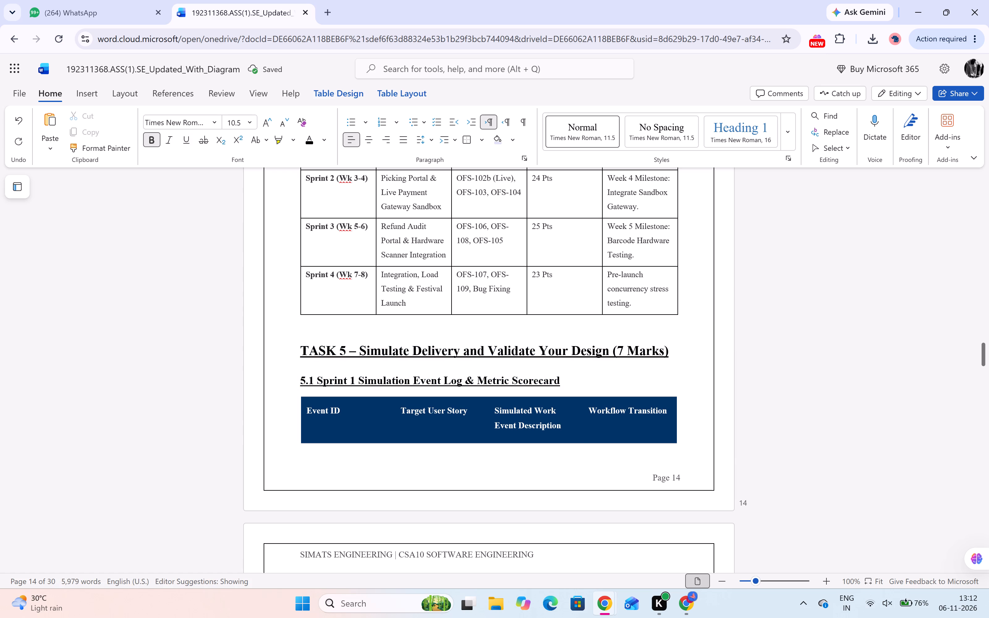
# Insert three empty lines before the TASK 5 heading to push it onto the next page.
pyautogui.click(299, 348)
pyautogui.press('Return')
pyautogui.press('Return')
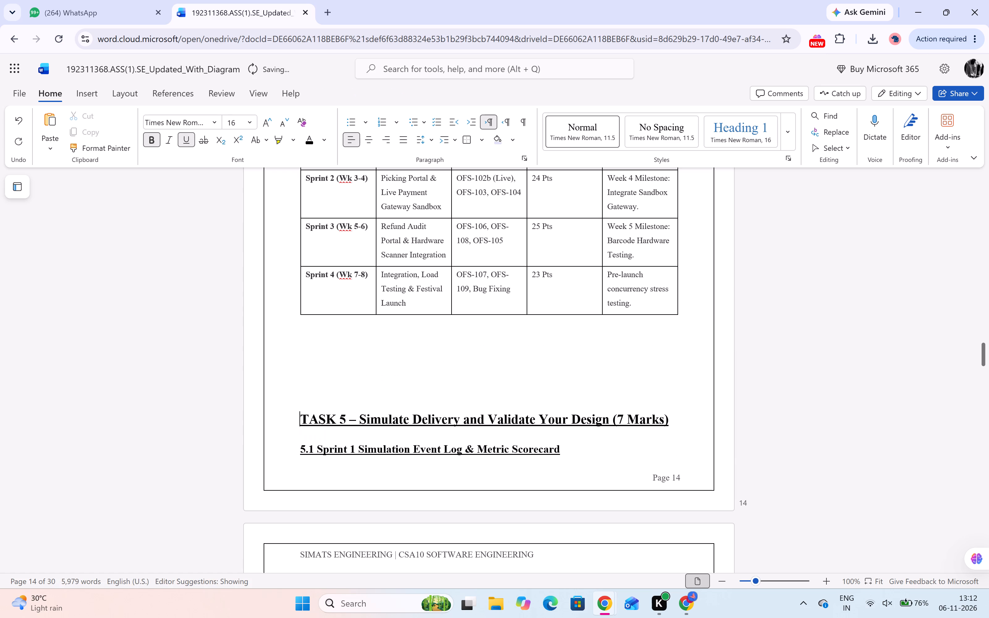
pyautogui.press('Return')
# Apply the black grid table style to the 5.1 event log table and shade its header row grey.
pyautogui.scroll(-1, 299, 348)
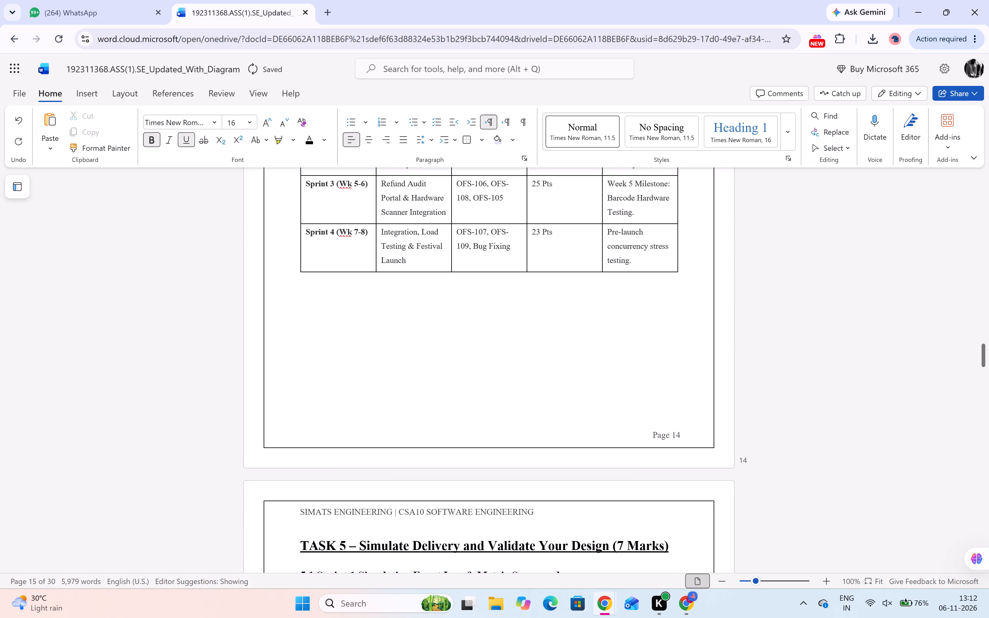
pyautogui.scroll(-9, 329, 519)
pyautogui.scroll(2, 329, 519)
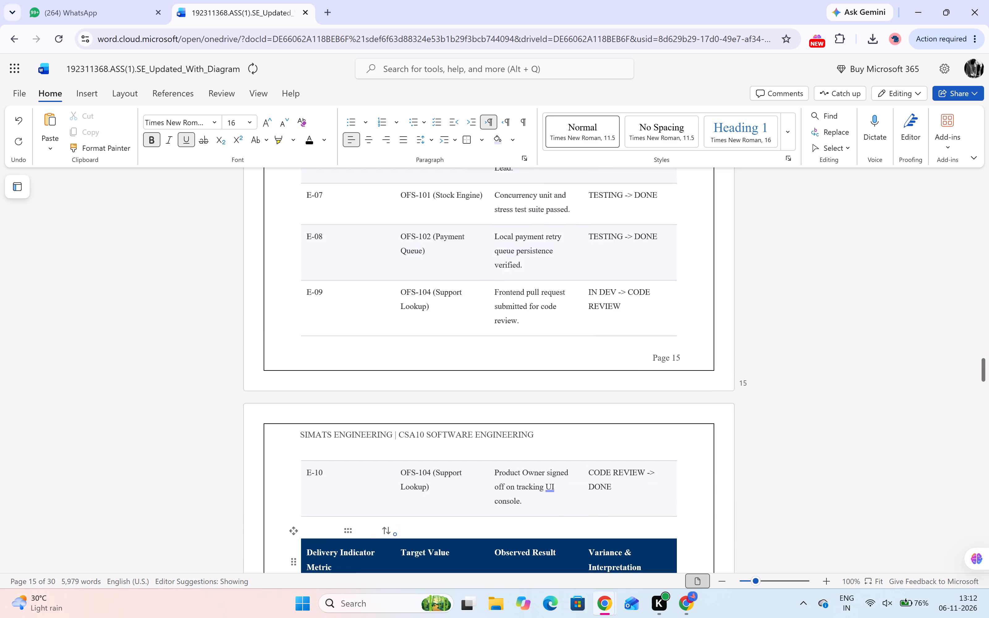
pyautogui.scroll(6, 329, 519)
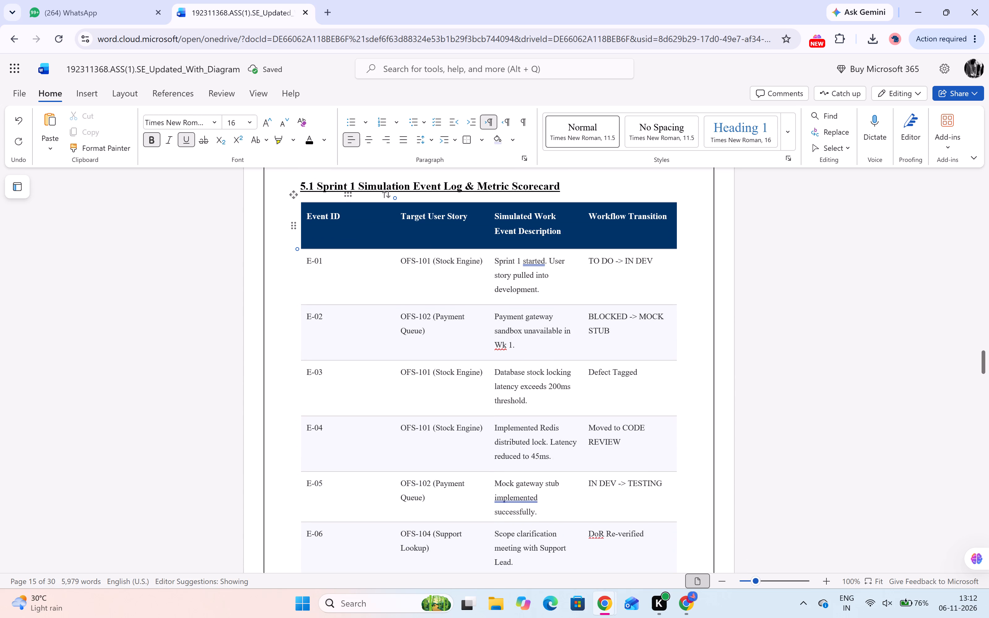
pyautogui.click(308, 215)
pyautogui.moveTo(308, 215); pyautogui.dragTo(482, 255)
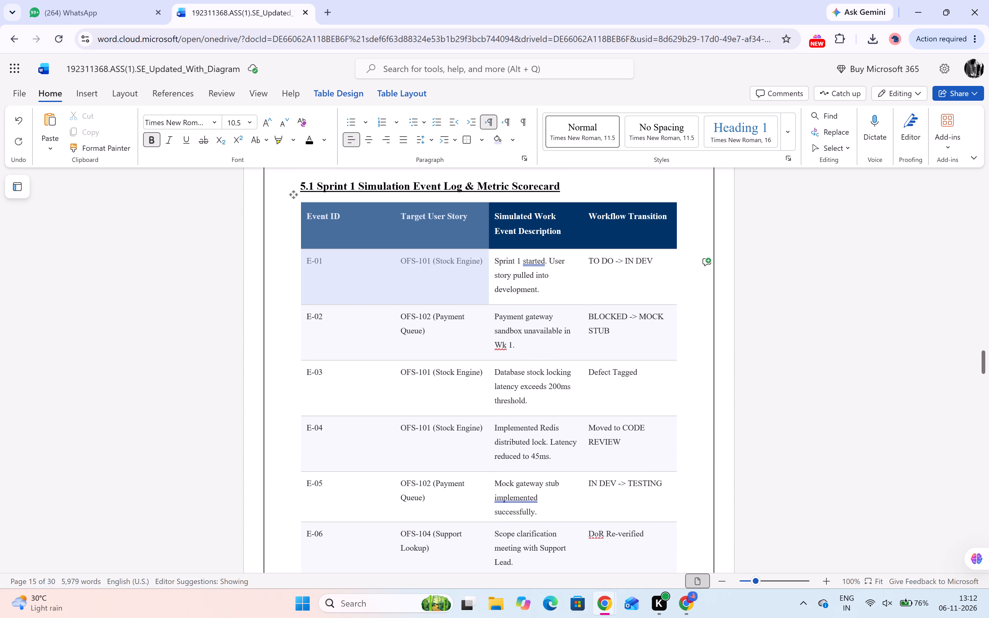
pyautogui.moveTo(482, 255); pyautogui.dragTo(621, 232)
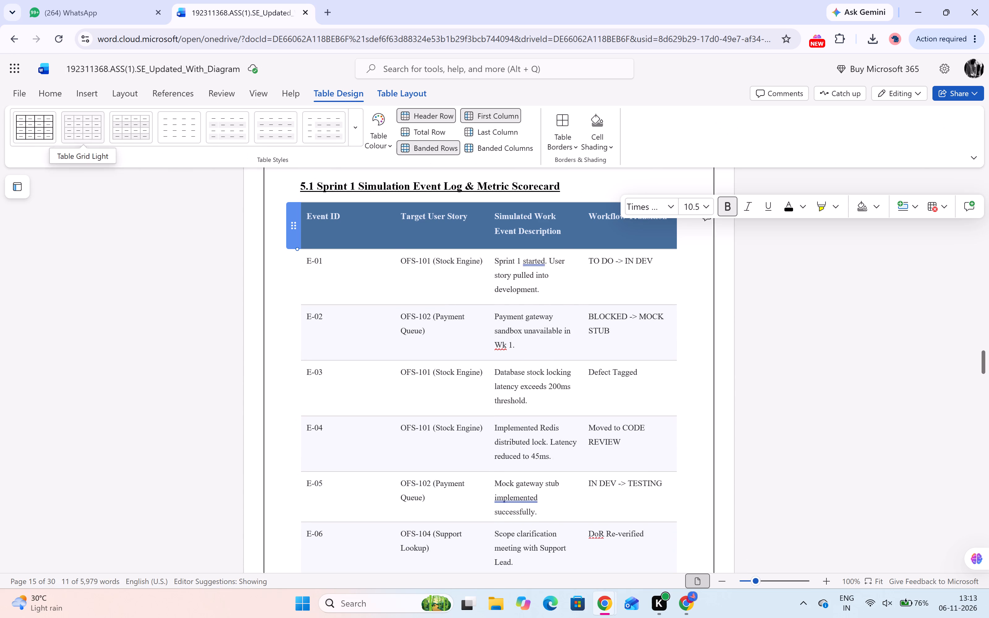
pyautogui.click(46, 126)
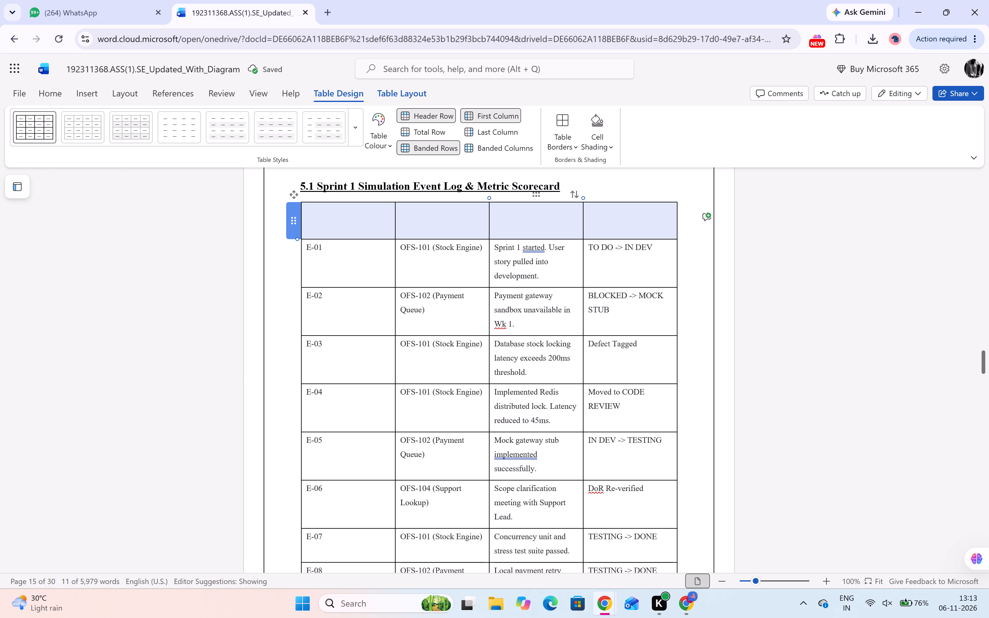
pyautogui.click(602, 118)
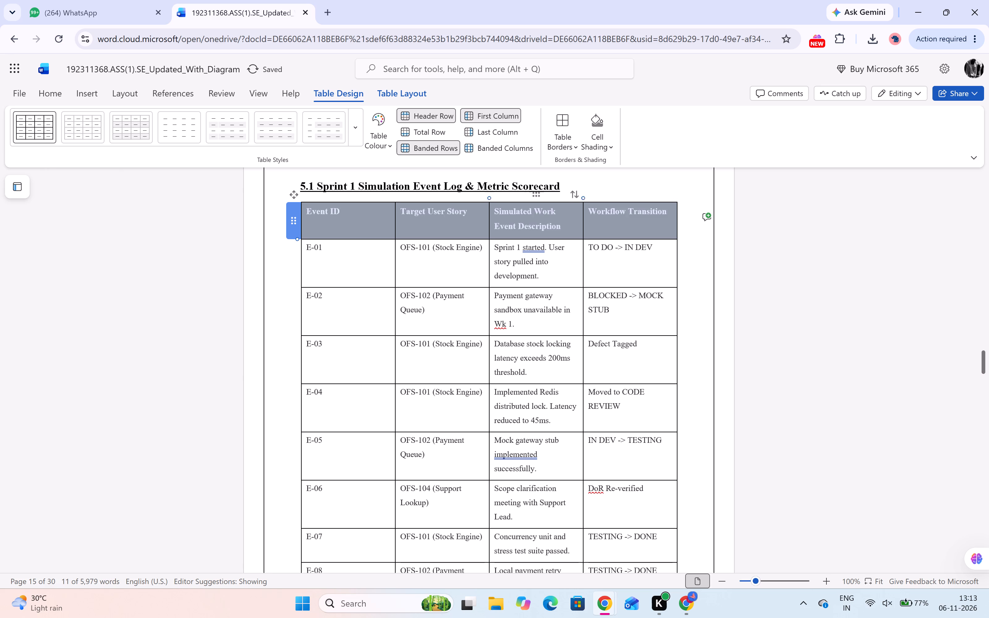
# Centre the header row text of the 5.1 event log table.
pyautogui.click(44, 92)
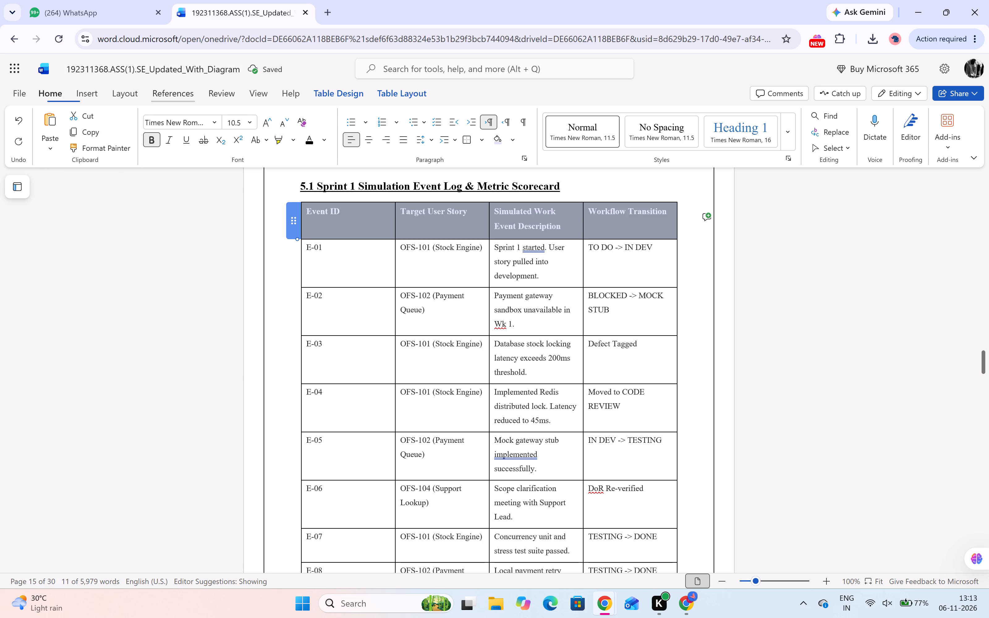
pyautogui.click(375, 139)
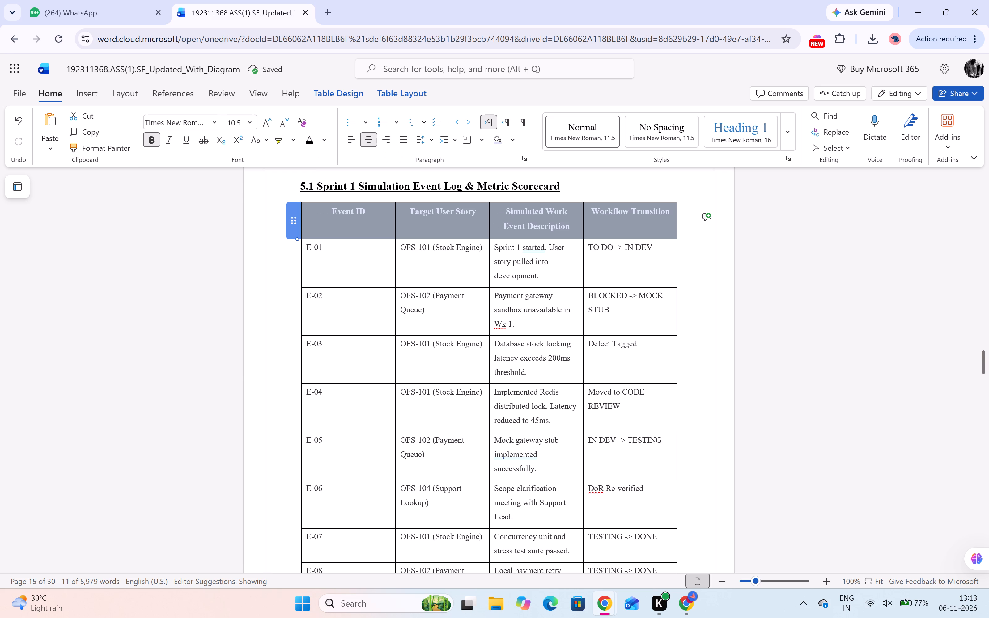
pyautogui.click(205, 267)
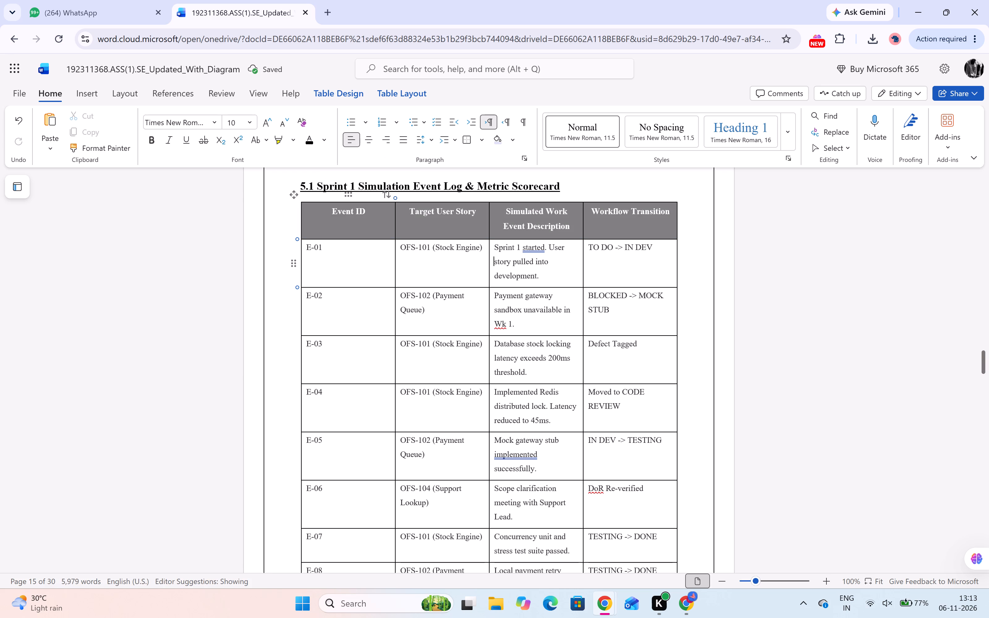
# Make the E-01 to E-10 labels in the Event ID column of the 5.1 event log table black and bold.
pyautogui.moveTo(307, 245); pyautogui.dragTo(362, 565)
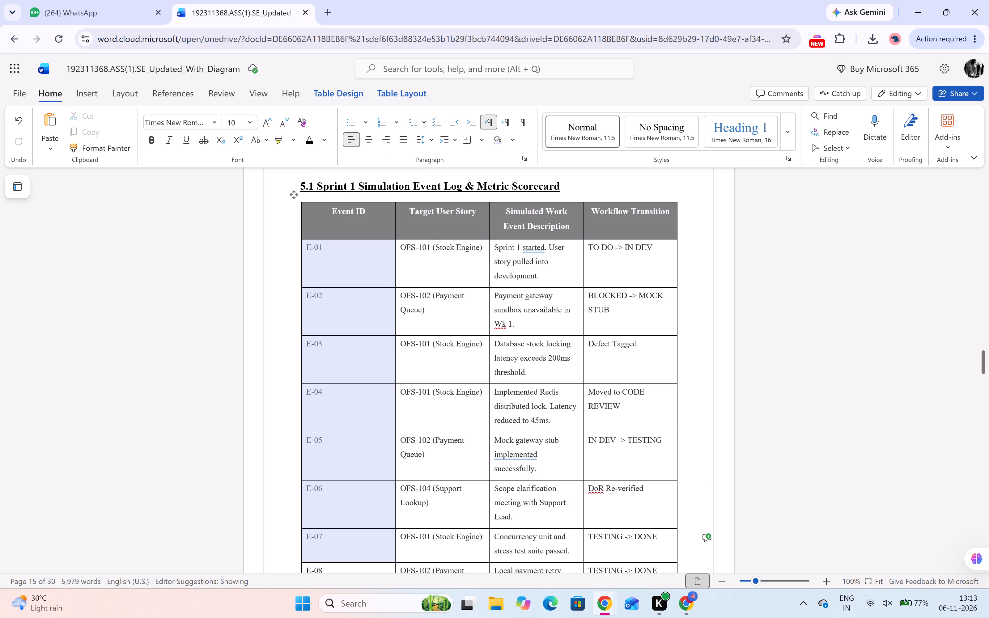
pyautogui.moveTo(362, 565); pyautogui.dragTo(333, 254)
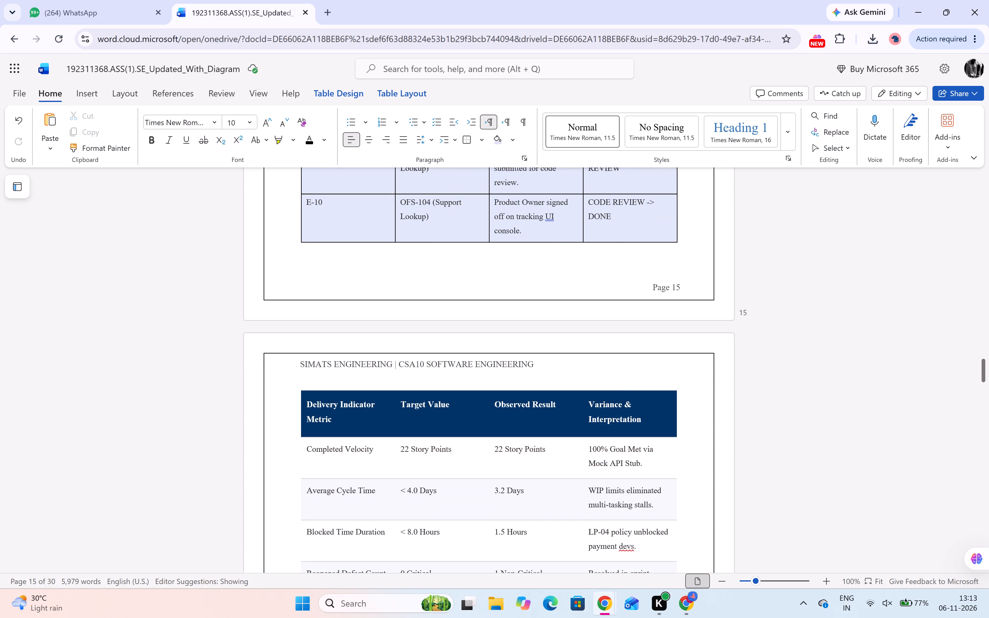
pyautogui.moveTo(333, 254); pyautogui.dragTo(342, 234)
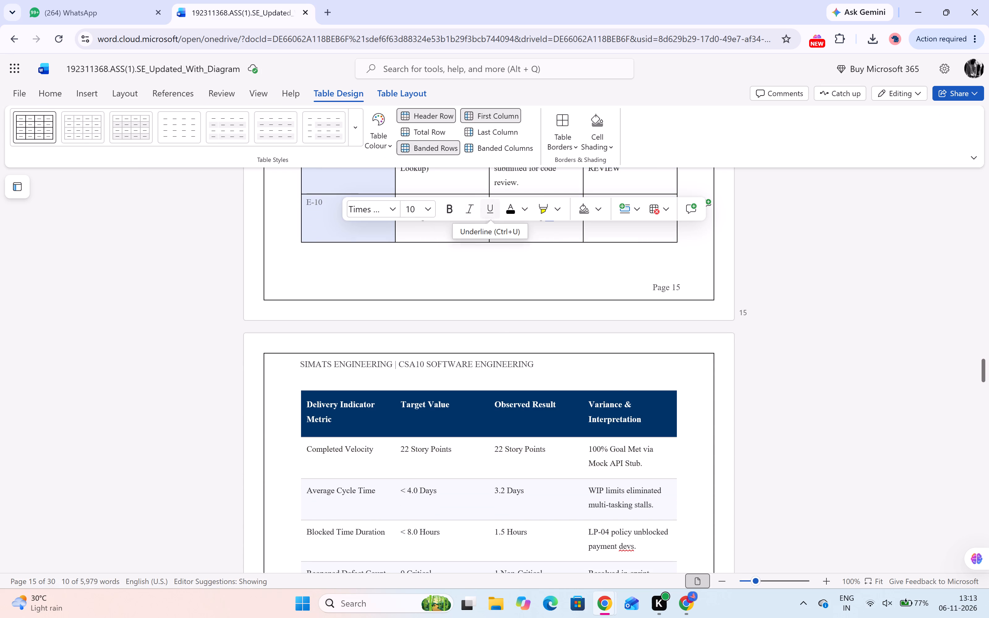
pyautogui.click(507, 213)
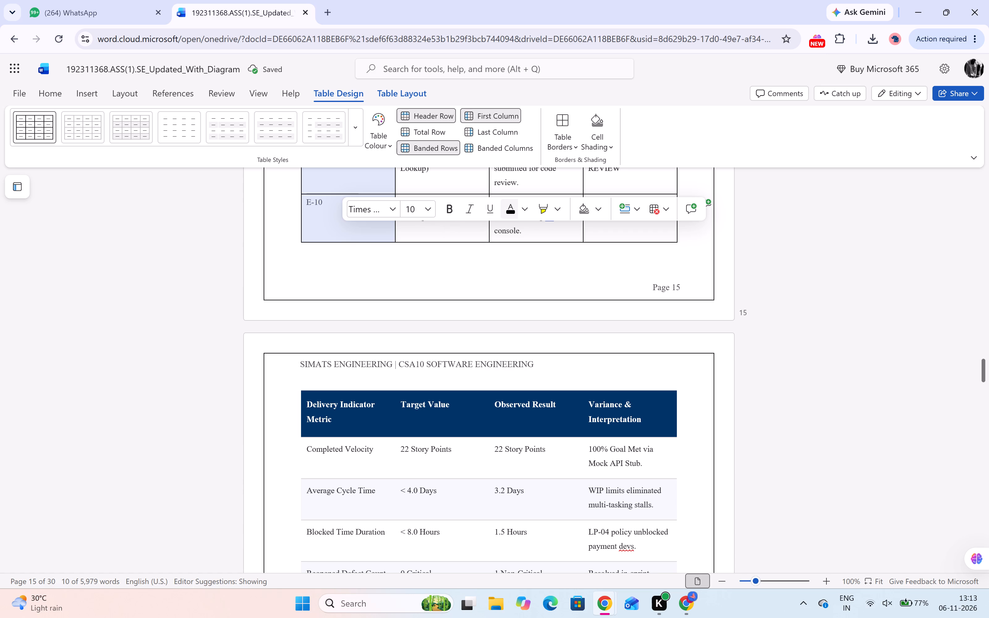
pyautogui.click(454, 212)
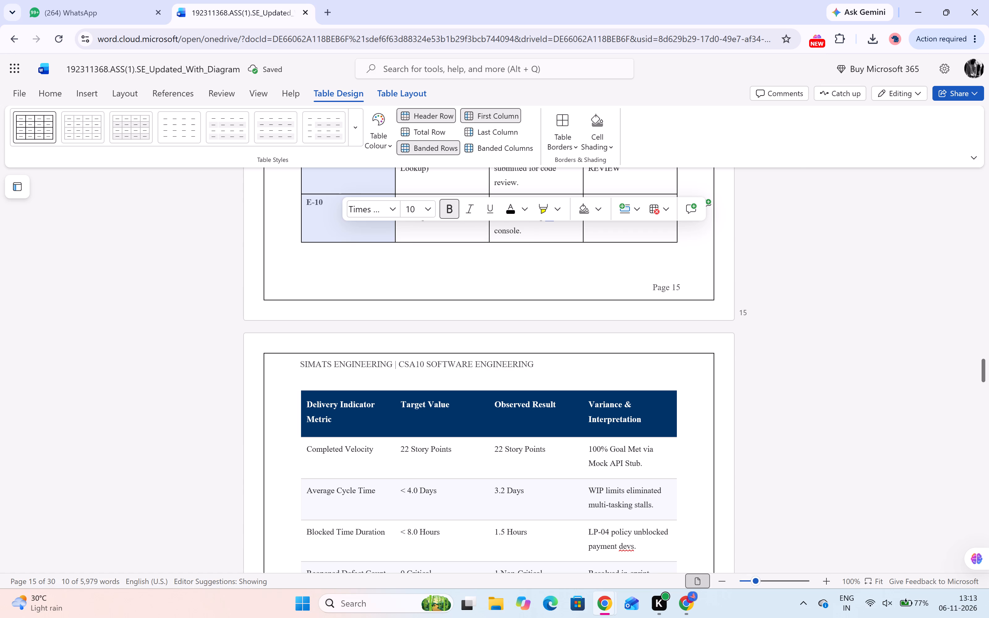
pyautogui.click(167, 292)
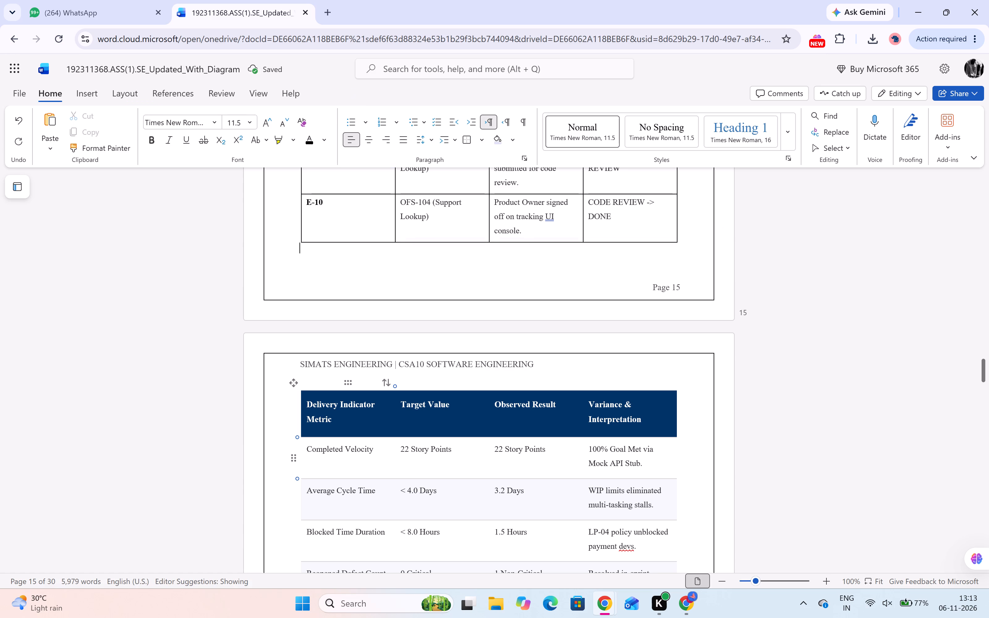
# Apply the black grid table style to the Delivery Indicator Metric table and shade its header row grey.
pyautogui.scroll(5, 411, 156)
pyautogui.scroll(4, 409, 200)
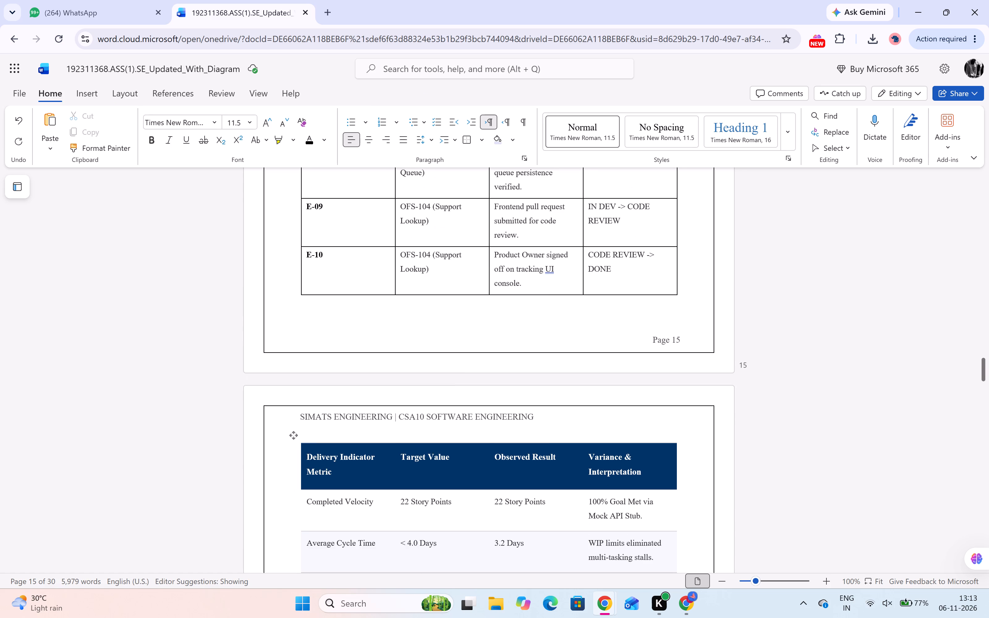
pyautogui.scroll(3, 373, 527)
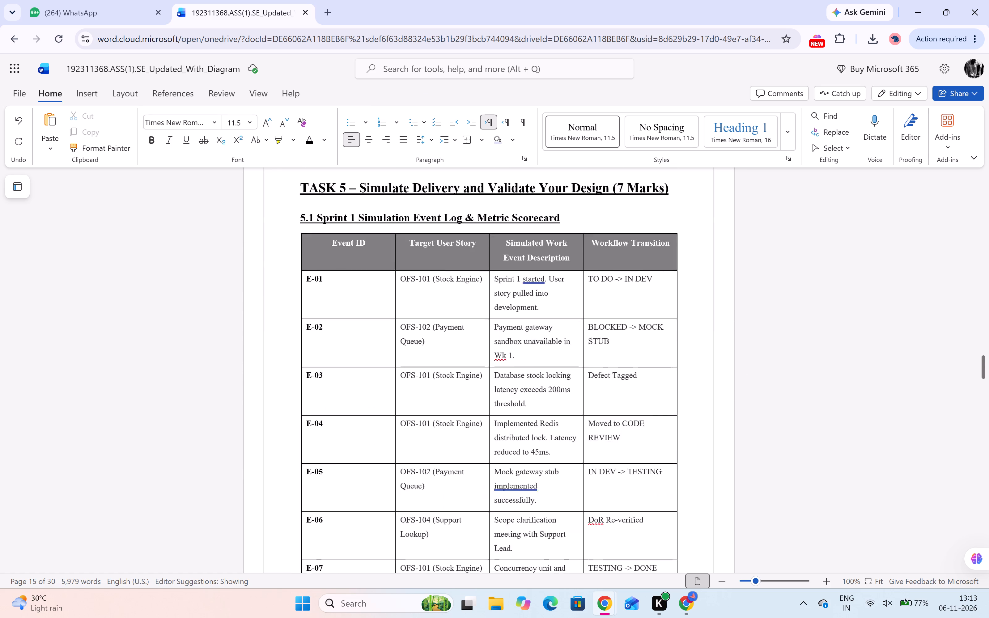
pyautogui.scroll(-10, 373, 527)
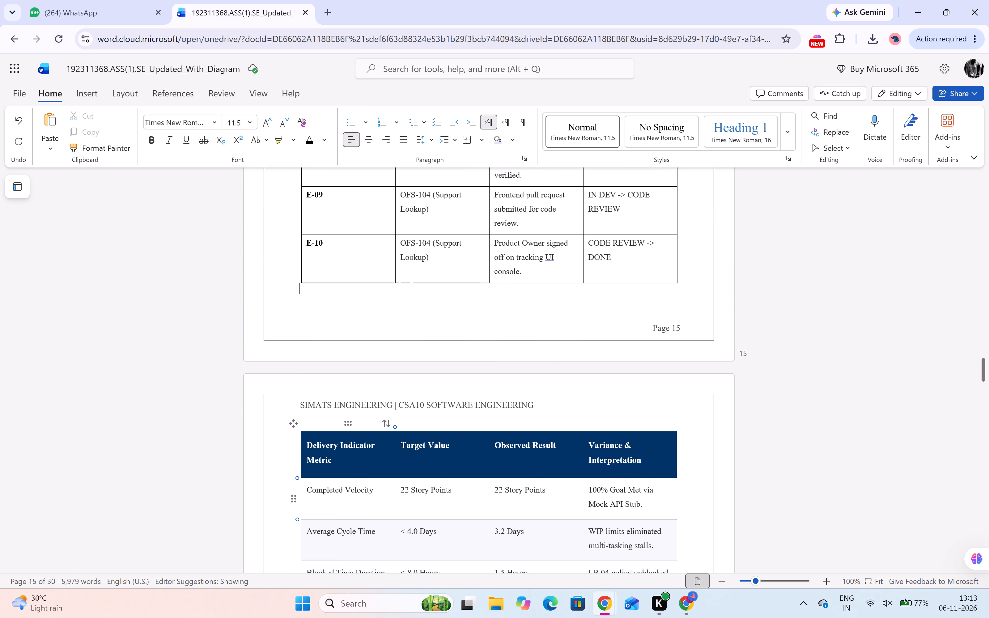
pyautogui.scroll(-1, 373, 527)
pyautogui.moveTo(305, 371); pyautogui.dragTo(542, 388)
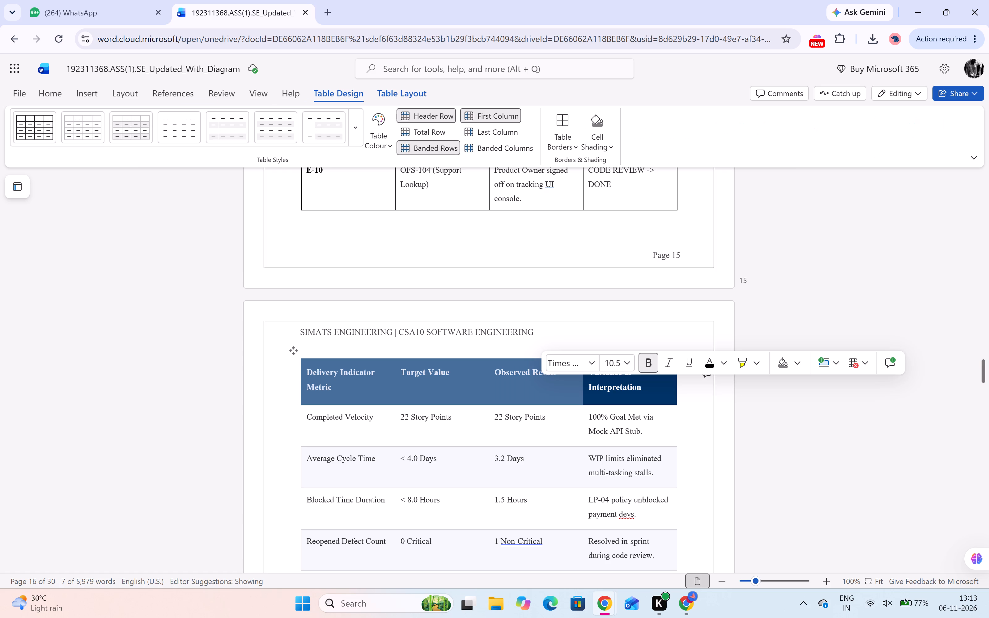
pyautogui.click(638, 388)
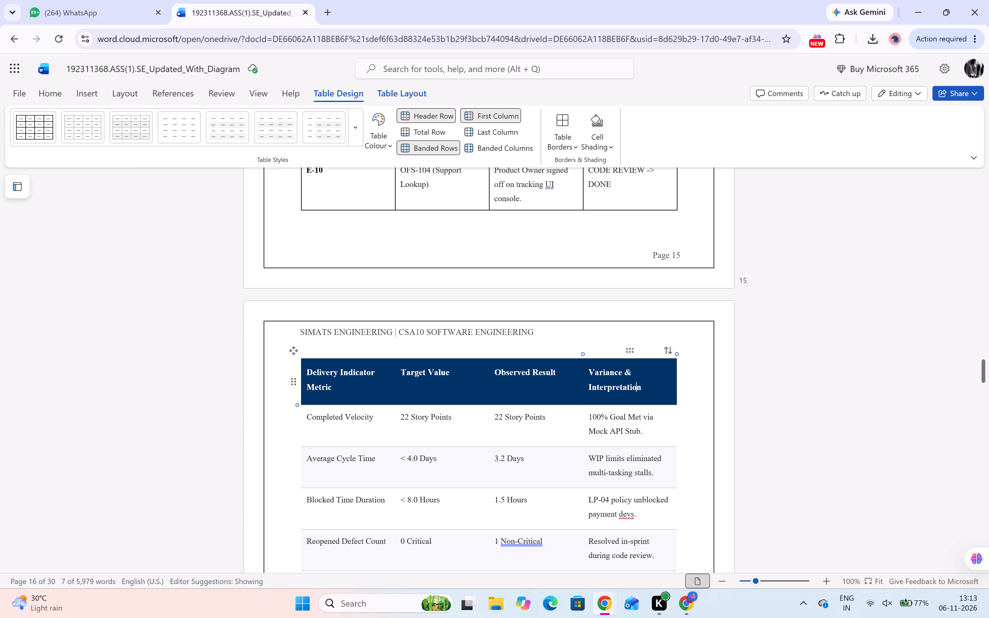
pyautogui.click(638, 388)
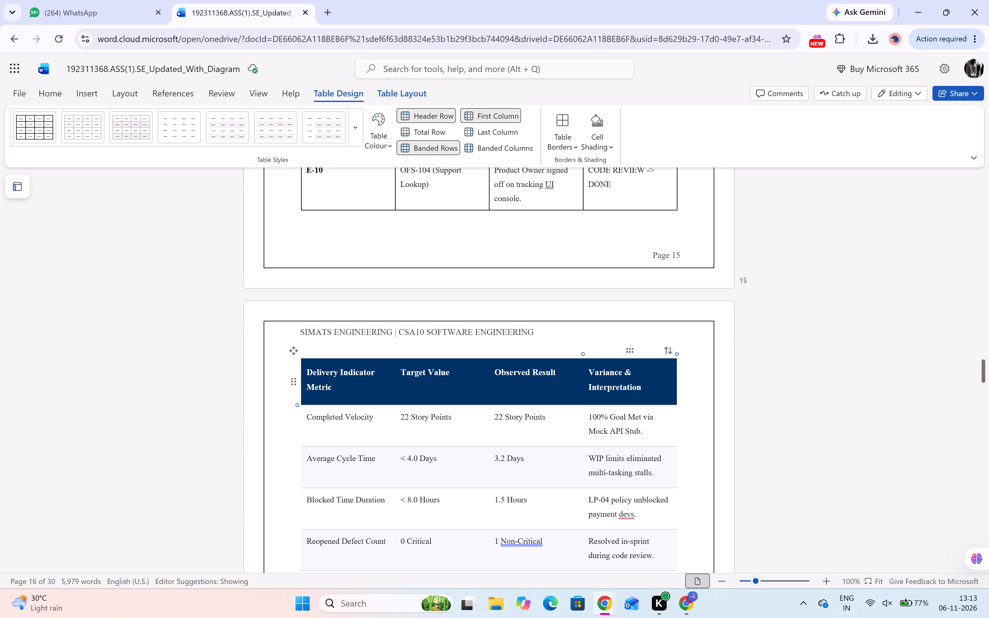
pyautogui.moveTo(662, 392); pyautogui.dragTo(373, 381)
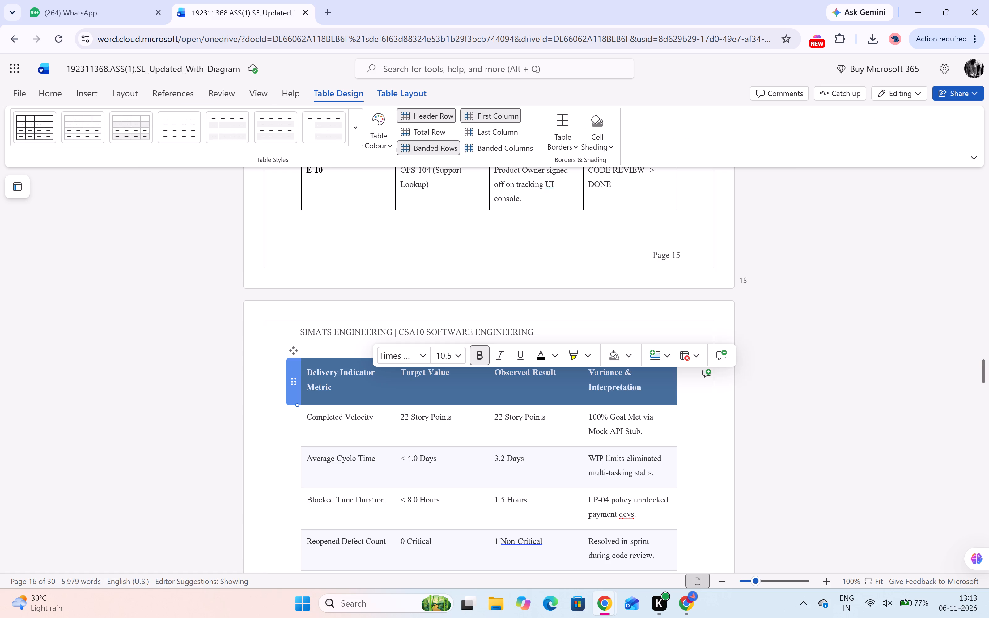
pyautogui.click(43, 139)
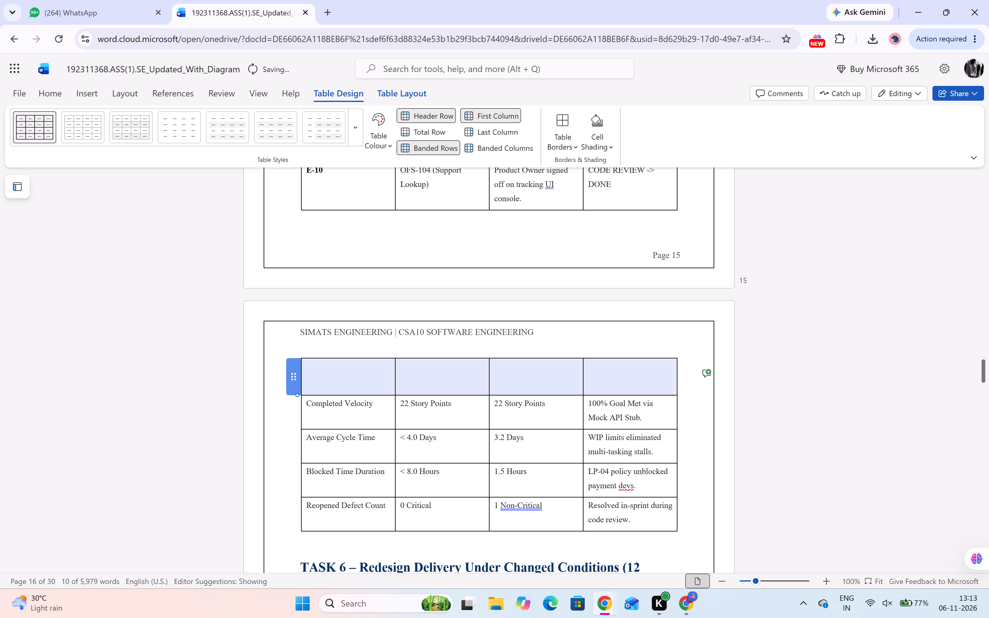
pyautogui.click(592, 123)
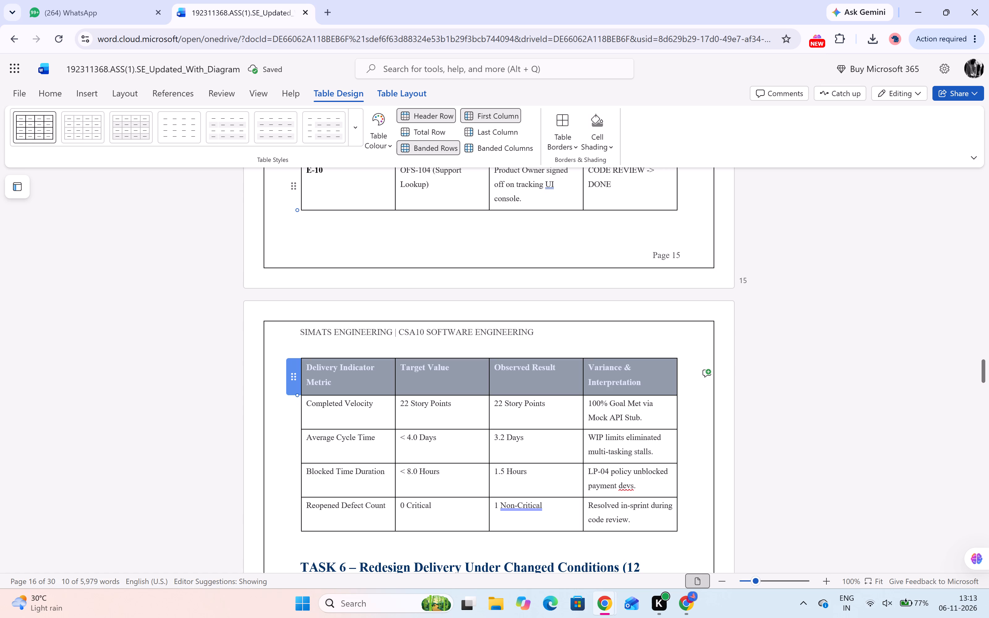
# Centre the header row text of the Delivery Indicator Metric table.
pyautogui.click(45, 94)
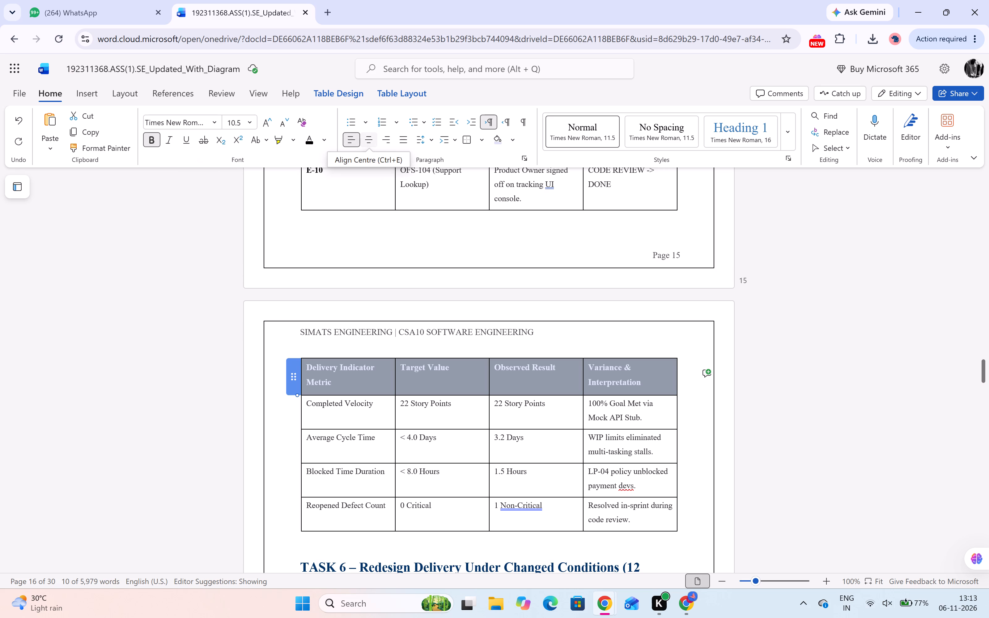
pyautogui.click(367, 139)
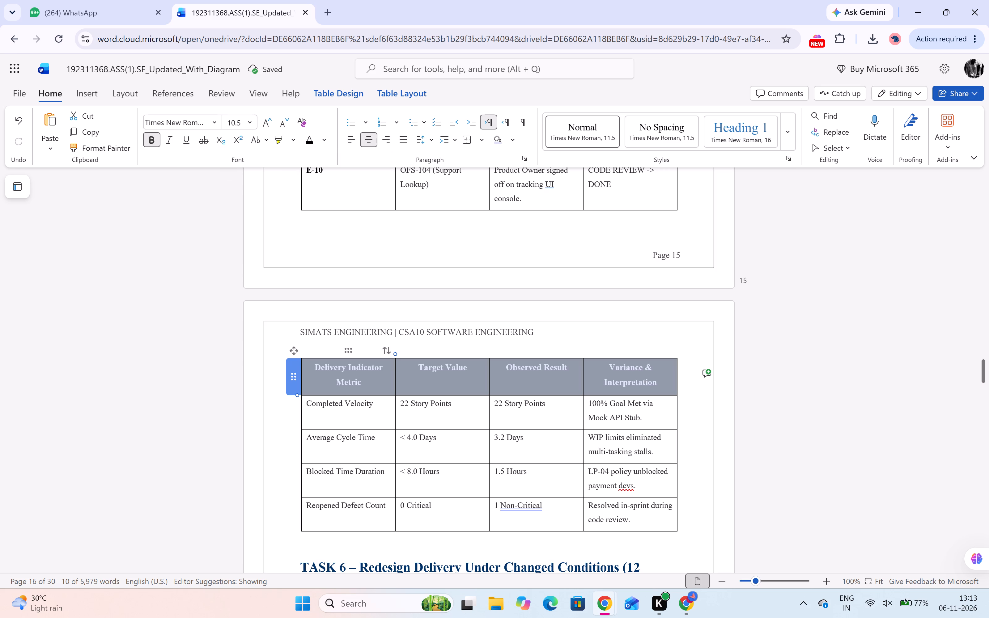
pyautogui.doubleClick(220, 391)
# Delete "(12 Marks)" from the end of the TASK 6 heading.
pyautogui.scroll(-2, 423, 434)
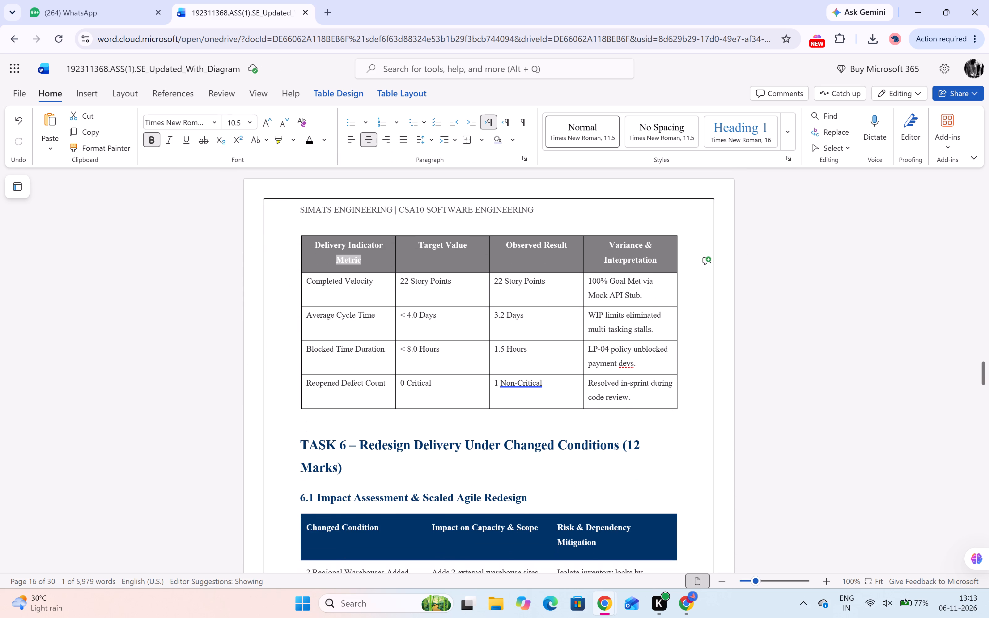
pyautogui.scroll(-1, 423, 434)
pyautogui.click(345, 393)
pyautogui.press('BackSpace')
pyautogui.press('BackSpace')
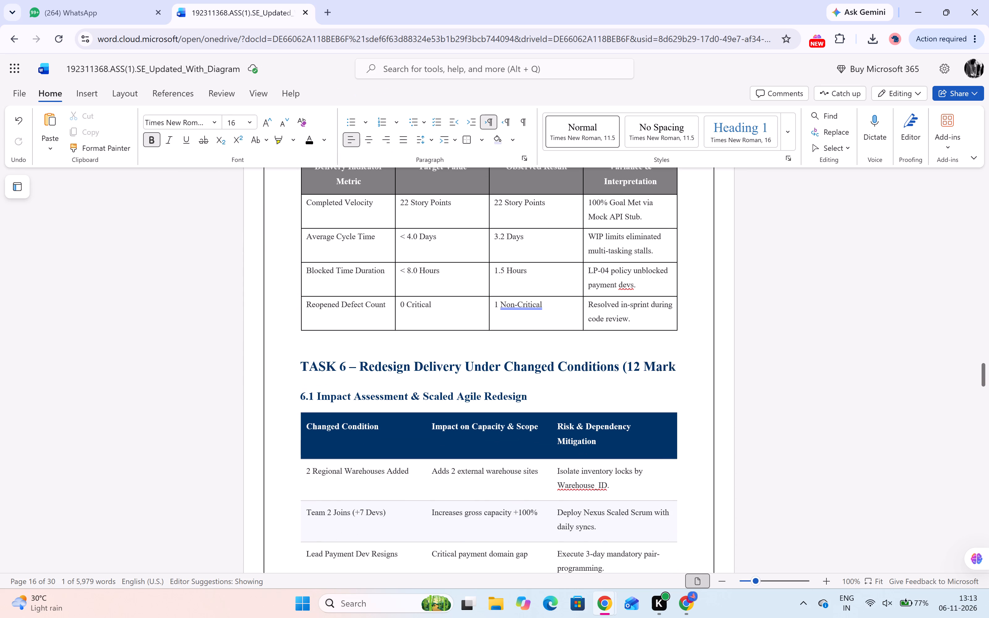
pyautogui.press('BackSpace')
pyautogui.press('BackSpace')
pyautogui.press('BackSpace')
pyautogui.press('BackSpace')
pyautogui.press('BackSpace')
pyautogui.press('BackSpace')
pyautogui.press('BackSpace')
pyautogui.press('BackSpace')
pyautogui.press('BackSpace')
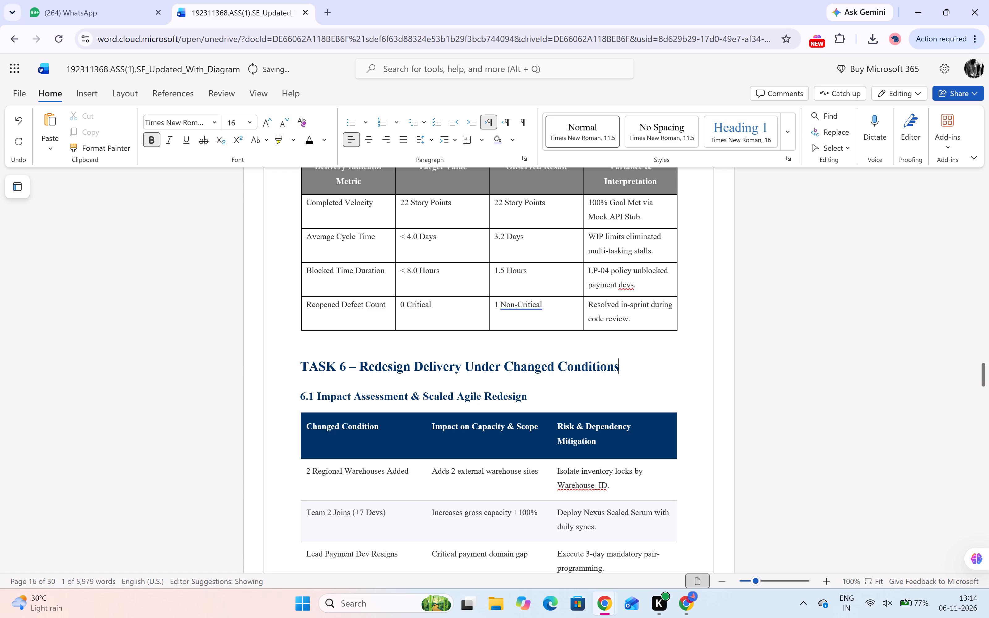
# Make the TASK 6 heading and the heading "6.1 Impact Assessment & Scaled Agile Redesign" black and underlined.
pyautogui.moveTo(533, 397); pyautogui.dragTo(302, 369)
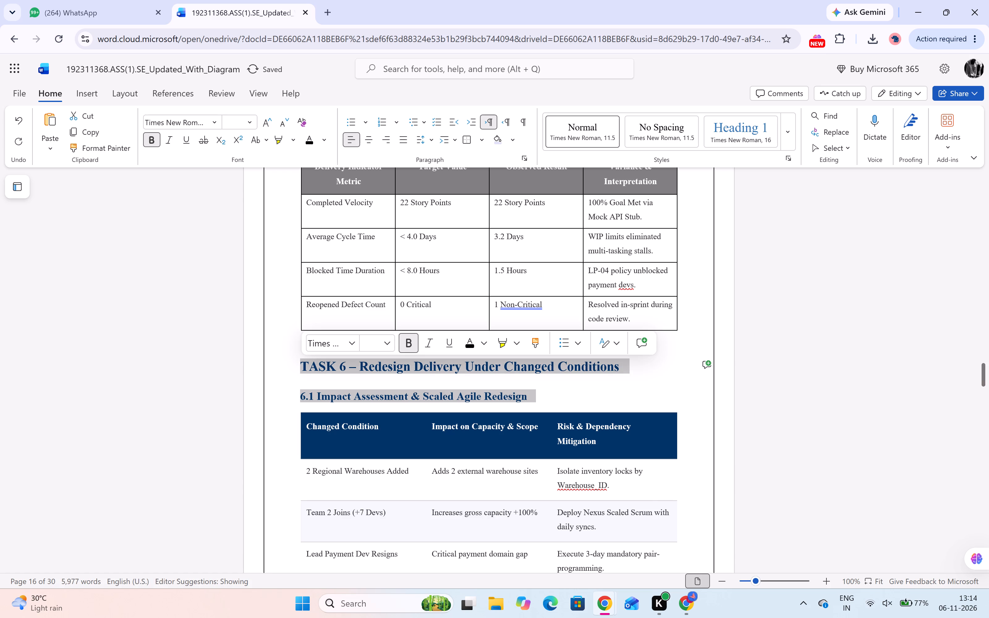
pyautogui.click(467, 345)
pyautogui.click(453, 345)
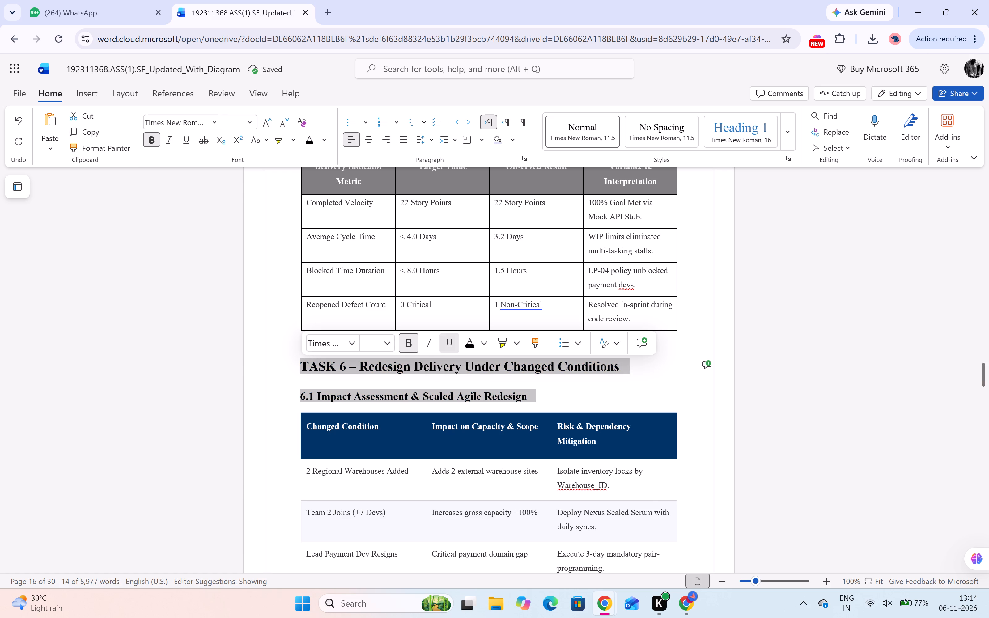
# Apply the black grid table style to the 6.1 impact assessment table and shade its header row grey.
pyautogui.moveTo(613, 449); pyautogui.dragTo(364, 435)
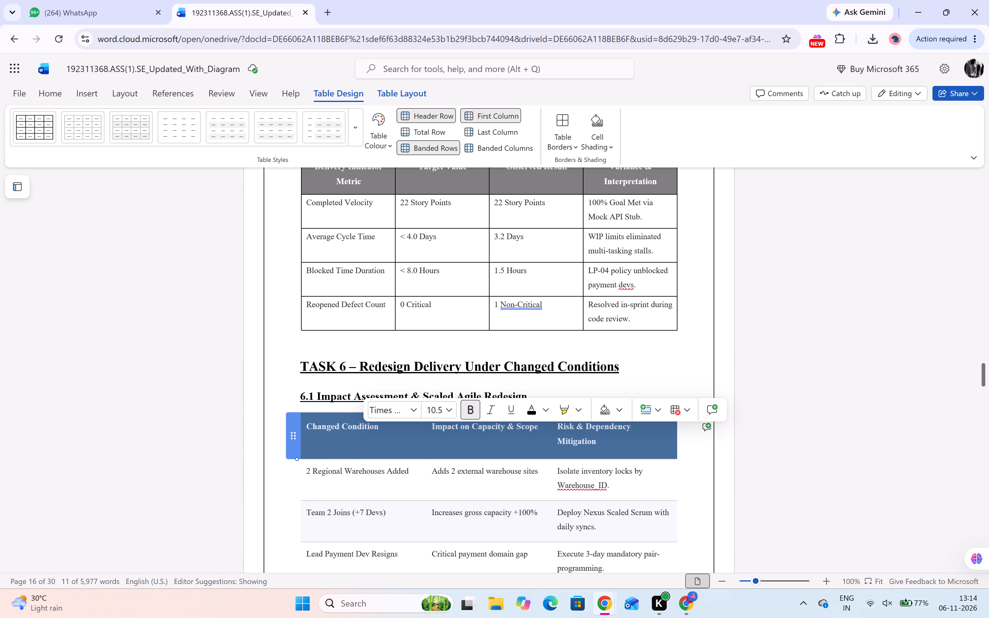
pyautogui.click(40, 140)
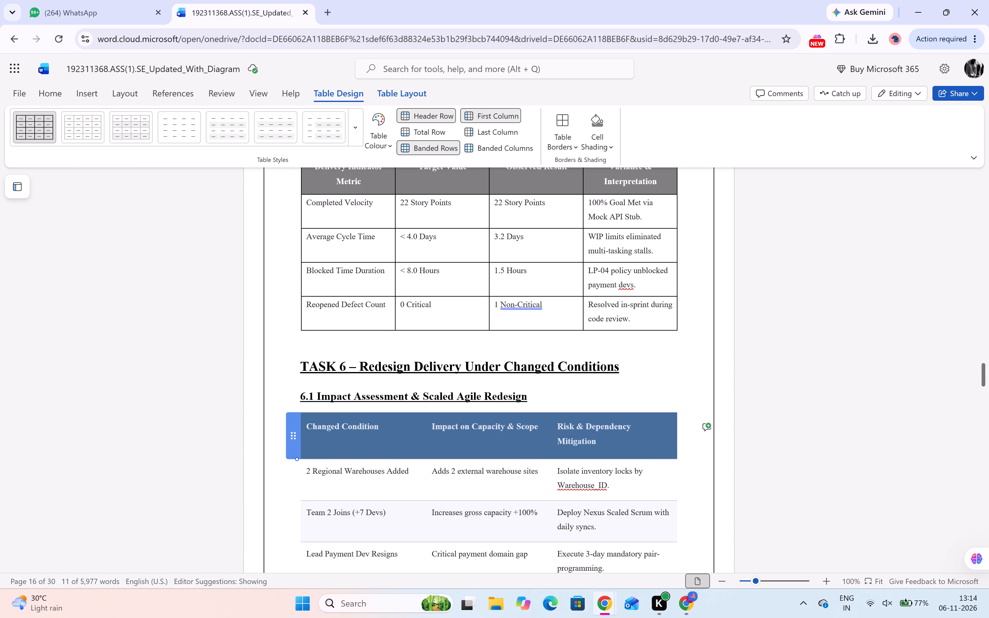
pyautogui.click(597, 120)
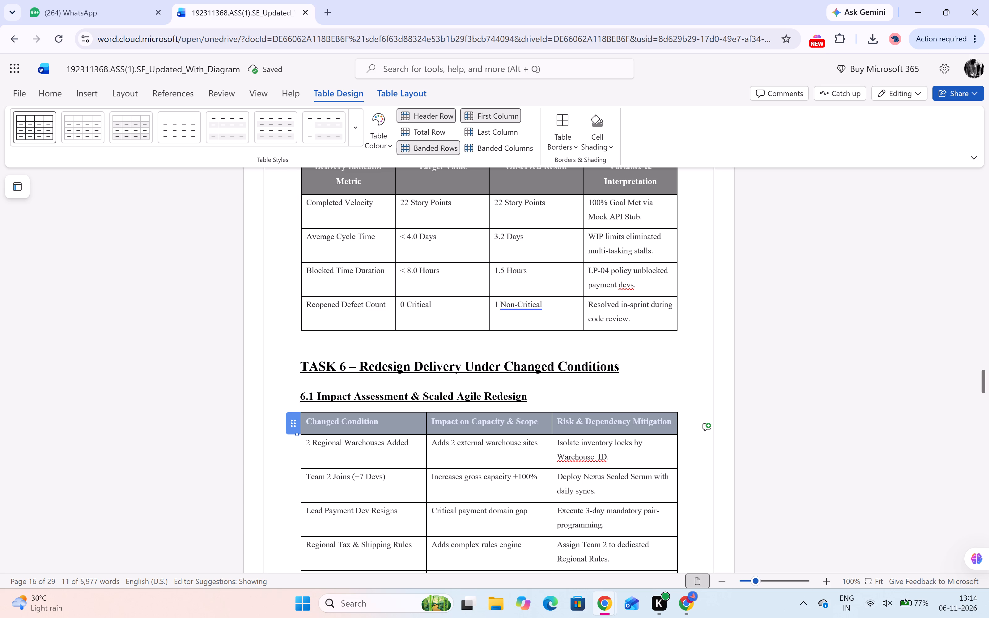
# Centre the header row text of the 6.1 impact assessment table.
pyautogui.click(57, 90)
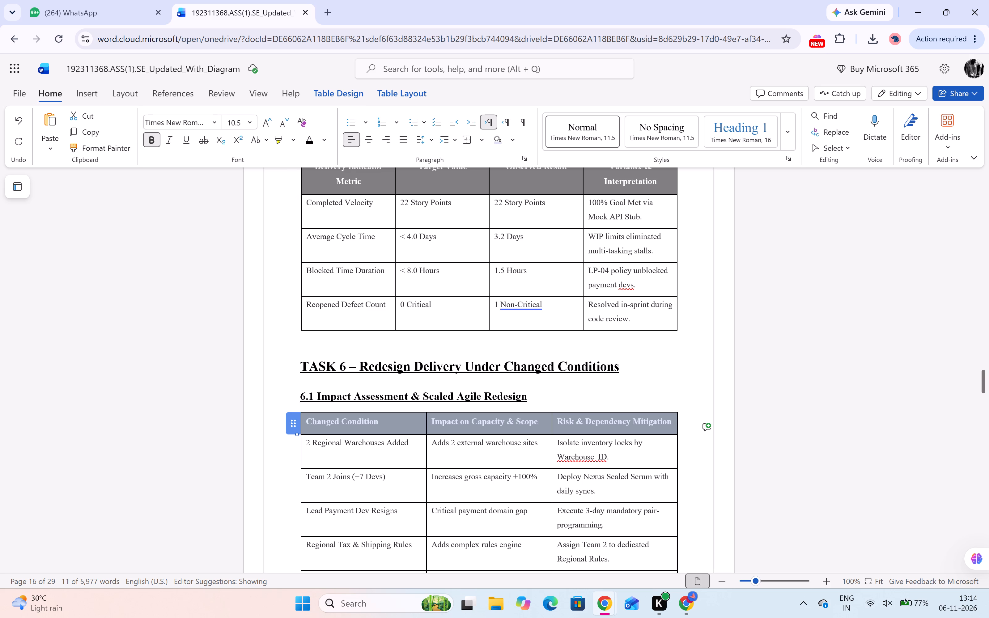
pyautogui.click(368, 139)
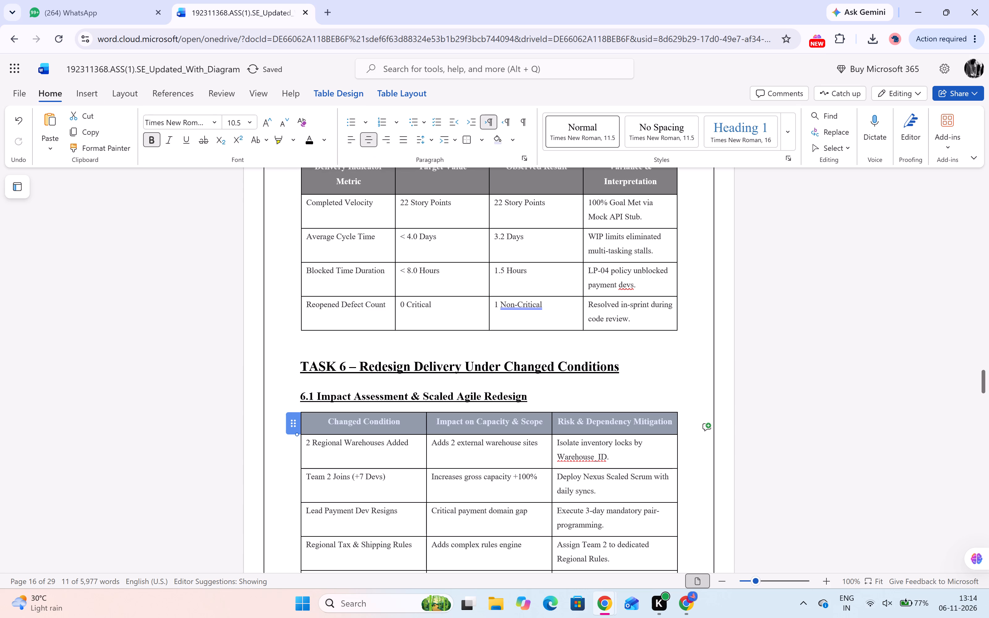
pyautogui.click(217, 294)
# Apply the black grid table style to the Indicator Metric strategy comparison table and shade its header row grey.
pyautogui.scroll(-6, 450, 387)
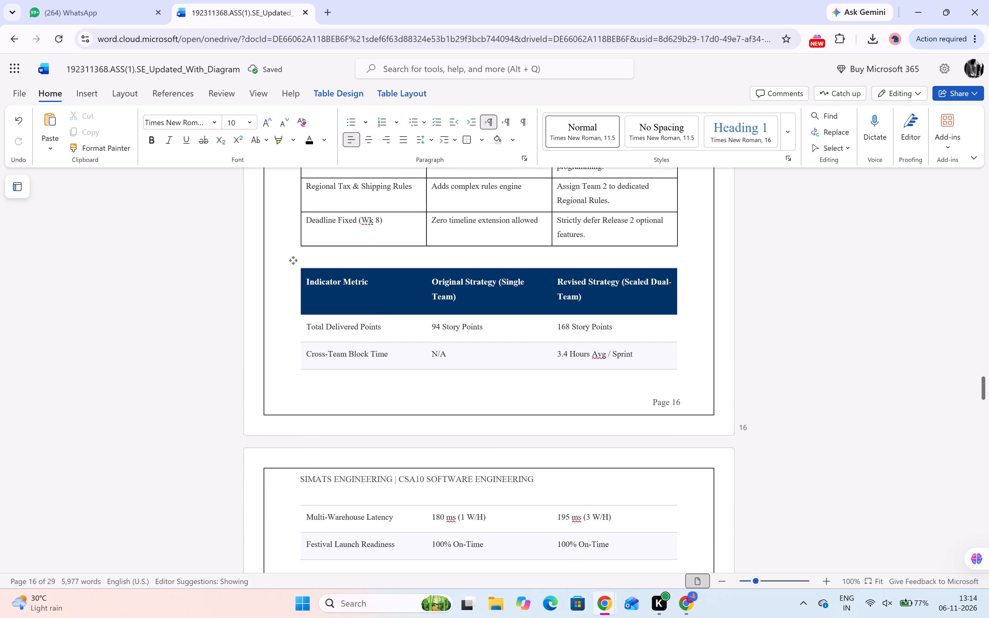
pyautogui.moveTo(309, 281); pyautogui.dragTo(565, 294)
pyautogui.click(41, 134)
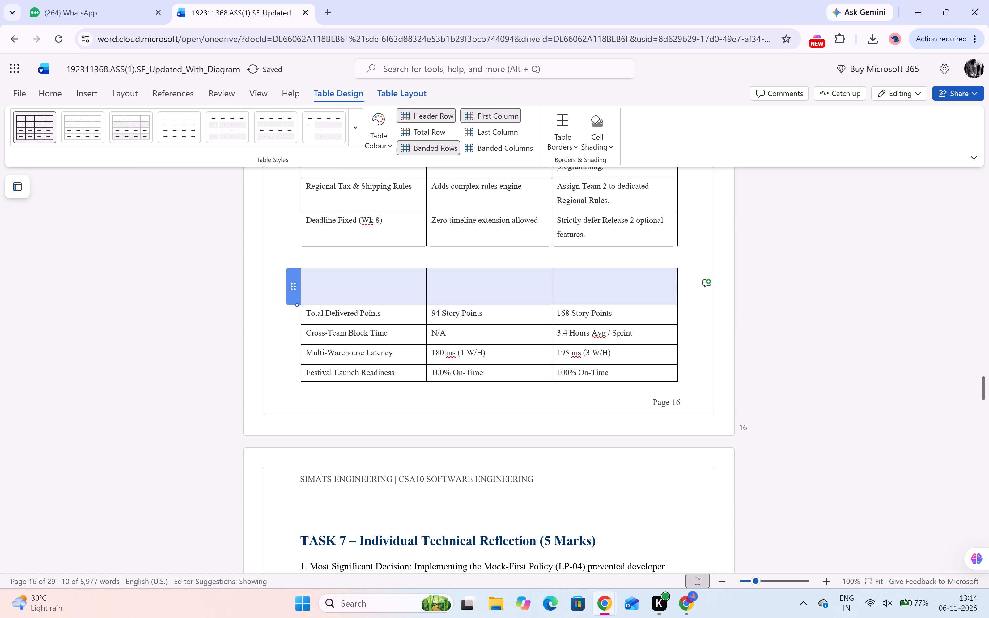
pyautogui.click(594, 119)
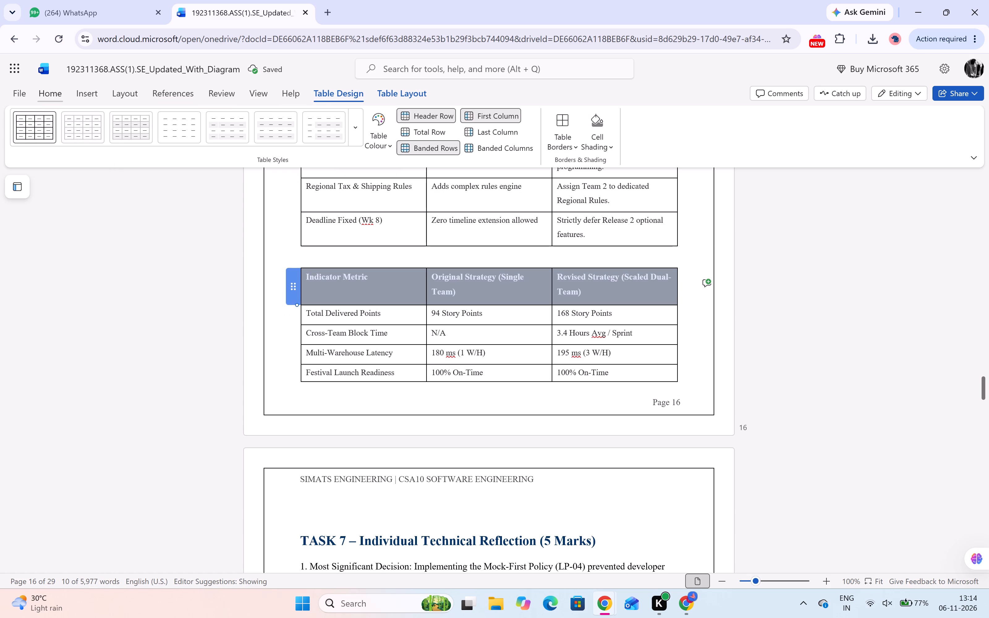
# Centre the header row text of the Indicator Metric strategy comparison table.
pyautogui.click(54, 88)
pyautogui.click(364, 142)
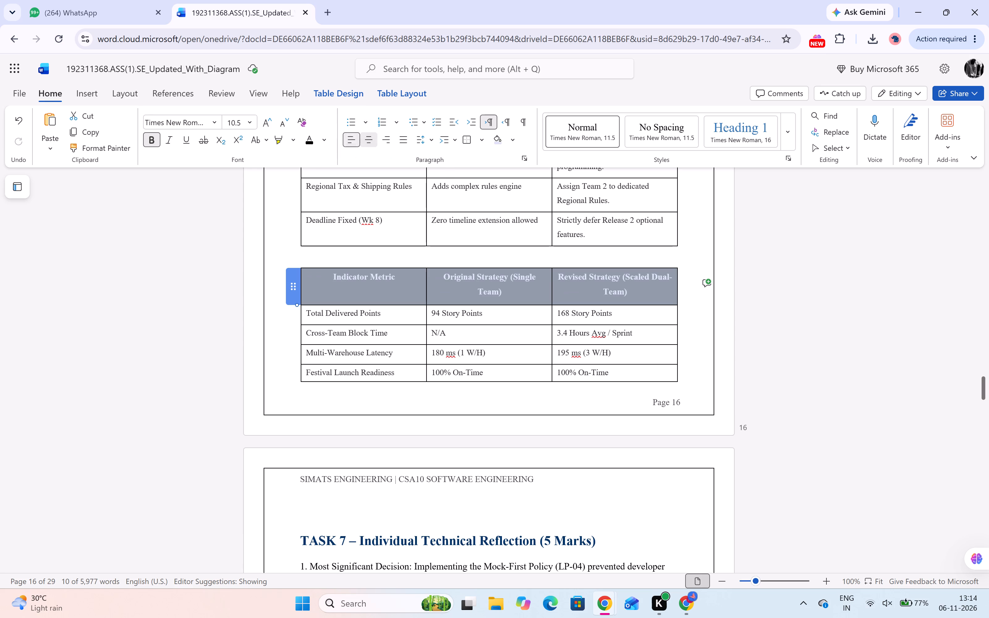
pyautogui.click(163, 323)
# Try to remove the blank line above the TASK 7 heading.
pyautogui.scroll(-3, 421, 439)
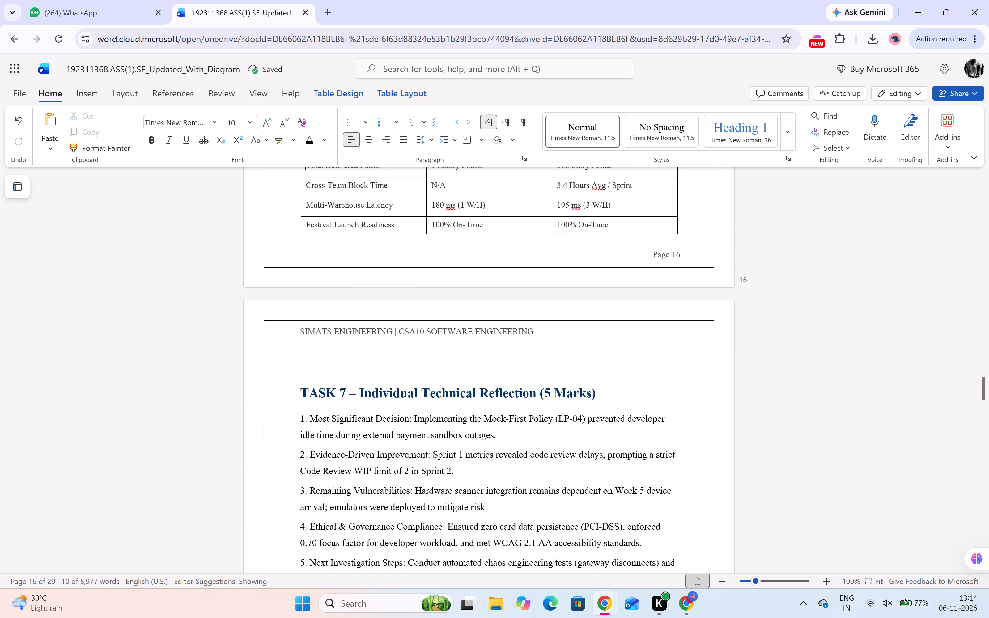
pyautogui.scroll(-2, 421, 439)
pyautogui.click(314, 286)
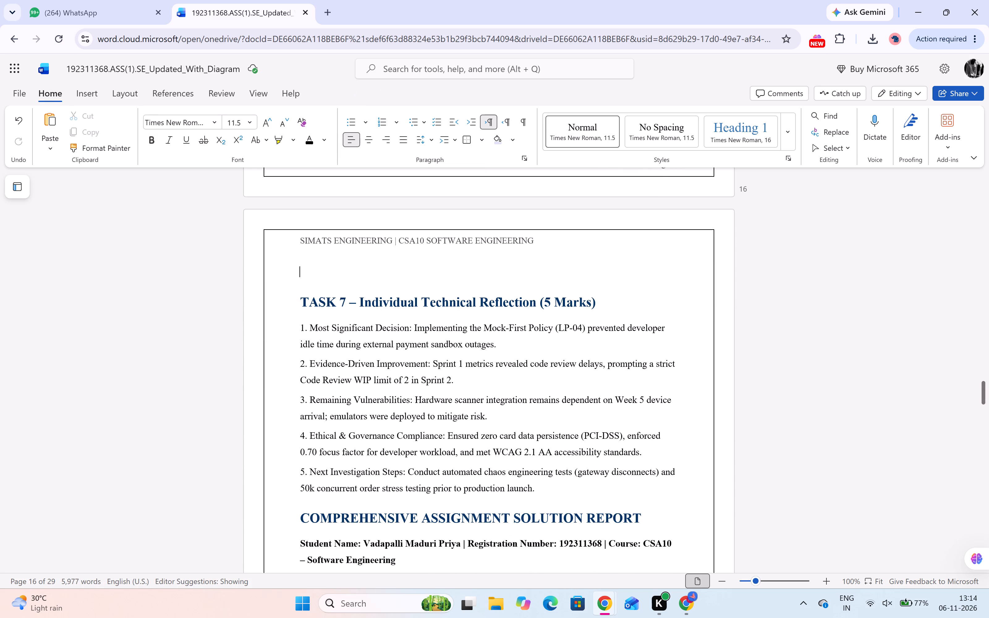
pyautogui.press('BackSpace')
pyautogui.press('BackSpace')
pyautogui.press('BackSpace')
# Delete "(5 Marks)" from the end of the TASK 7 heading.
pyautogui.click(599, 307)
pyautogui.press('BackSpace')
pyautogui.press('BackSpace')
pyautogui.press('BackSpace')
pyautogui.press('BackSpace')
pyautogui.press('BackSpace')
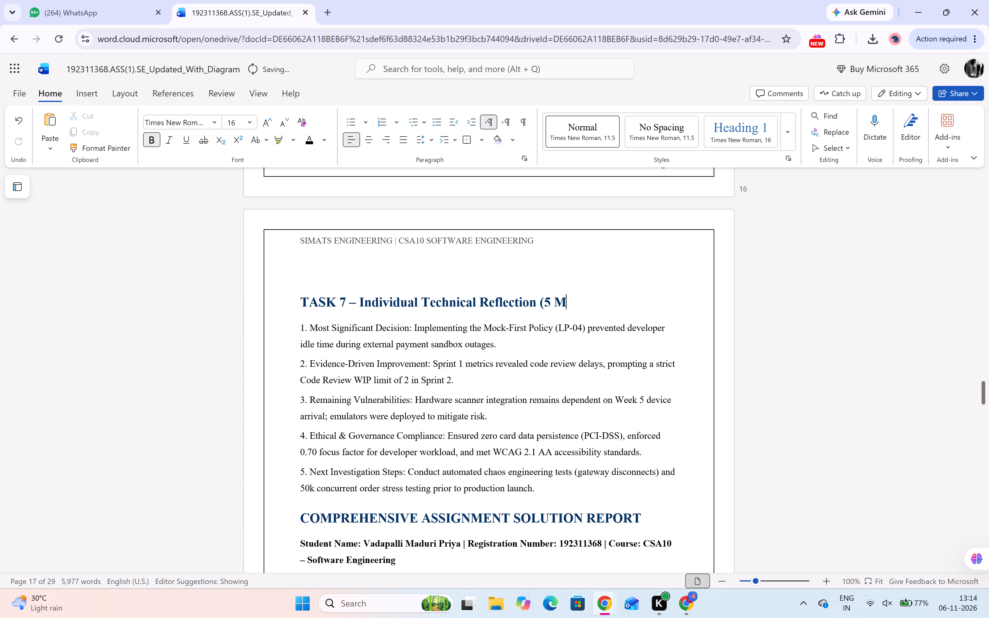
pyautogui.press('BackSpace')
pyautogui.press('BackSpace')
pyautogui.press('BackSpace')
pyautogui.press('BackSpace')
pyautogui.press('BackSpace')
pyautogui.click(550, 299)
# Make the heading "TASK 7 – Individual Technical Reflection" black and underlined.
pyautogui.moveTo(303, 306); pyautogui.dragTo(556, 296)
pyautogui.click(726, 275)
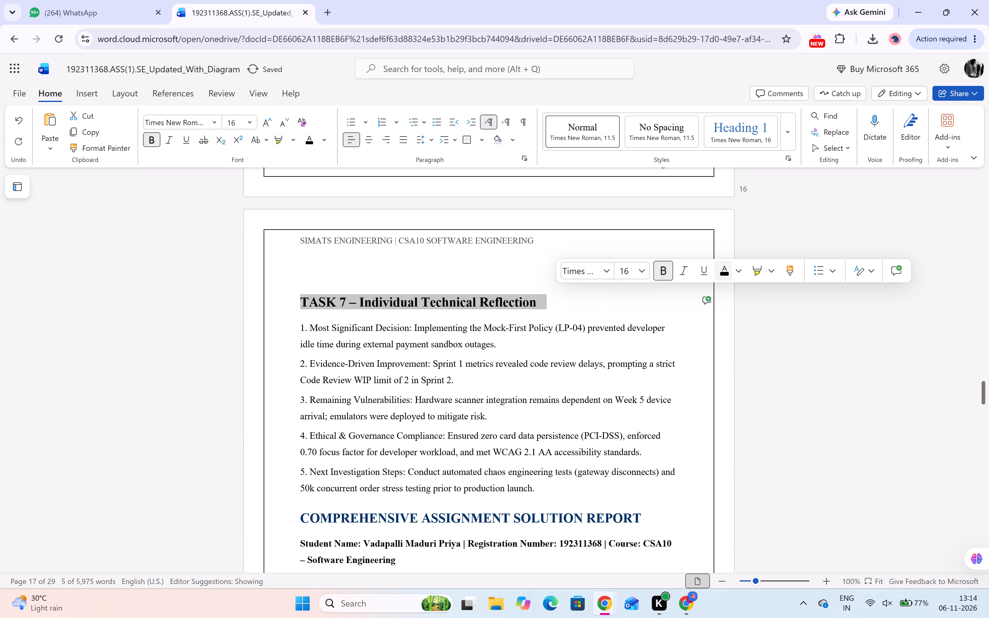
pyautogui.click(712, 275)
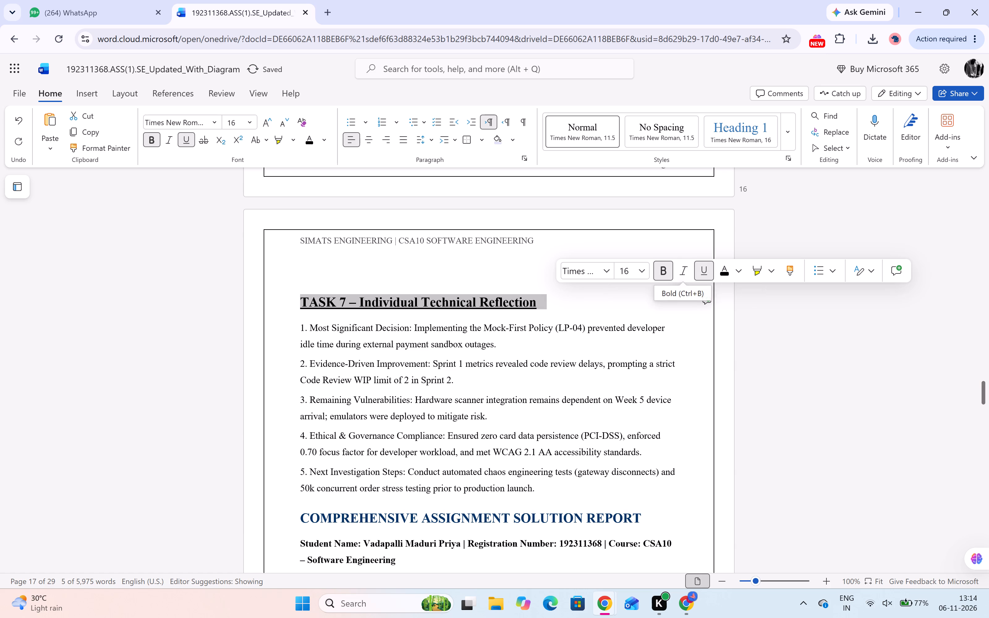
pyautogui.click(449, 418)
# Delete the "COMPREHENSIVE ASSIGNMENT SOLUTION REPORT" heading, the student details line and the repeated TASK 1 heading after TASK 7.
pyautogui.scroll(-2, 449, 418)
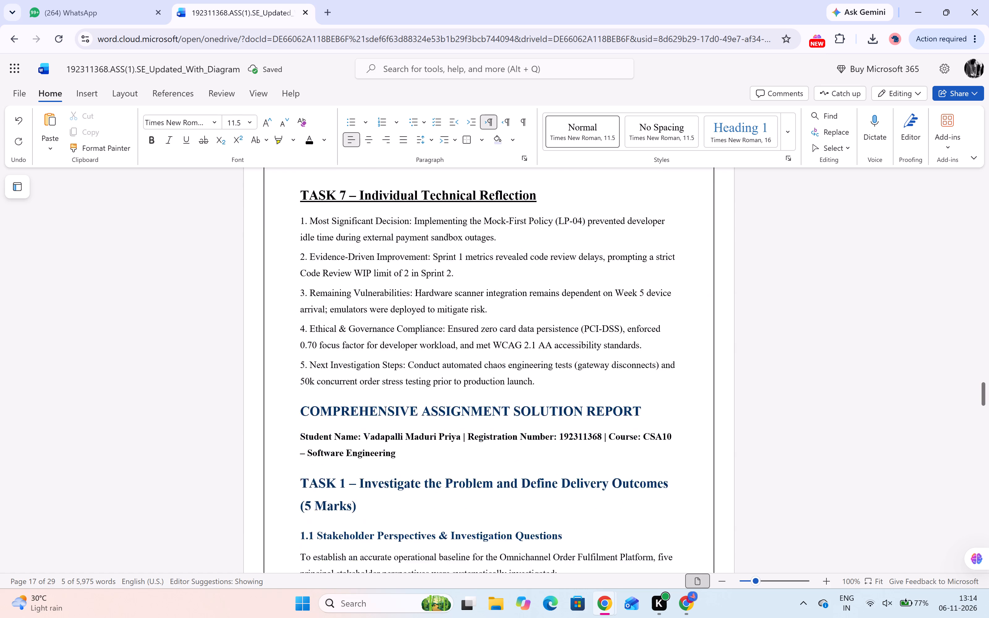
pyautogui.scroll(-4, 449, 418)
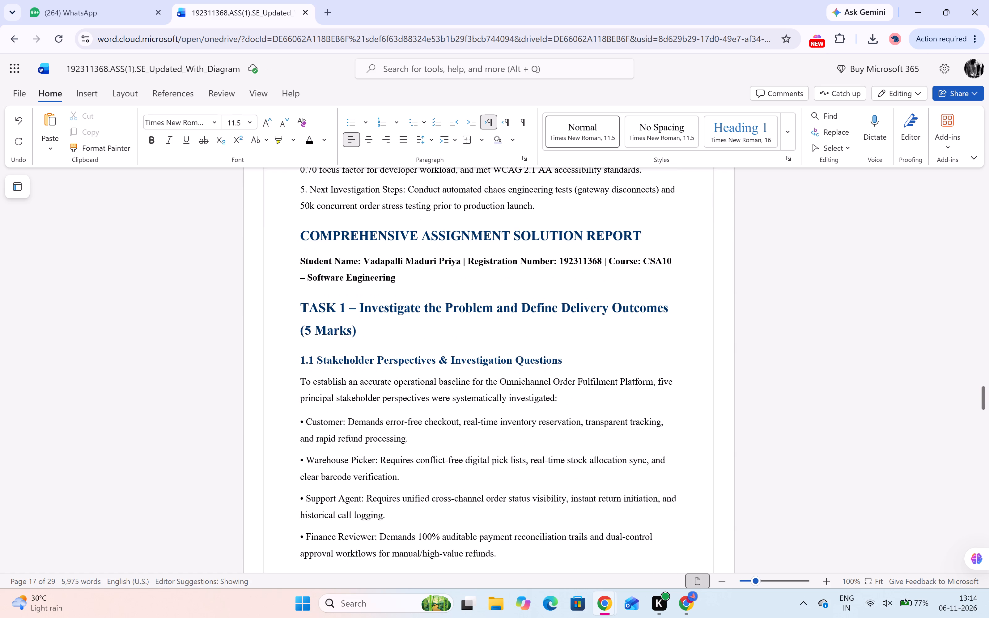
pyautogui.scroll(-1, 449, 418)
pyautogui.scroll(3, 449, 418)
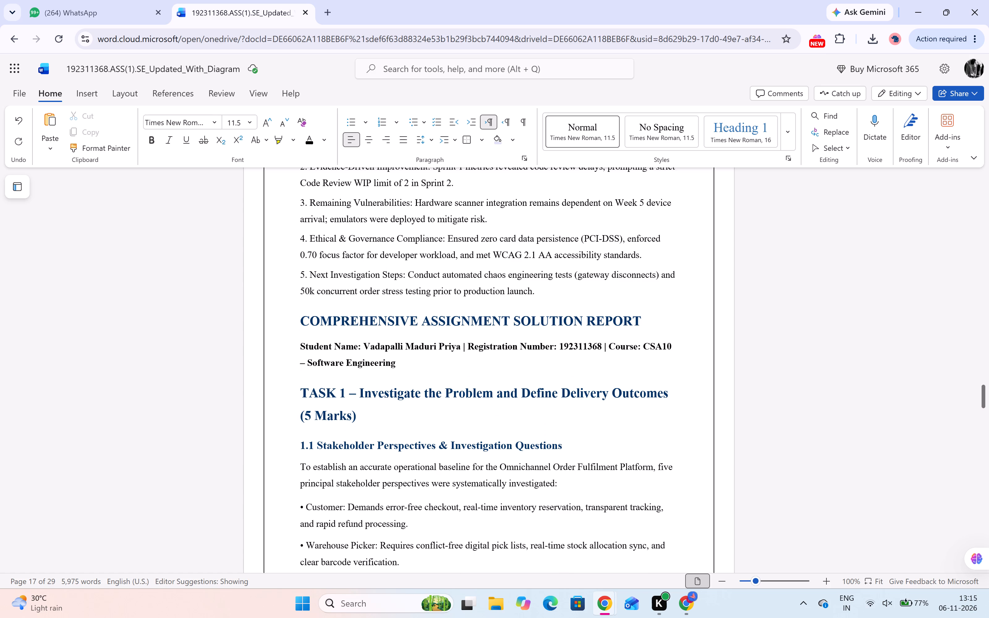
pyautogui.moveTo(295, 324); pyautogui.dragTo(362, 414)
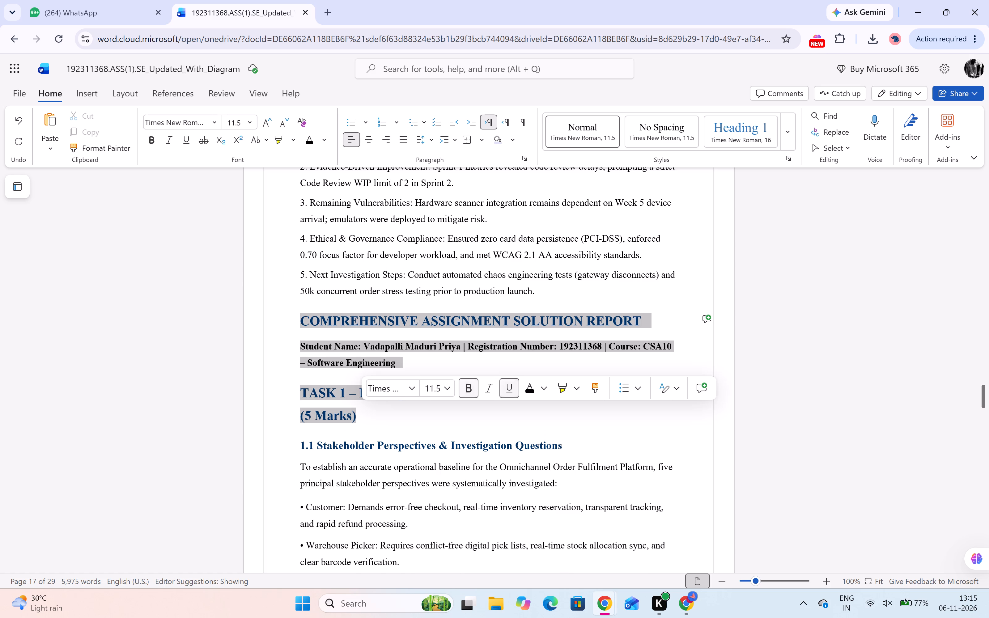
pyautogui.press('BackSpace')
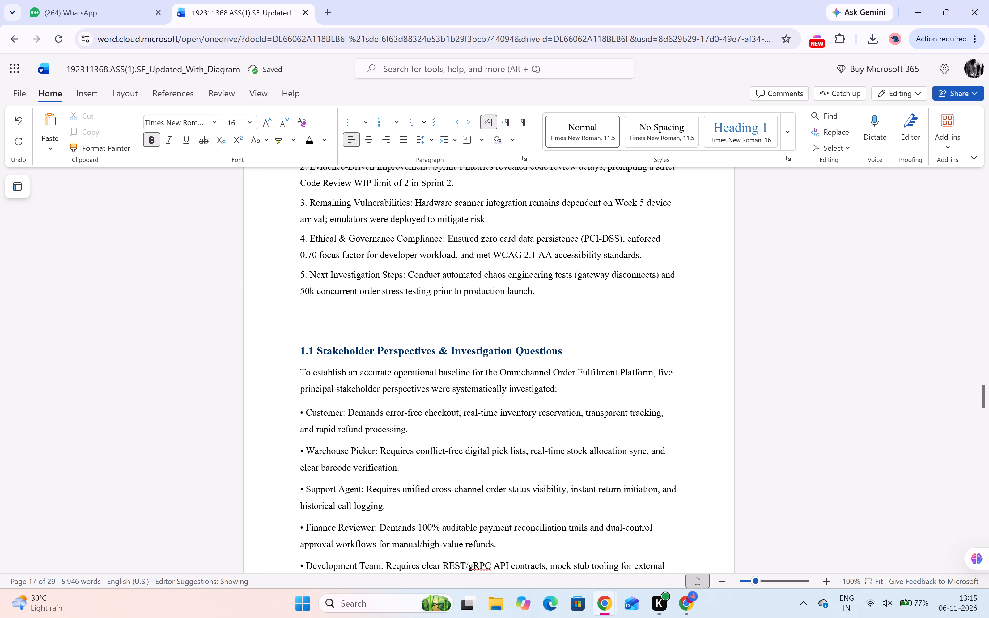
# Review the formatted solution pages from the SOLUTION heading through TASK 7 to compare them with the content after TASK 7.
pyautogui.scroll(16, 403, 329)
pyautogui.scroll(5, 403, 329)
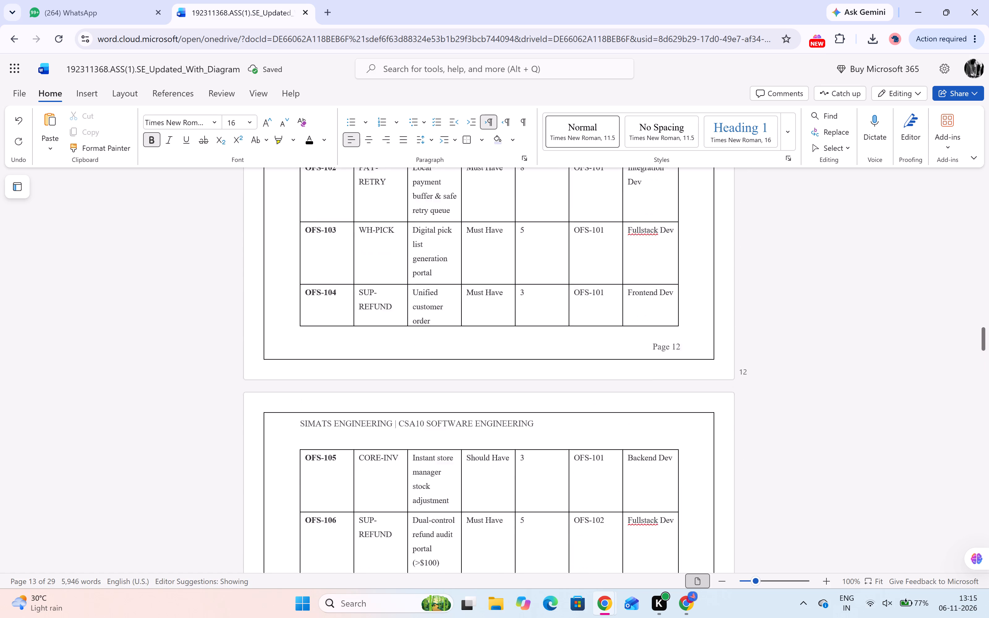
pyautogui.scroll(19, 403, 329)
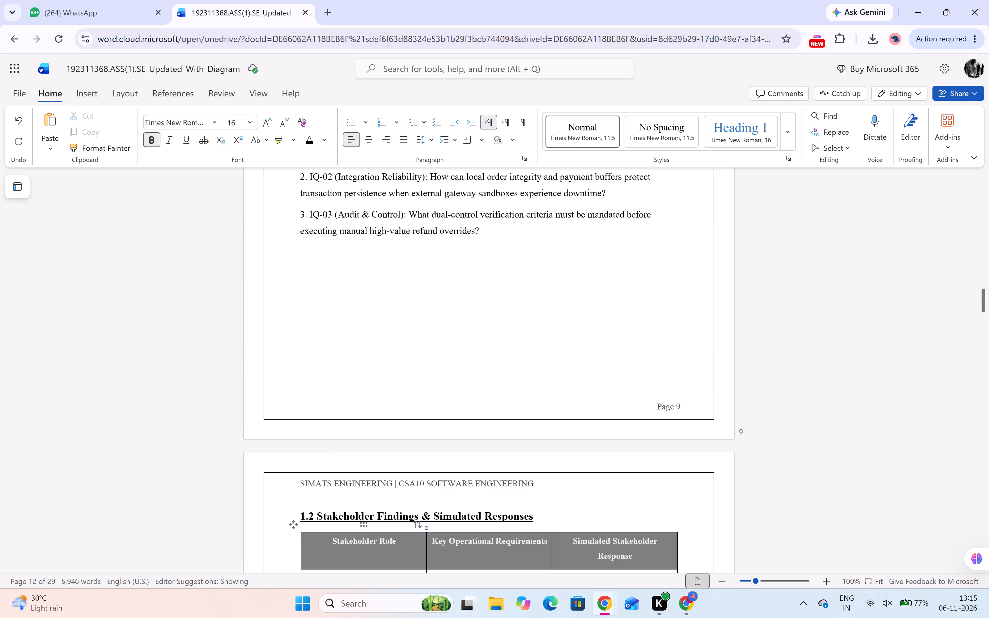
pyautogui.scroll(1, 403, 329)
pyautogui.scroll(-3, 403, 329)
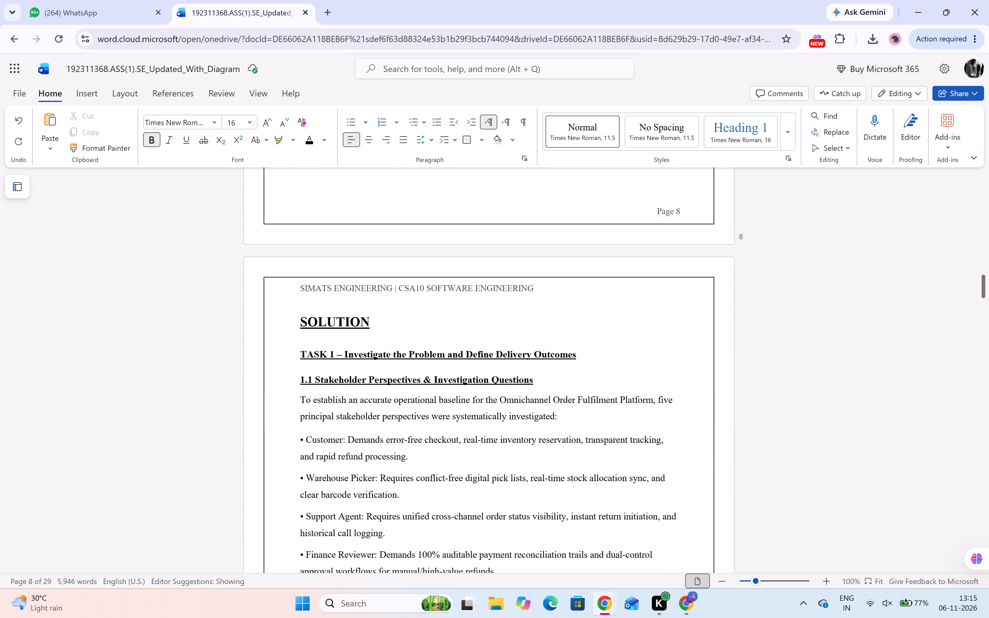
pyautogui.scroll(-19, 403, 329)
pyautogui.scroll(-2, 403, 329)
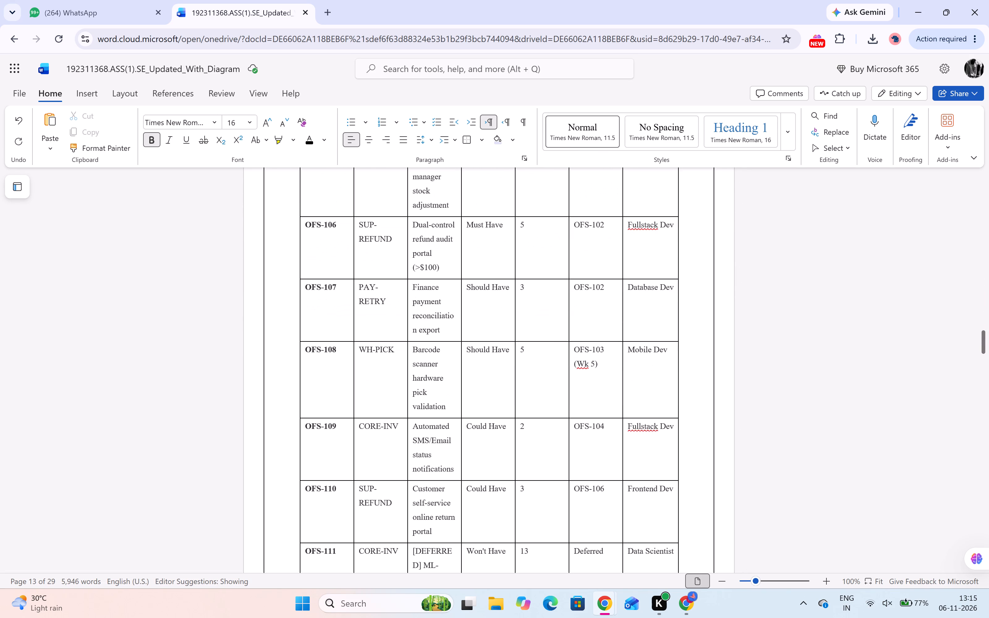
pyautogui.scroll(-15, 403, 329)
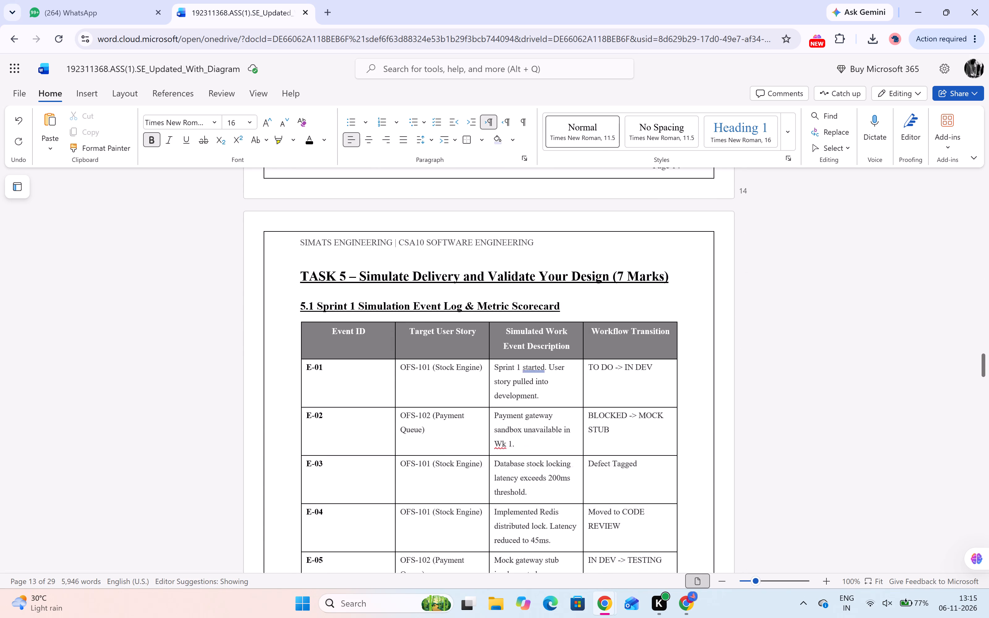
pyautogui.scroll(-9, 403, 329)
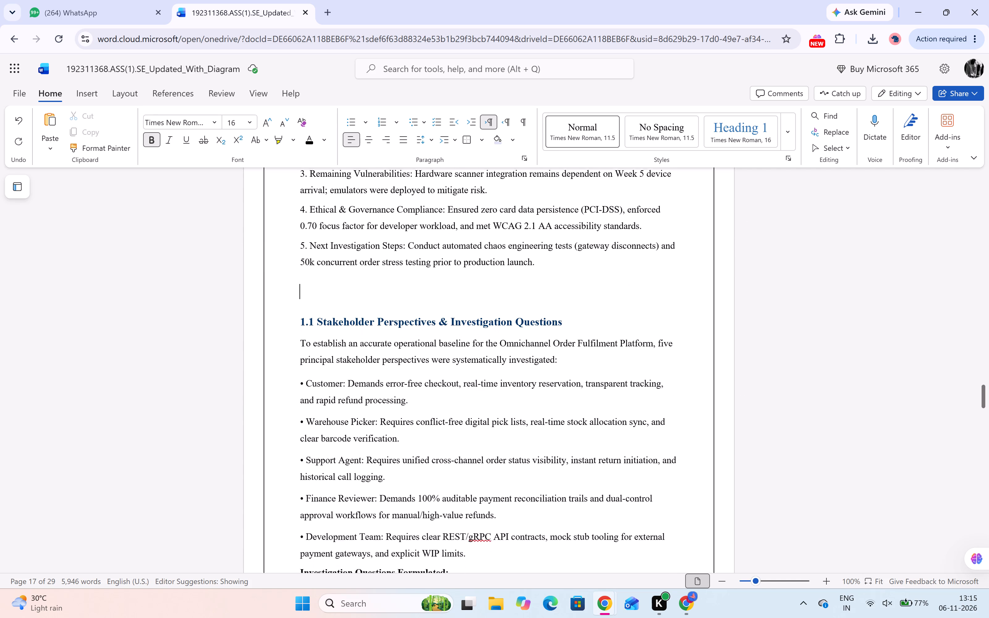
# Examine the content after TASK 7, from 1.1 Stakeholder Perspectives through the 1.2 architecture diagram and stakeholder table, for repeated sections.
pyautogui.scroll(-1, 403, 329)
pyautogui.scroll(2, 403, 329)
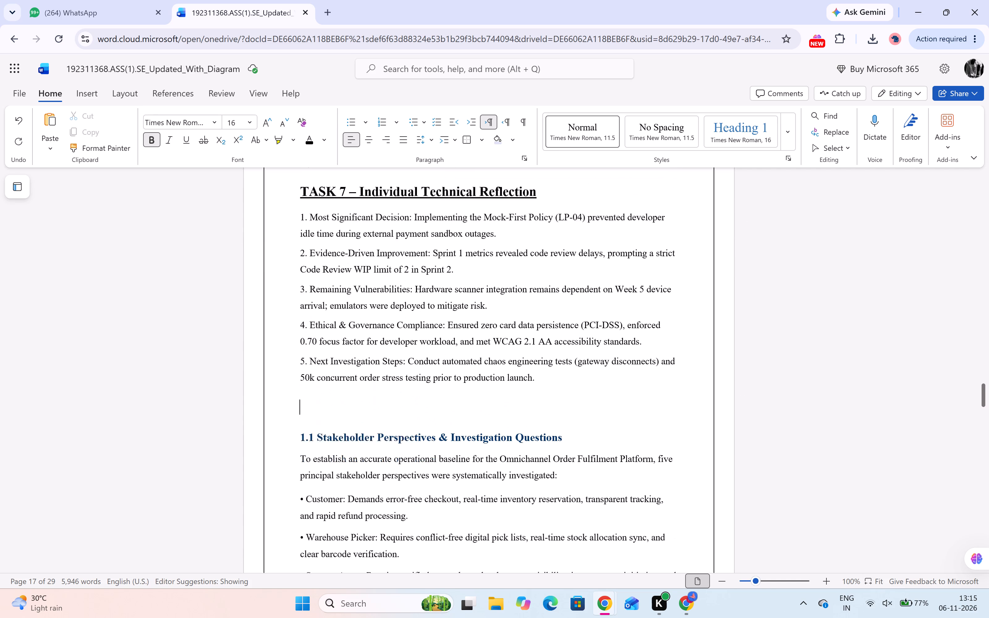
pyautogui.scroll(1, 403, 329)
pyautogui.scroll(-2, 403, 329)
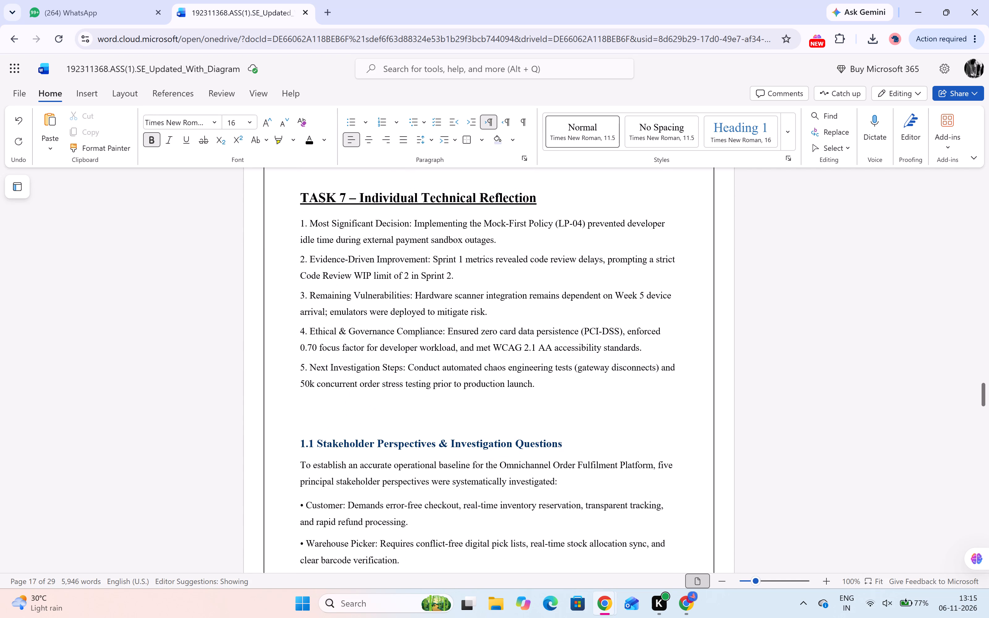
pyautogui.scroll(-3, 404, 309)
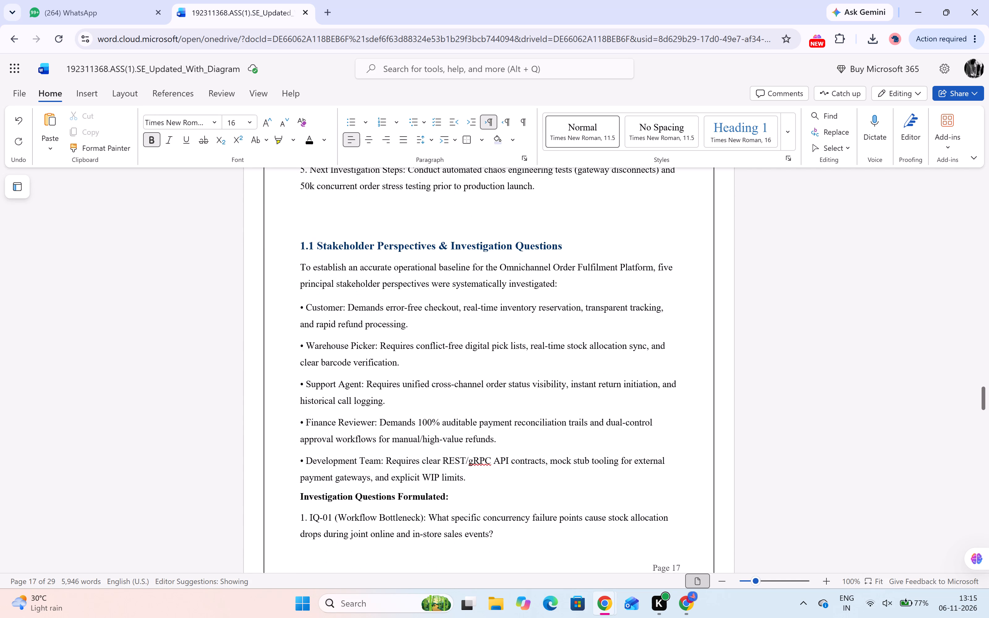
pyautogui.scroll(-5, 404, 309)
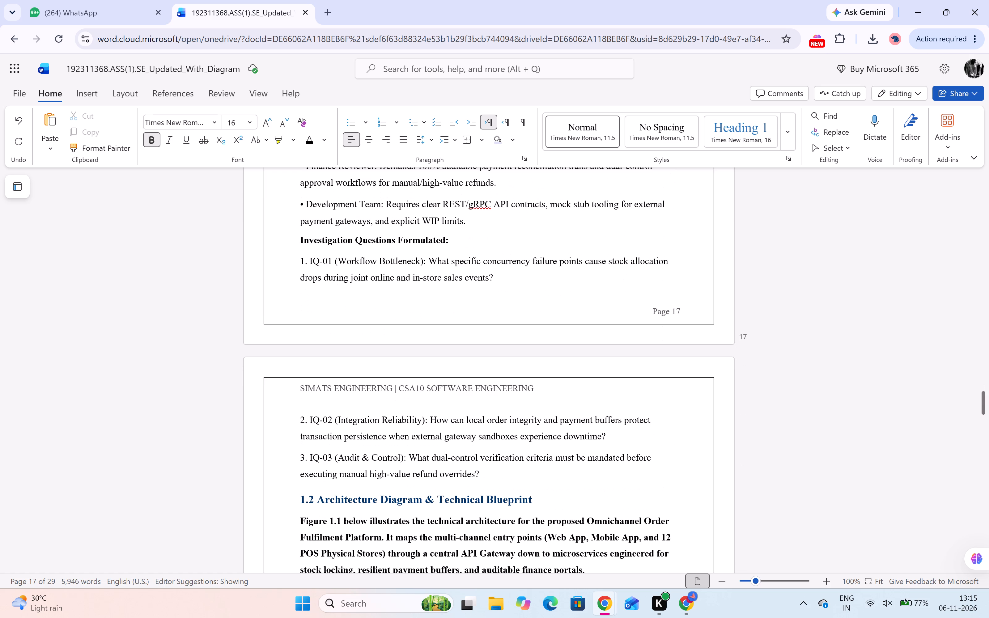
pyautogui.scroll(1, 404, 309)
pyautogui.scroll(-1, 404, 309)
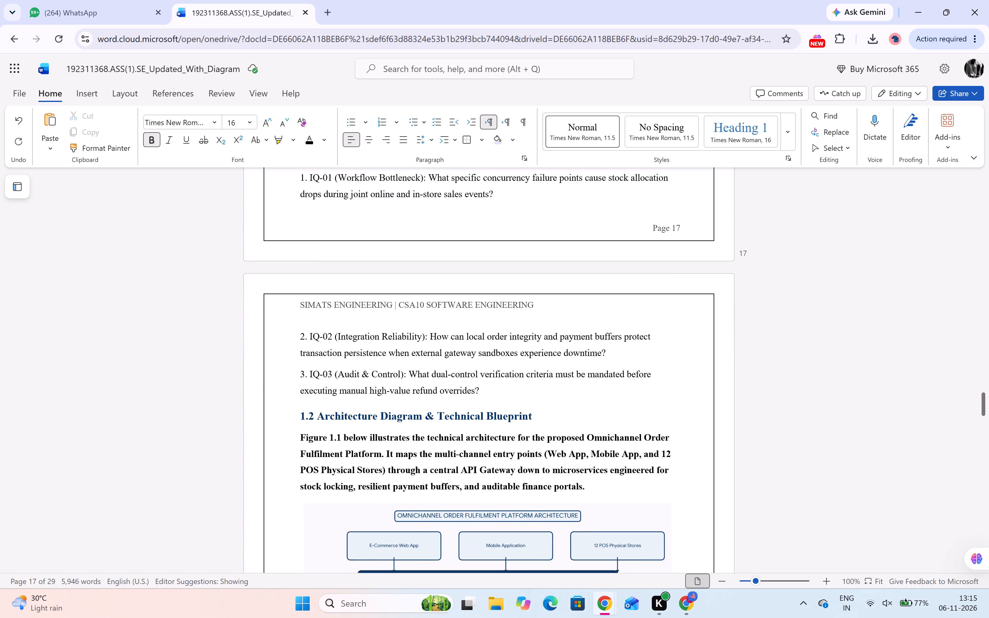
pyautogui.scroll(-1, 428, 404)
pyautogui.scroll(1, 428, 404)
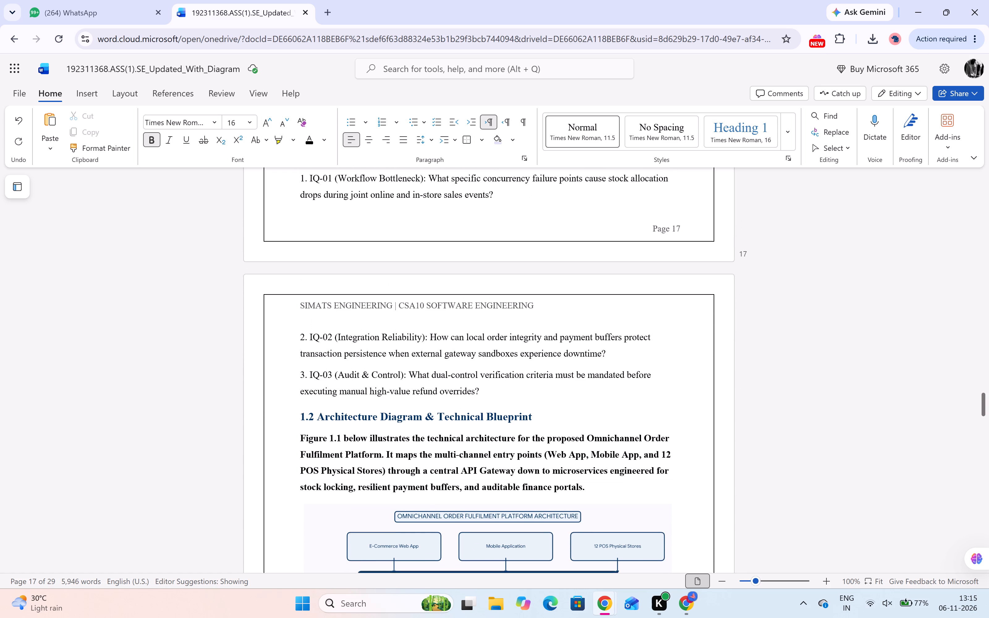
pyautogui.scroll(-2, 428, 404)
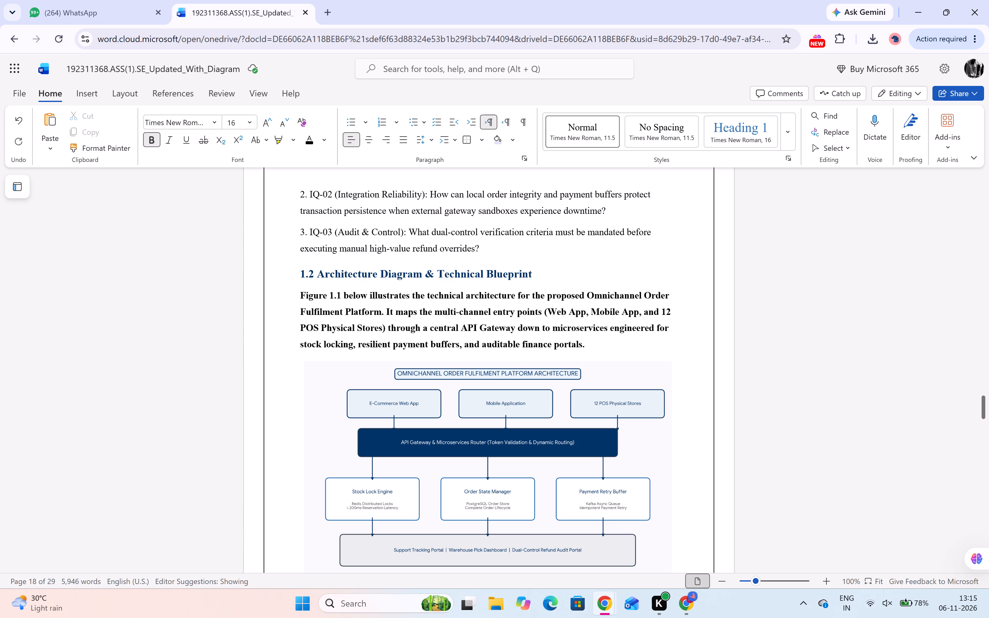
pyautogui.scroll(-6, 393, 352)
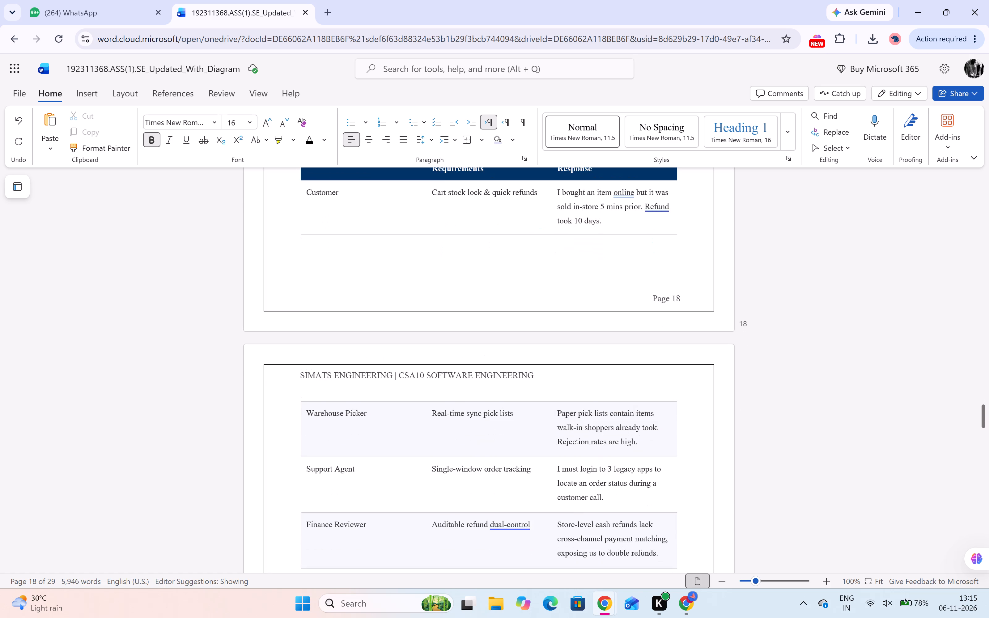
# Review the document from the assignment title page through the task descriptions and submission requirements to the start of the solution.
pyautogui.scroll(13, 393, 352)
pyautogui.scroll(18, 393, 352)
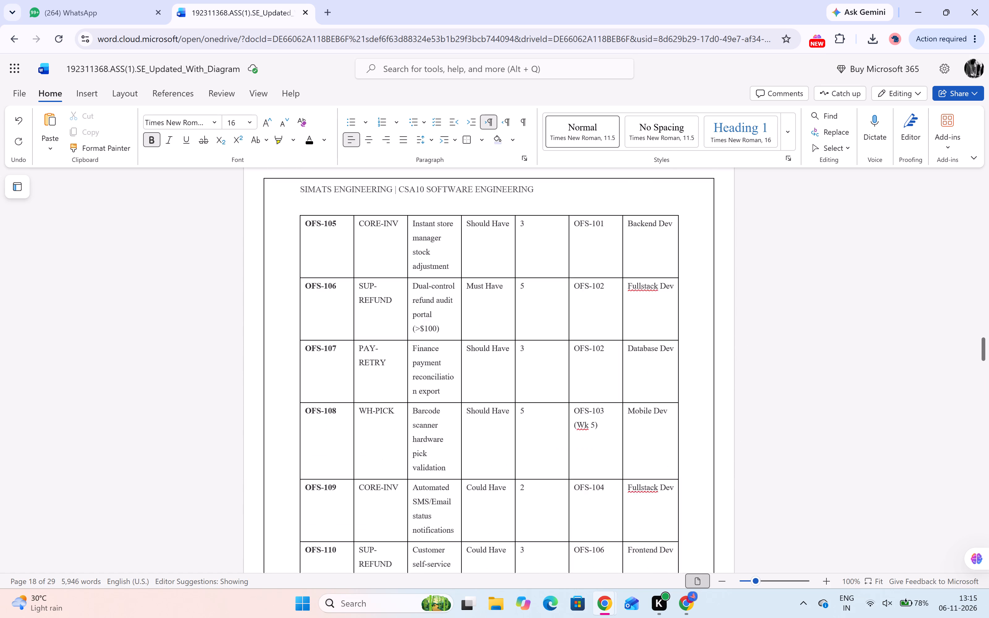
pyautogui.scroll(17, 393, 352)
pyautogui.scroll(-8, 393, 352)
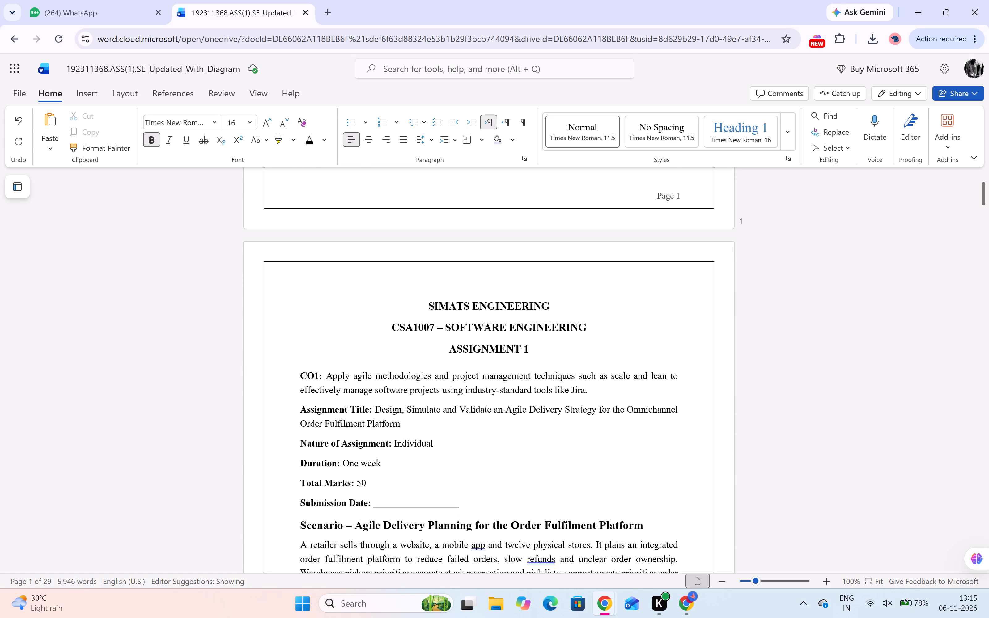
pyautogui.scroll(-18, 393, 352)
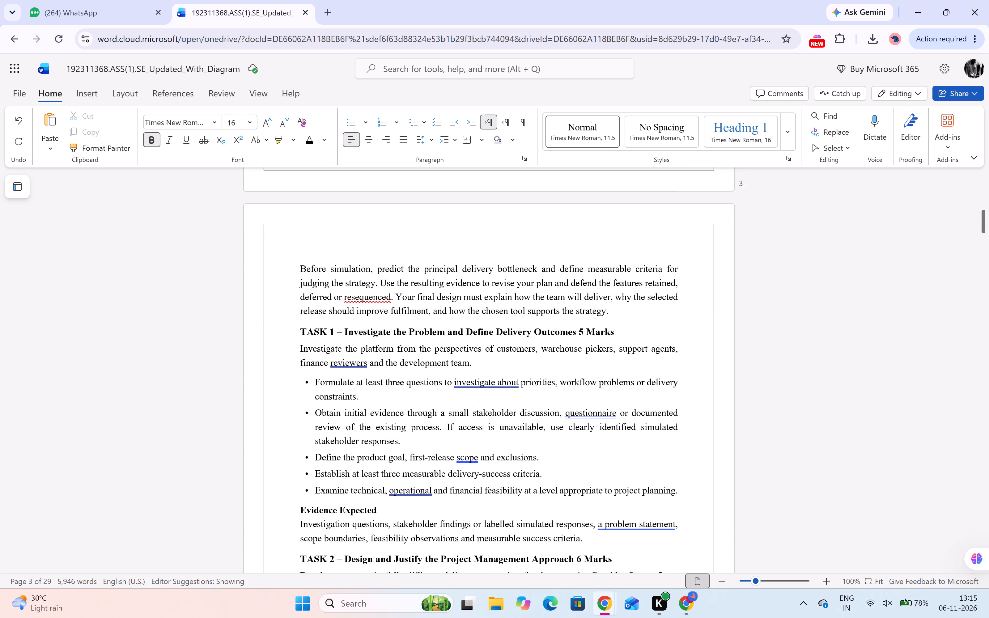
pyautogui.scroll(-3, 393, 352)
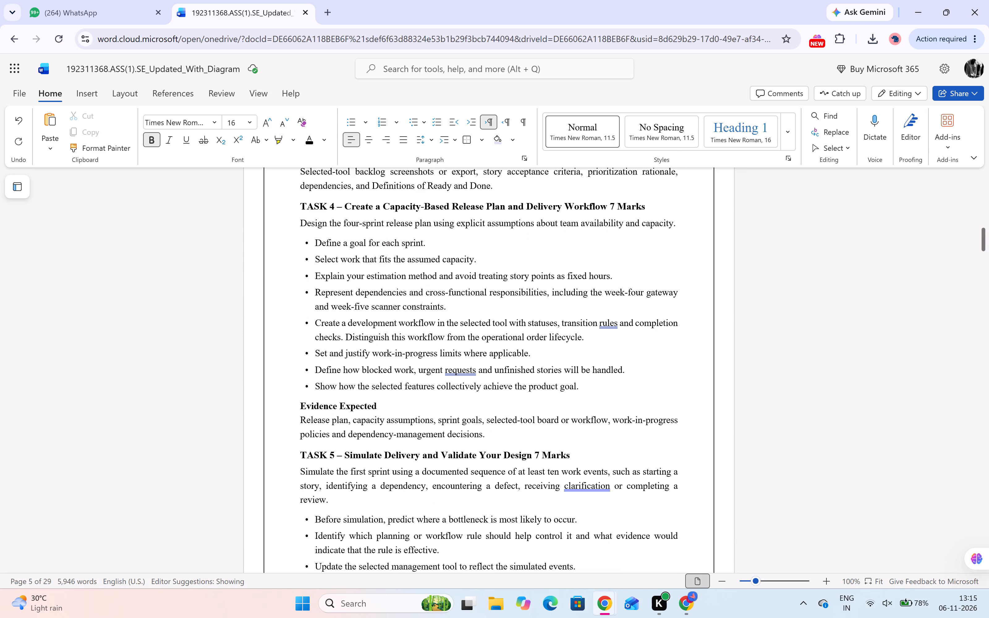
pyautogui.scroll(-9, 412, 434)
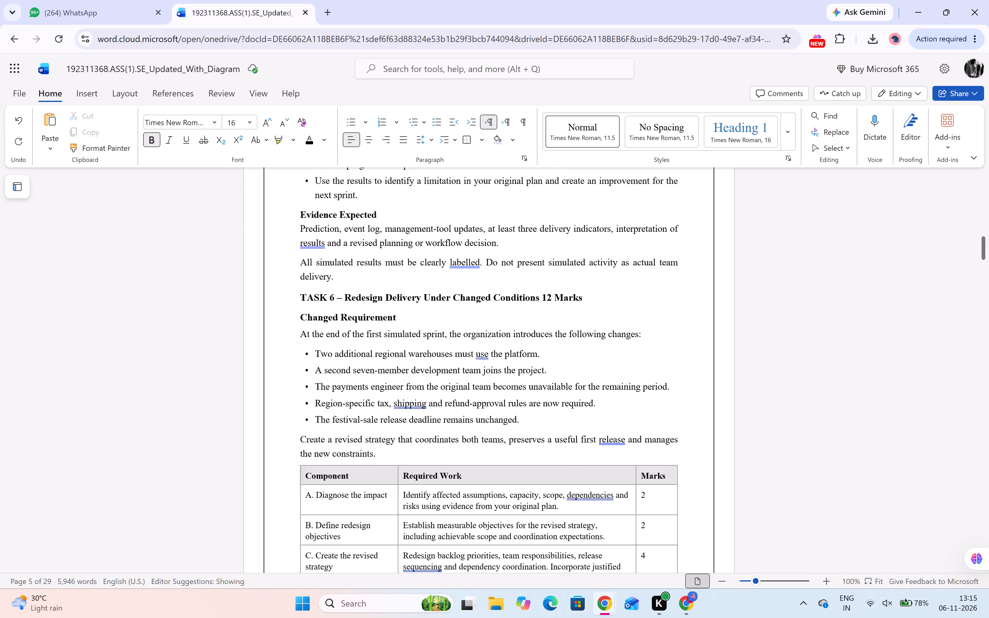
pyautogui.scroll(-14, 412, 434)
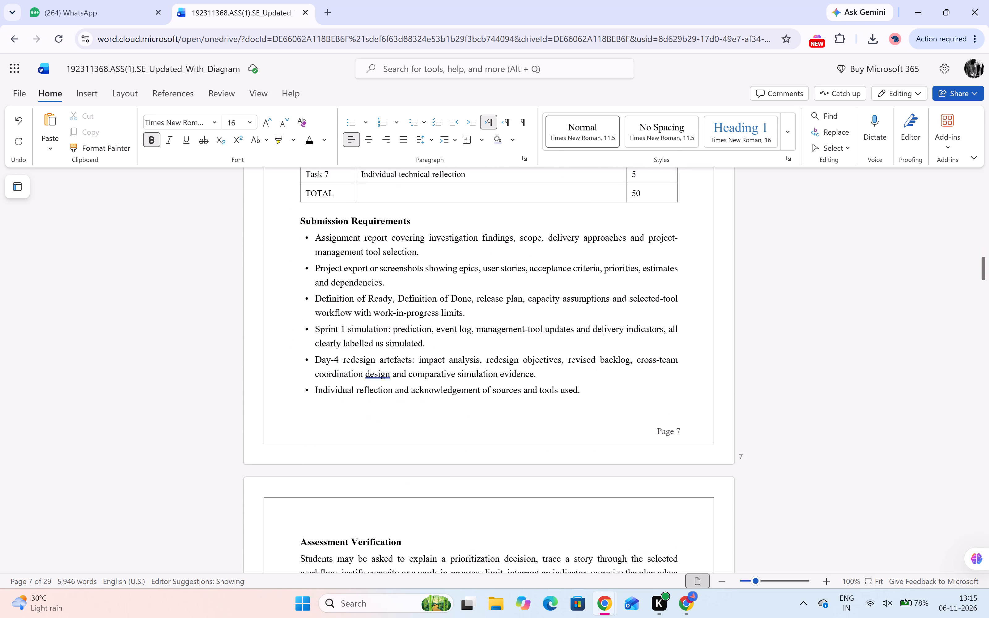
pyautogui.scroll(-7, 412, 434)
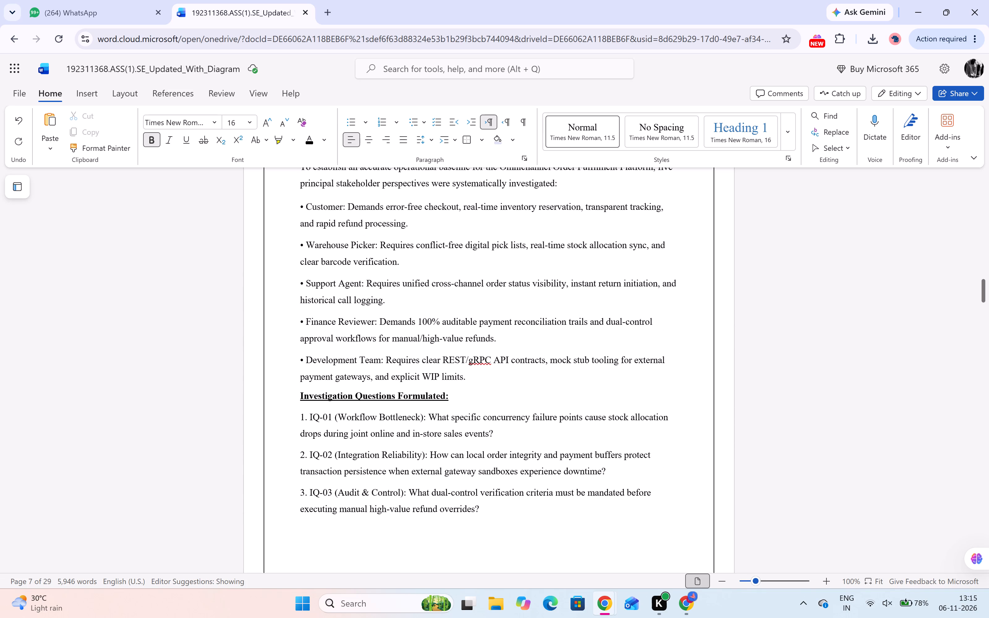
# Compare the solution sections from 1.1 through TASK 7 with the repeated 1.1 section after TASK 7.
pyautogui.scroll(1, 412, 434)
pyautogui.scroll(-1, 412, 434)
pyautogui.scroll(2, 412, 434)
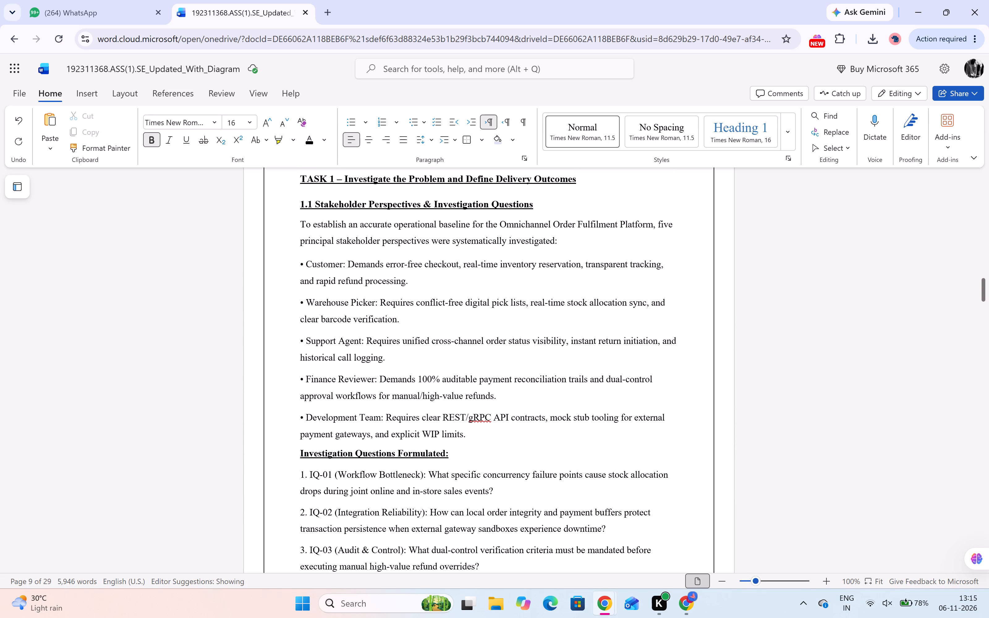
pyautogui.scroll(-3, 412, 434)
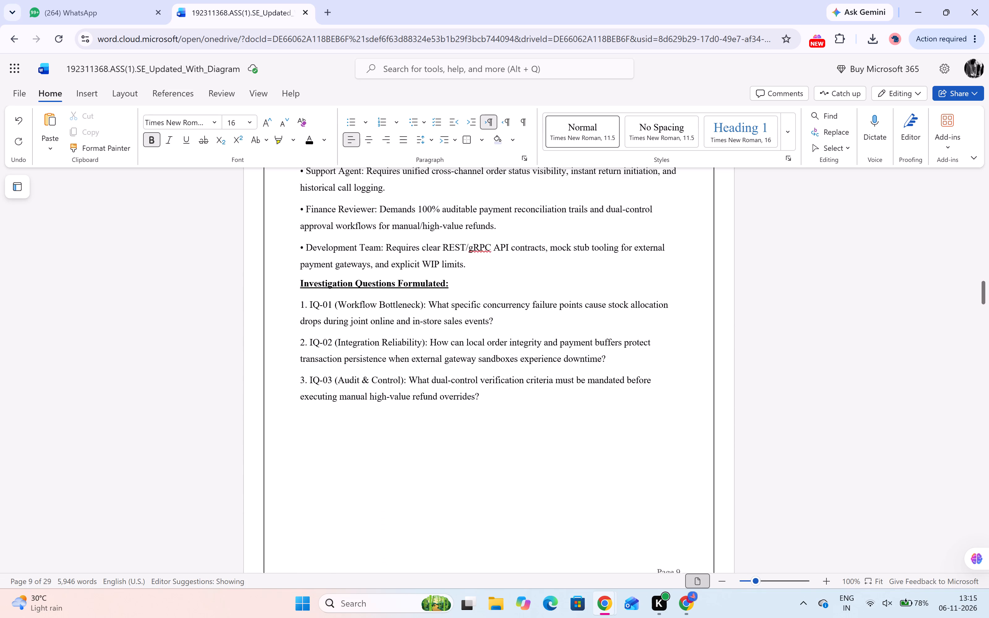
pyautogui.scroll(-8, 412, 434)
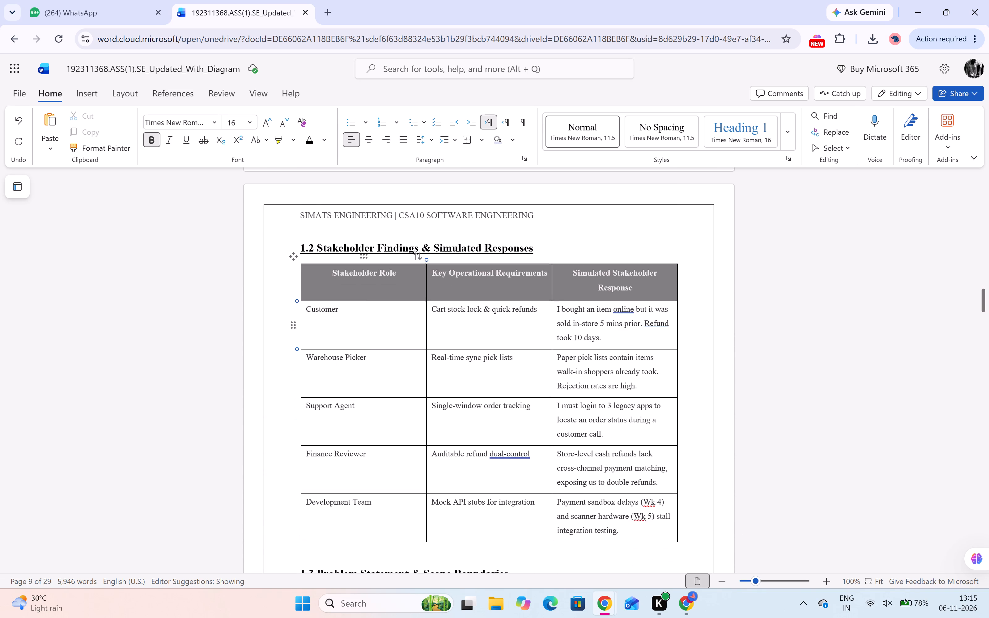
pyautogui.scroll(-2, 412, 434)
pyautogui.scroll(4, 412, 434)
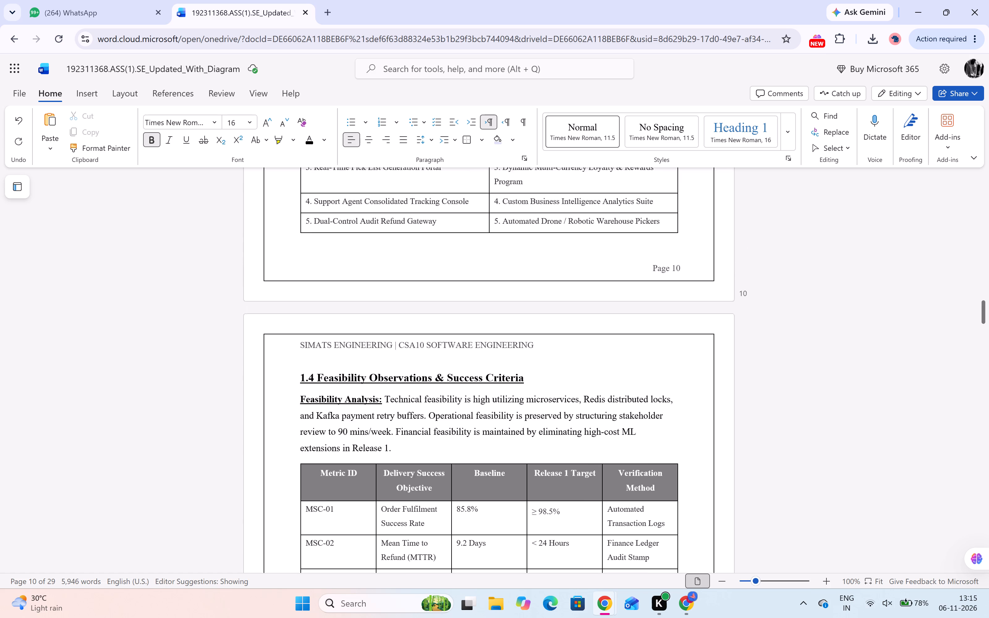
pyautogui.scroll(6, 412, 434)
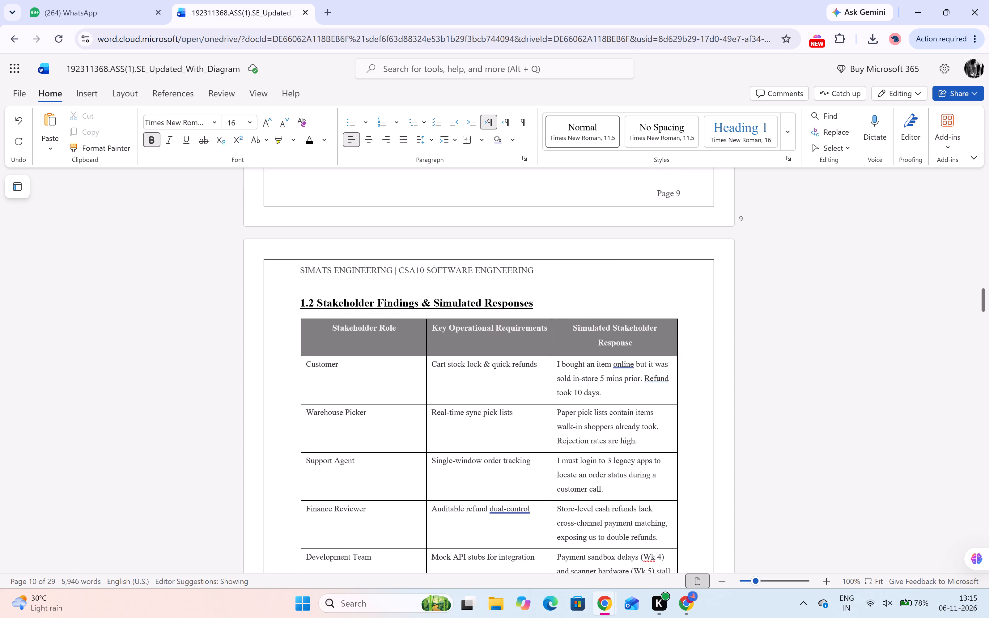
pyautogui.scroll(-17, 412, 434)
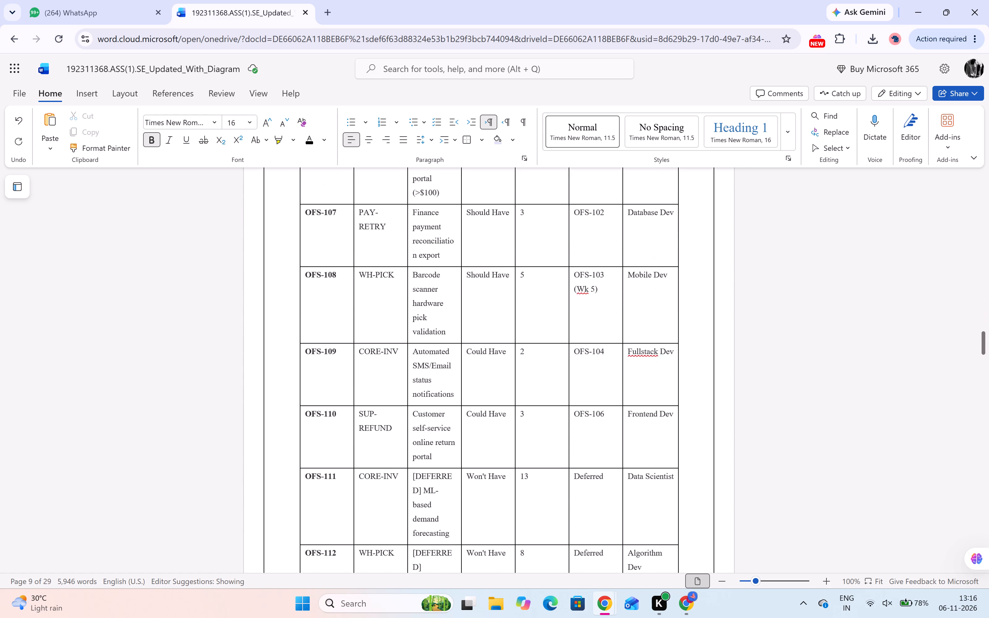
pyautogui.scroll(-13, 412, 434)
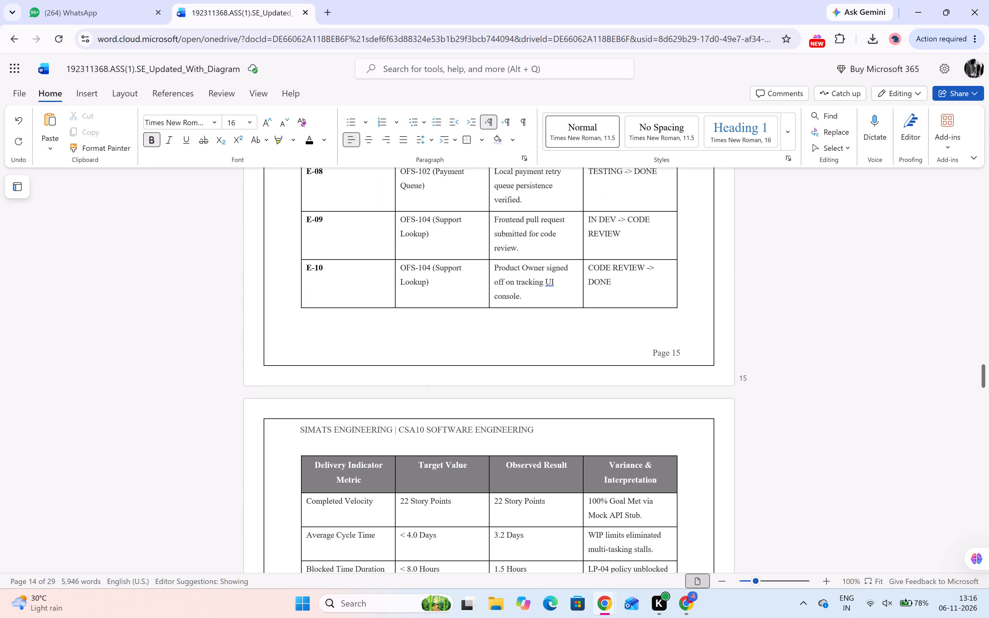
pyautogui.scroll(-12, 412, 434)
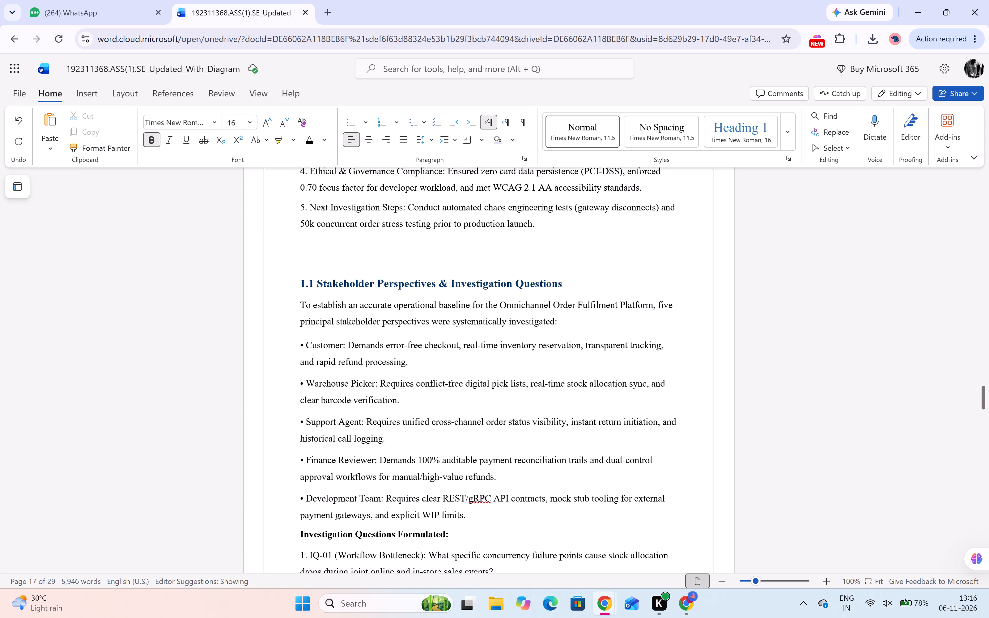
pyautogui.scroll(-1, 412, 434)
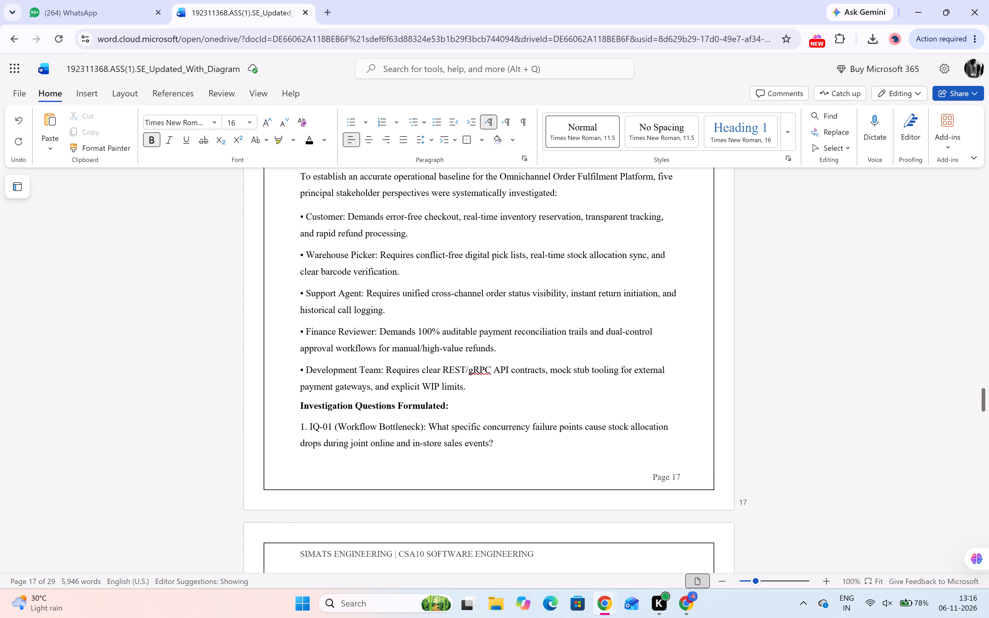
# Delete the repeated "1.1 Stakeholder Perspectives & Investigation Questions" section after TASK 7, including its investigation questions and the blank line above it.
pyautogui.scroll(-7, 485, 458)
pyautogui.moveTo(493, 307); pyautogui.dragTo(287, 162)
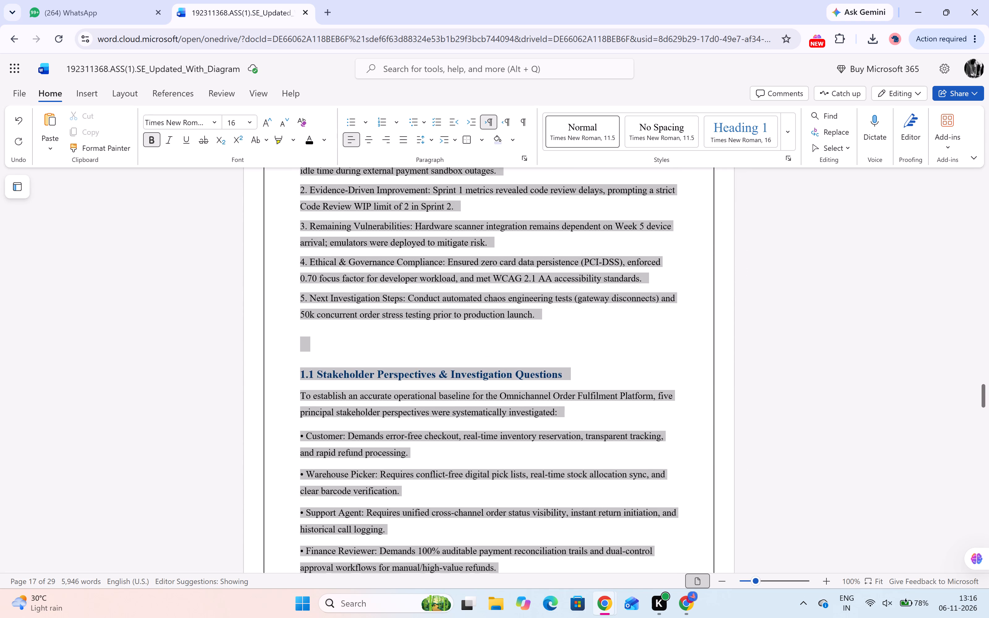
pyautogui.moveTo(287, 162); pyautogui.dragTo(342, 561)
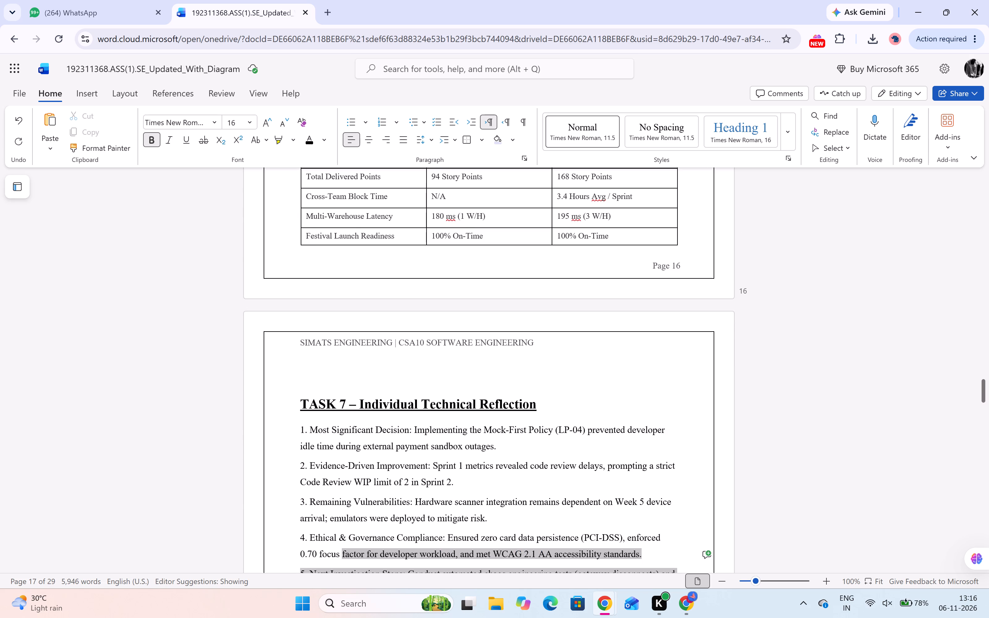
pyautogui.moveTo(342, 561); pyautogui.dragTo(295, 383)
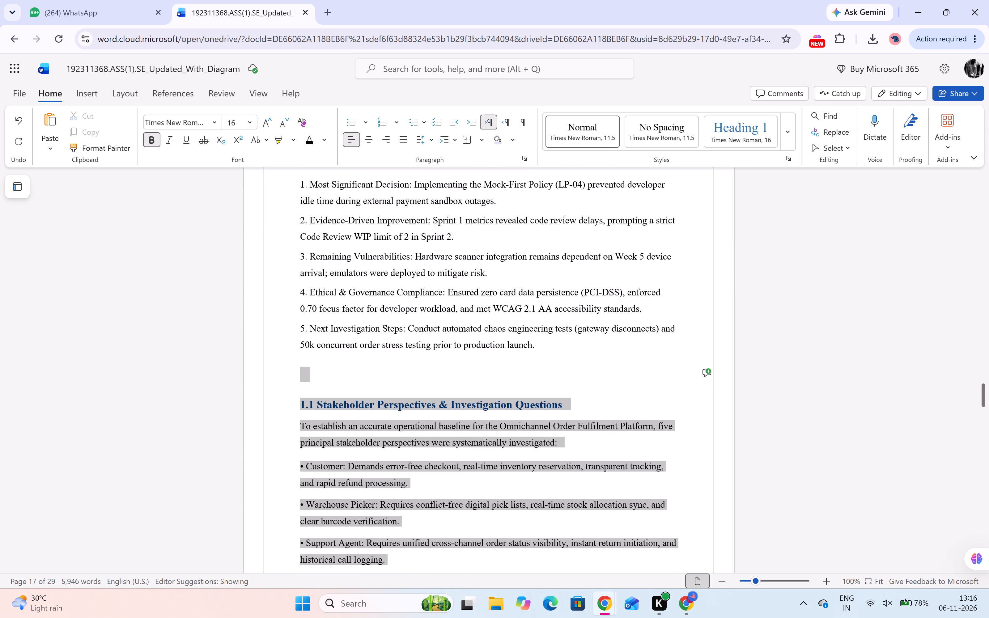
pyautogui.moveTo(295, 383); pyautogui.dragTo(295, 391)
pyautogui.press('BackSpace')
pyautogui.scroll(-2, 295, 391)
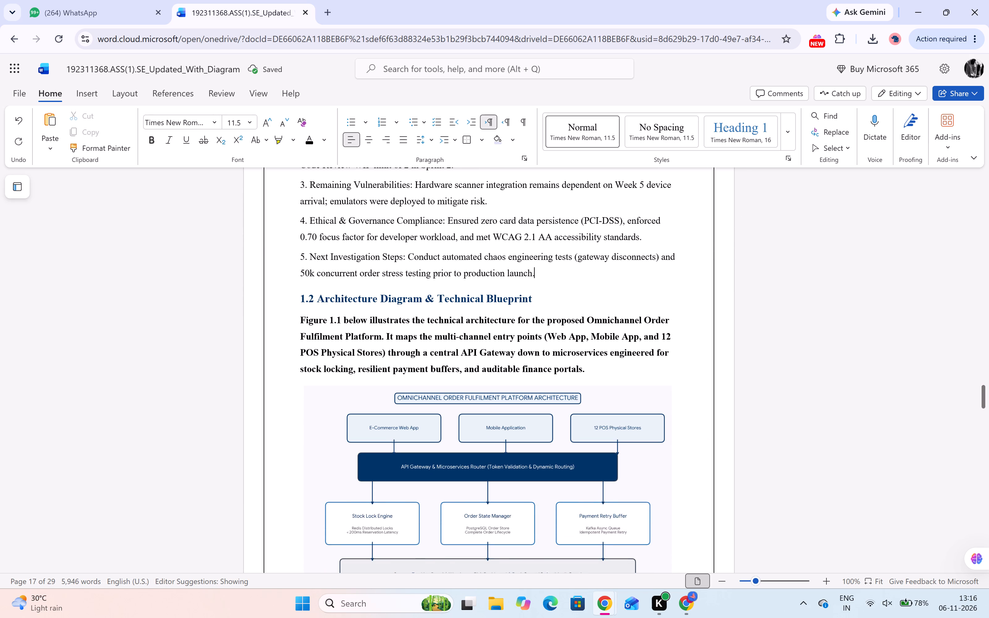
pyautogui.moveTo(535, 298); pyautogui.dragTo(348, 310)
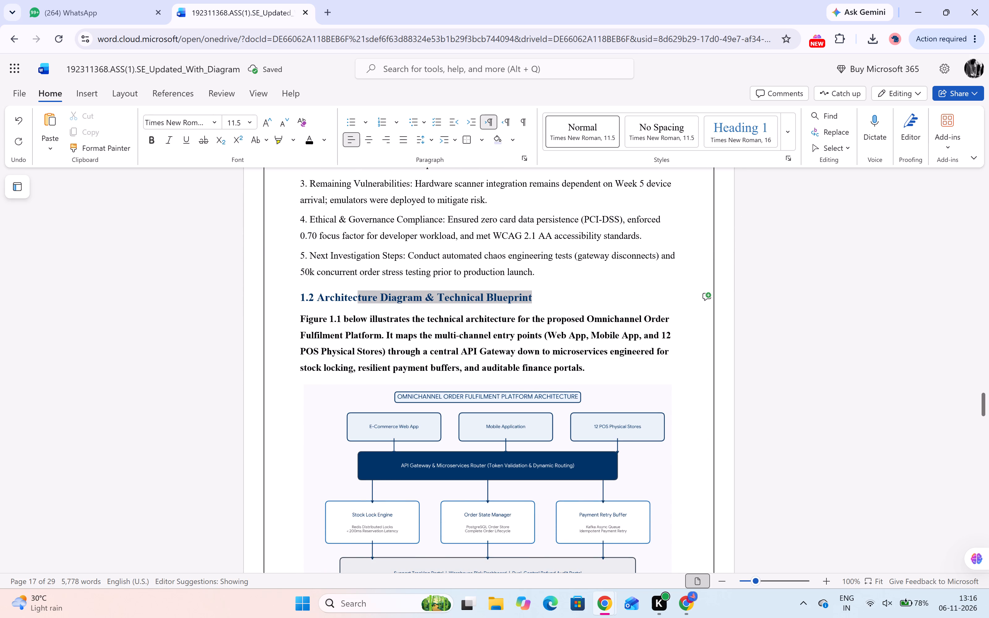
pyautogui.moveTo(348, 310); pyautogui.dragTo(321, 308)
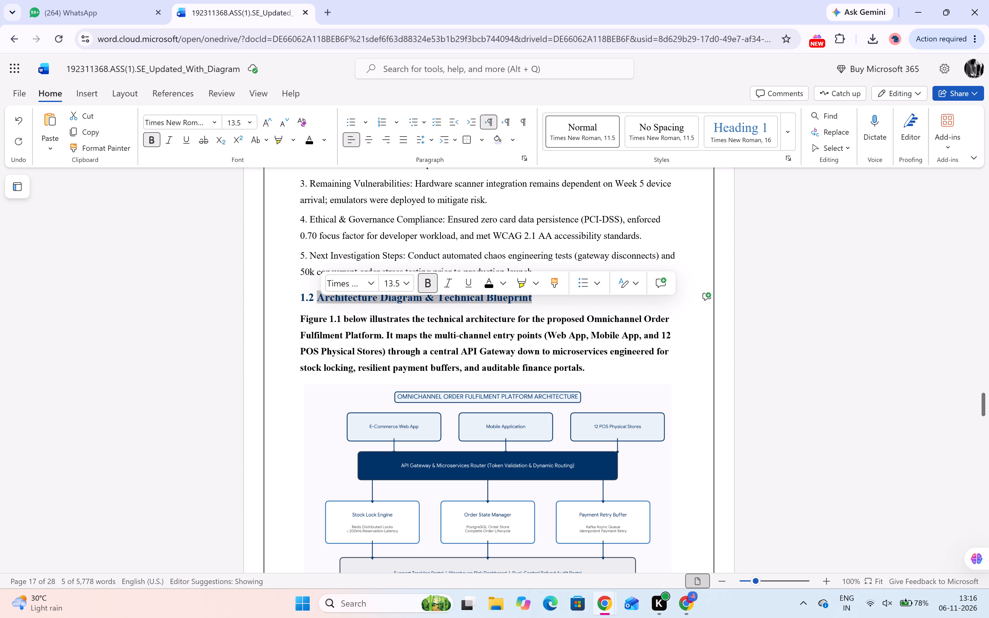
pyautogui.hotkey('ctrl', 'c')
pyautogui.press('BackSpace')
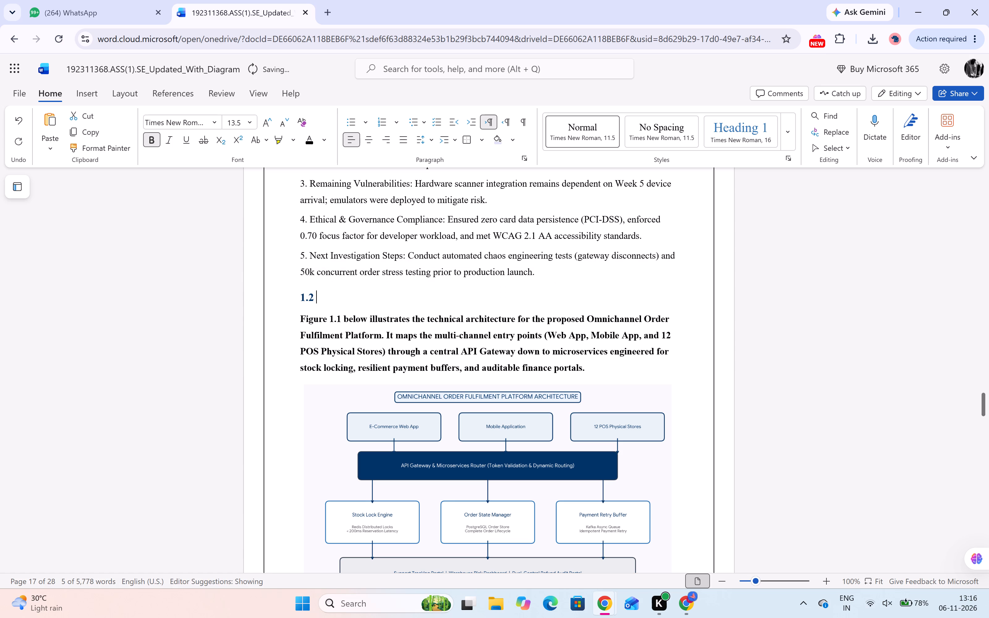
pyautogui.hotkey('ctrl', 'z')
# Copy the "1.2 Architecture Diagram & Technical Blueprint" heading and its Figure 1.1 introduction after TASK 7, and remove them from there.
pyautogui.click(585, 376)
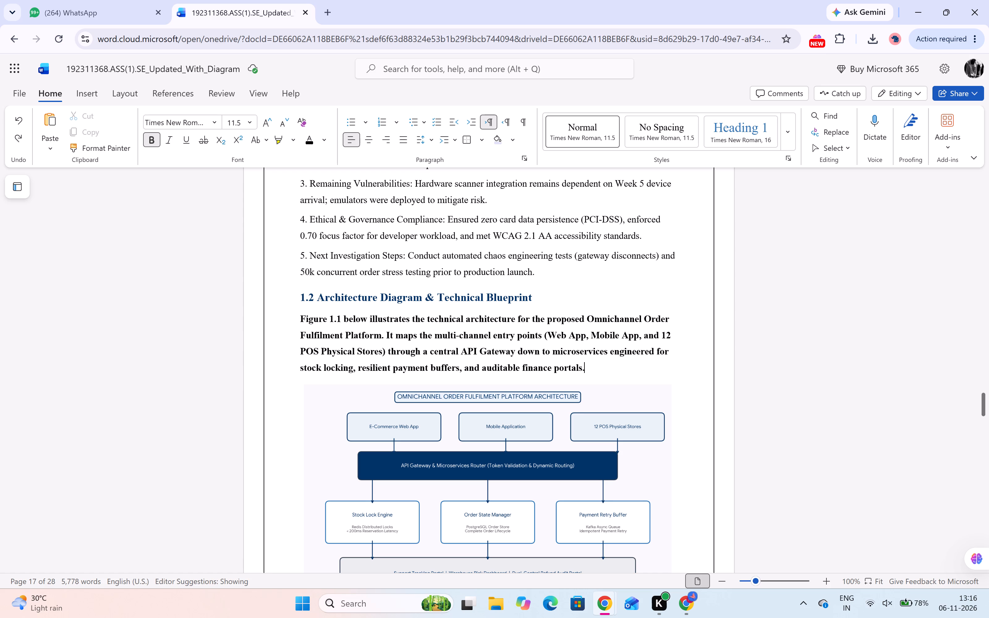
pyautogui.moveTo(601, 366); pyautogui.dragTo(299, 298)
pyautogui.hotkey('ctrl', 'c')
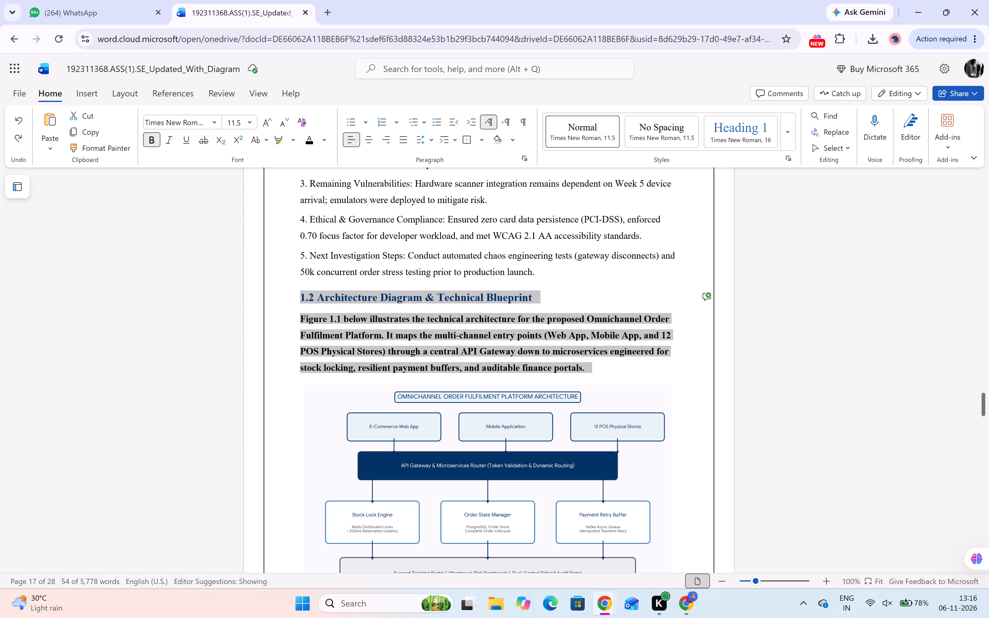
pyautogui.press('BackSpace')
# Paste the architecture heading and its introductory paragraph on a new line below the 1.4 success criteria table, before TASK 2.
pyautogui.scroll(-6, 487, 379)
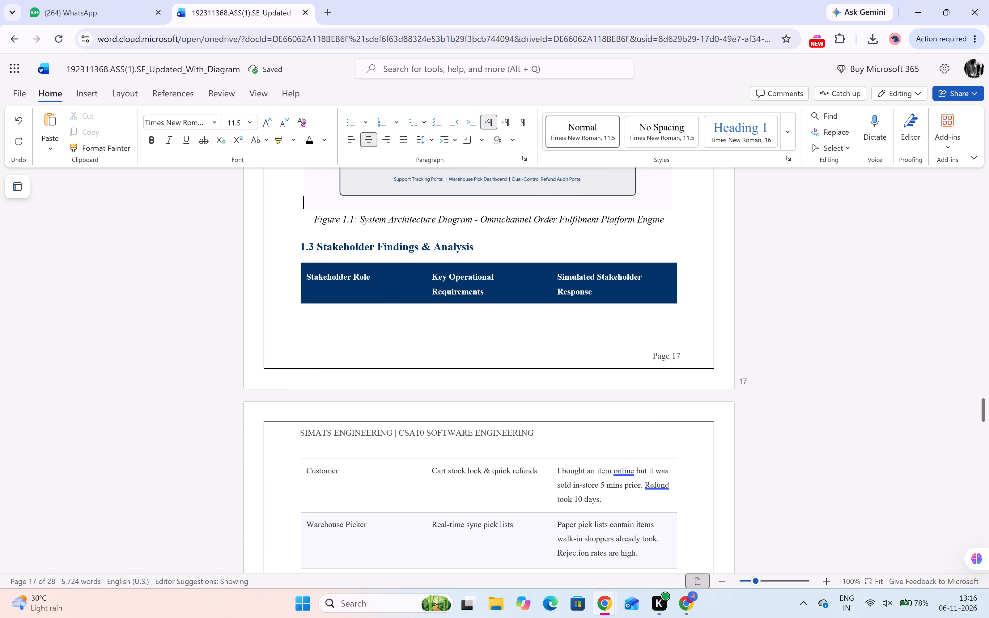
pyautogui.scroll(15, 487, 379)
pyautogui.scroll(7, 487, 379)
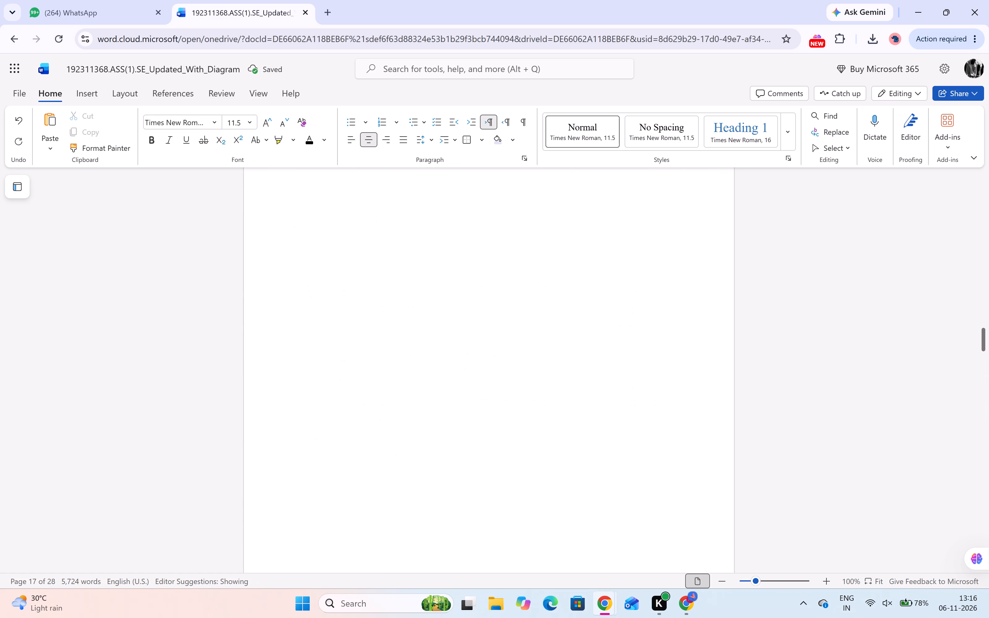
pyautogui.scroll(7, 487, 379)
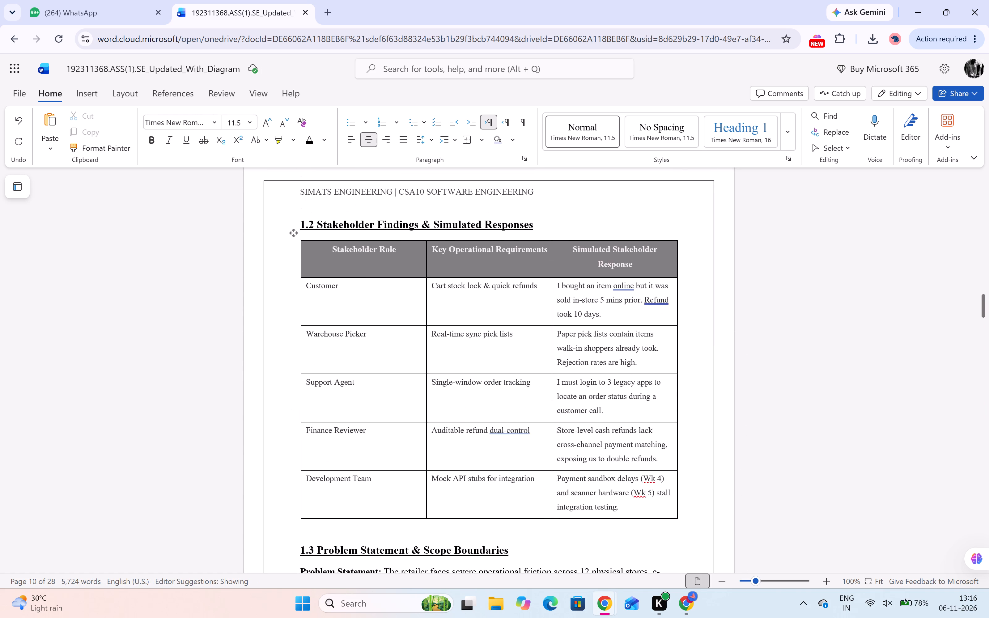
pyautogui.scroll(3, 487, 379)
pyautogui.scroll(-6, 487, 379)
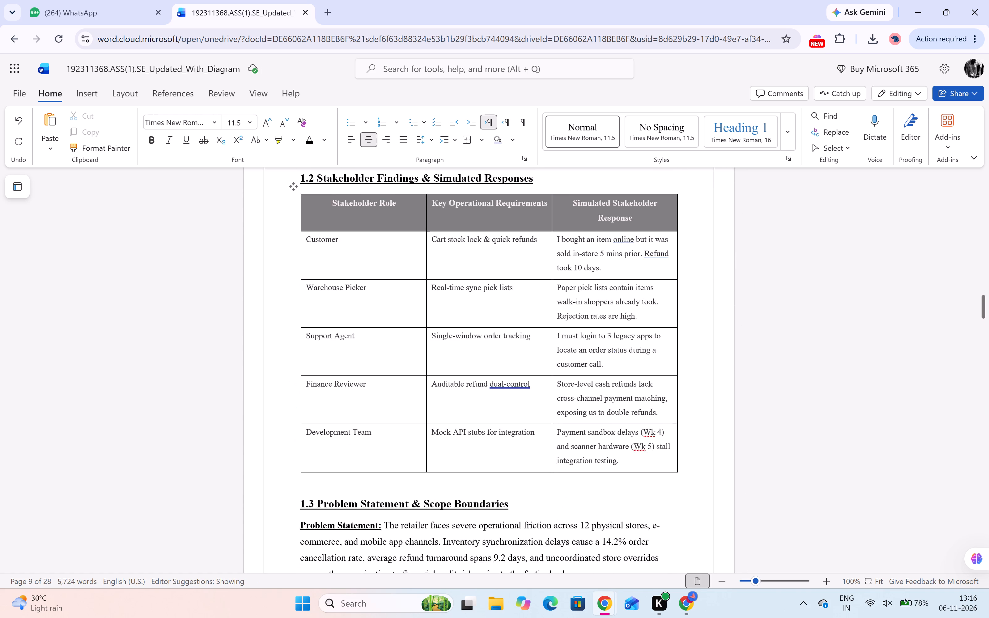
pyautogui.scroll(-6, 487, 379)
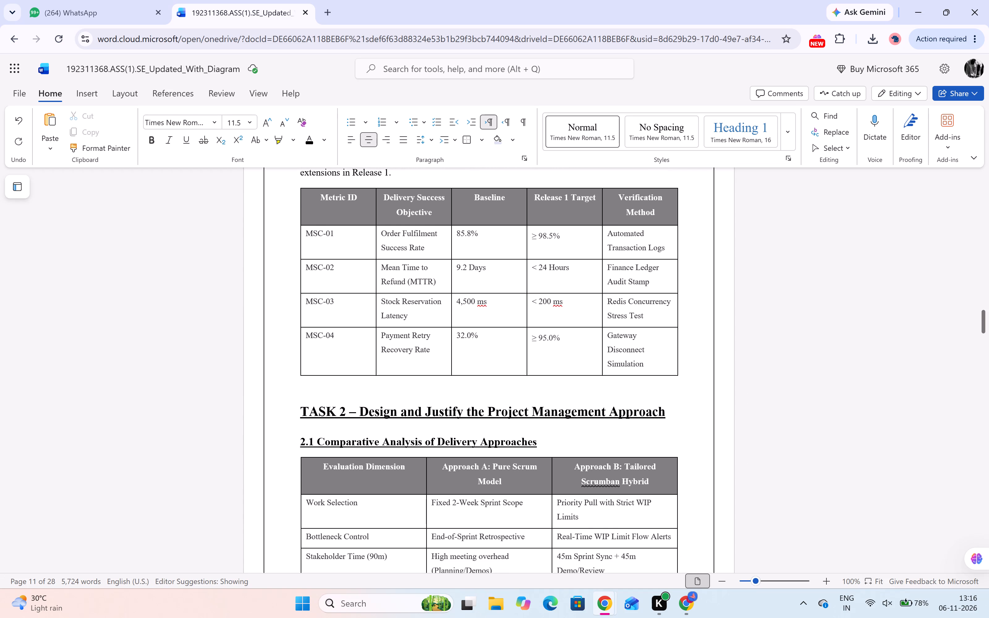
pyautogui.click(310, 394)
pyautogui.press('Return')
pyautogui.hotkey('ctrl', 'v')
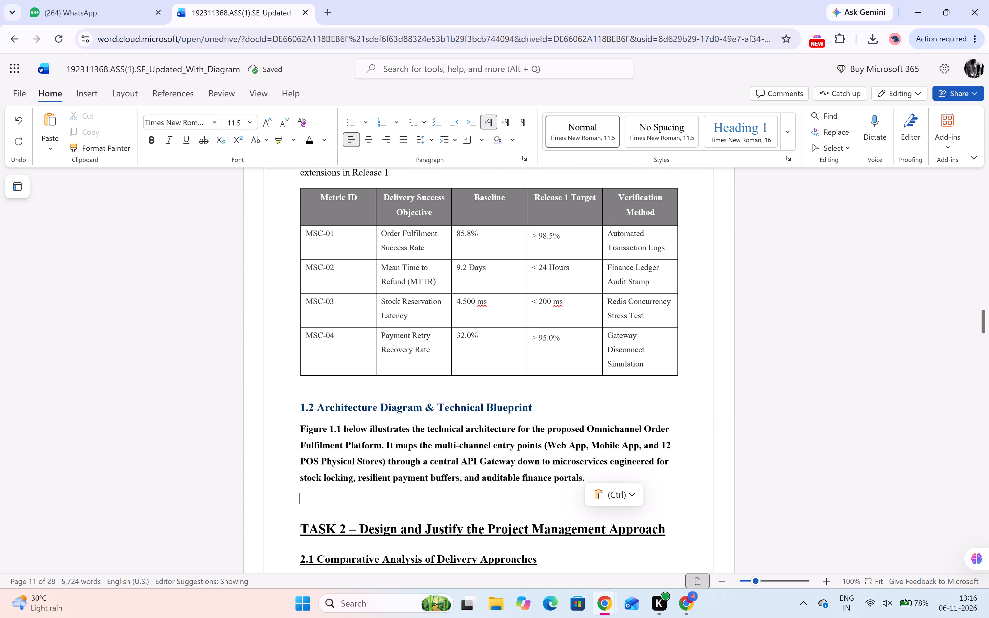
# Renumber the pasted "Architecture Diagram & Technical Blueprint" heading as 1.5.
pyautogui.click(313, 406)
pyautogui.press('BackSpace')
pyautogui.scroll(1, 313, 406)
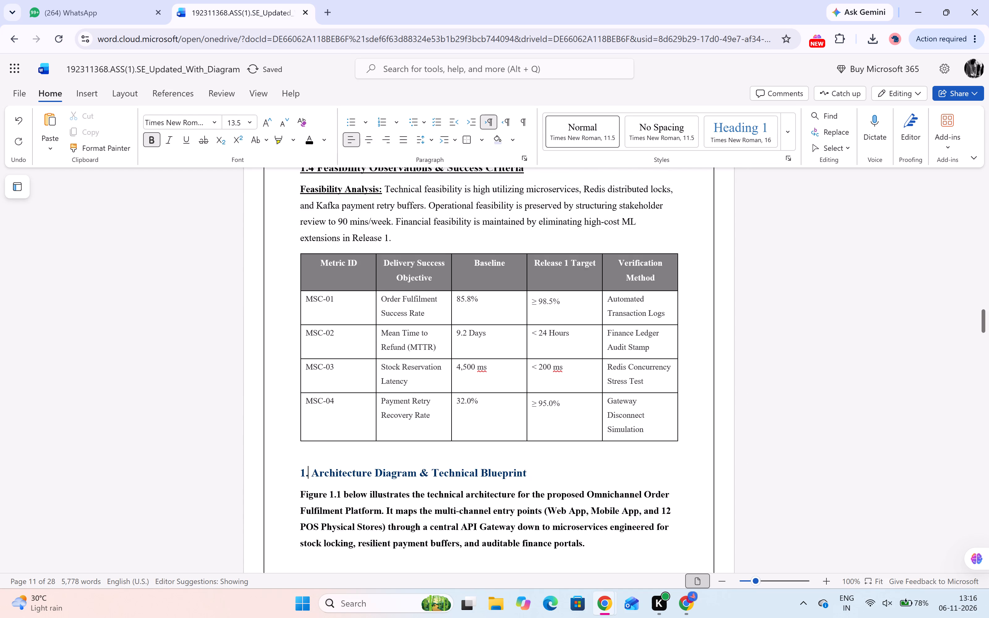
pyautogui.scroll(1, 313, 406)
pyautogui.press('5')
# Make the "1.5 Architecture Diagram & Technical Blueprint" heading black and underlined.
pyautogui.scroll(-1, 313, 406)
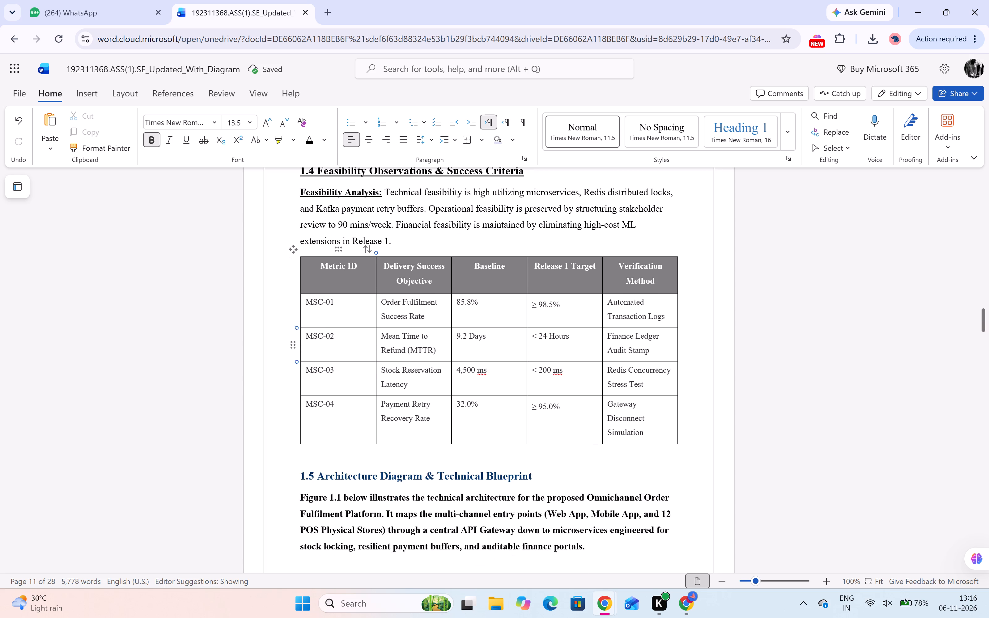
pyautogui.moveTo(533, 444); pyautogui.dragTo(332, 449)
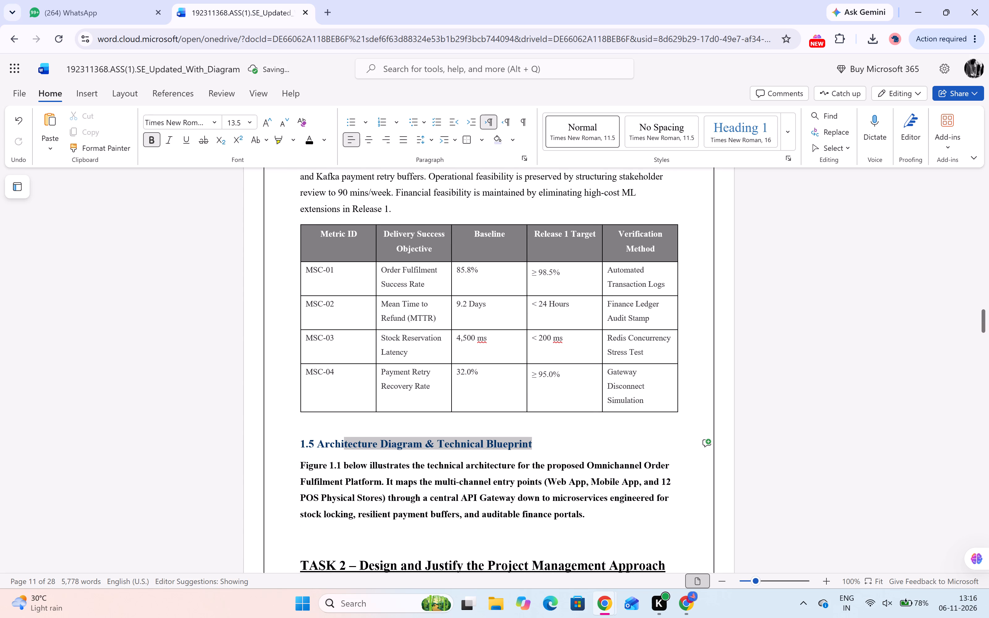
pyautogui.moveTo(332, 449); pyautogui.dragTo(302, 447)
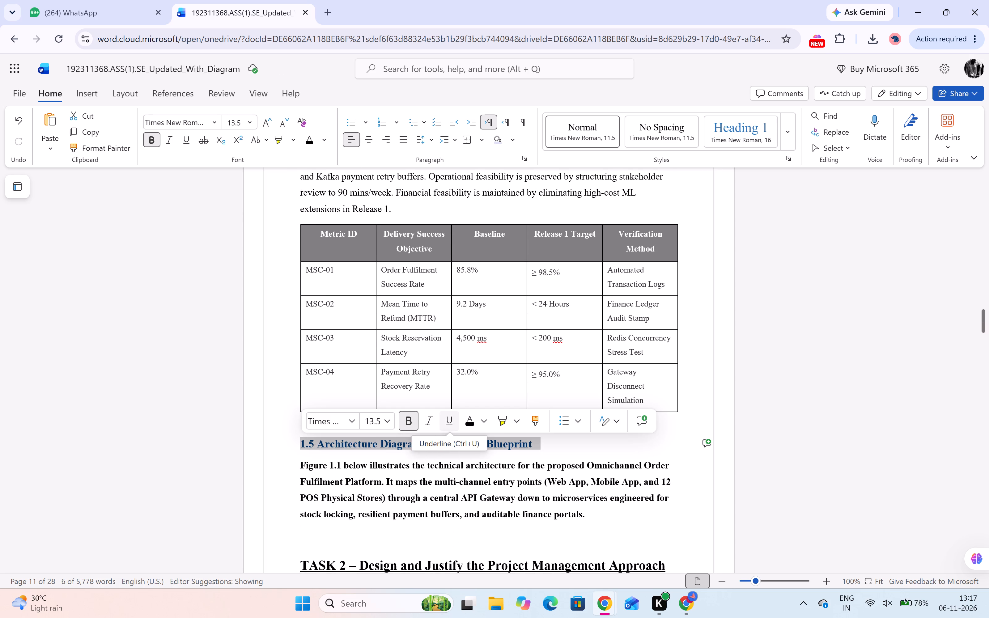
pyautogui.click(470, 422)
pyautogui.click(455, 424)
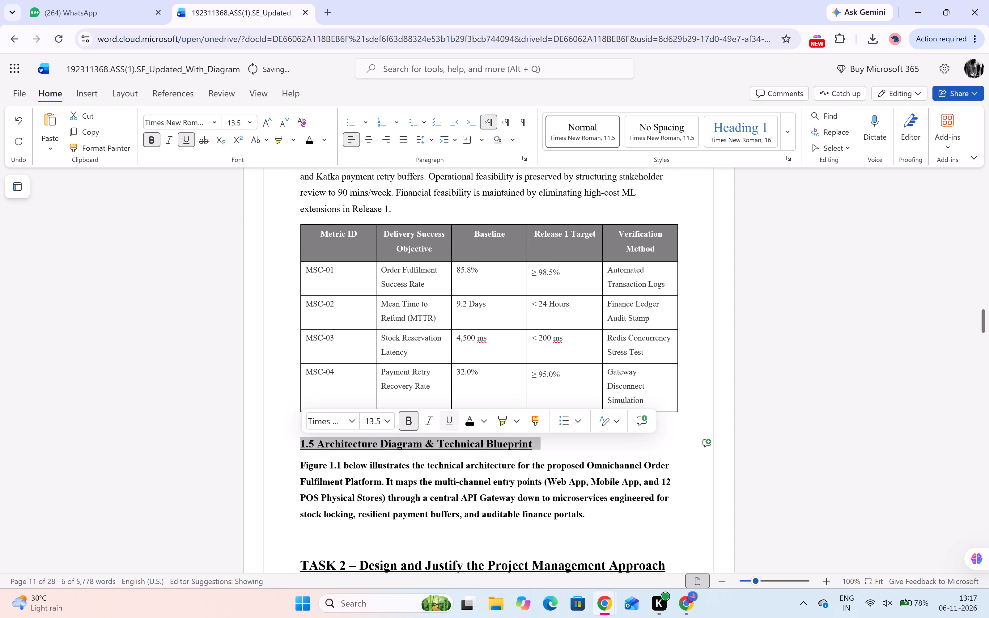
# Remove "Blueprint" from the 1.5 heading and end it with a colon, as "1.5 Architecture Diagram & Technical:".
pyautogui.click(535, 445)
pyautogui.press('BackSpace')
pyautogui.press('BackSpace')
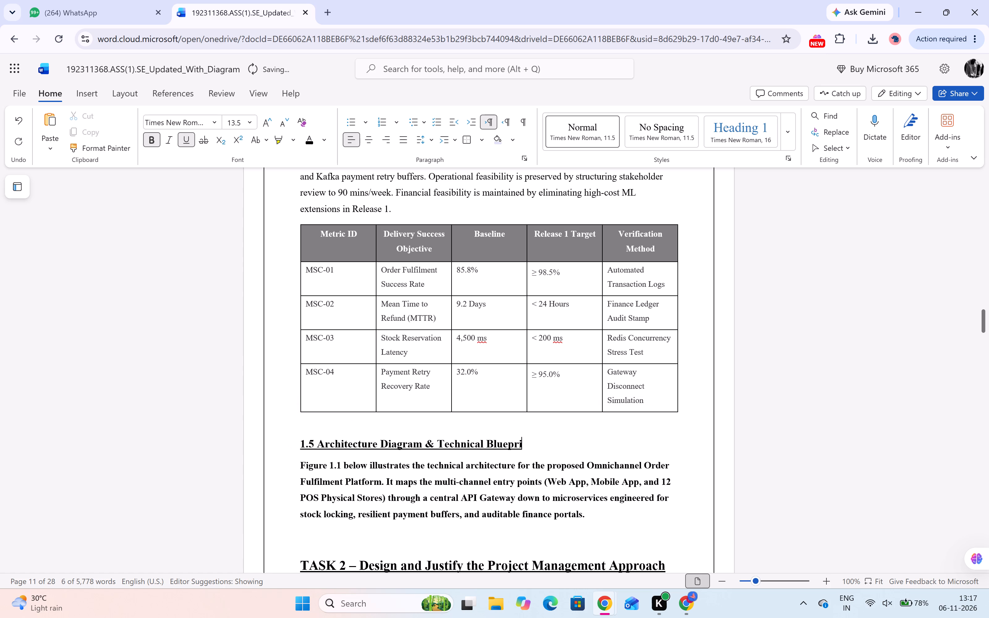
pyautogui.press('BackSpace')
pyautogui.press('BackSpace')
pyautogui.press('BackSpace')
pyautogui.press('BackSpace')
pyautogui.press('BackSpace')
pyautogui.press('BackSpace')
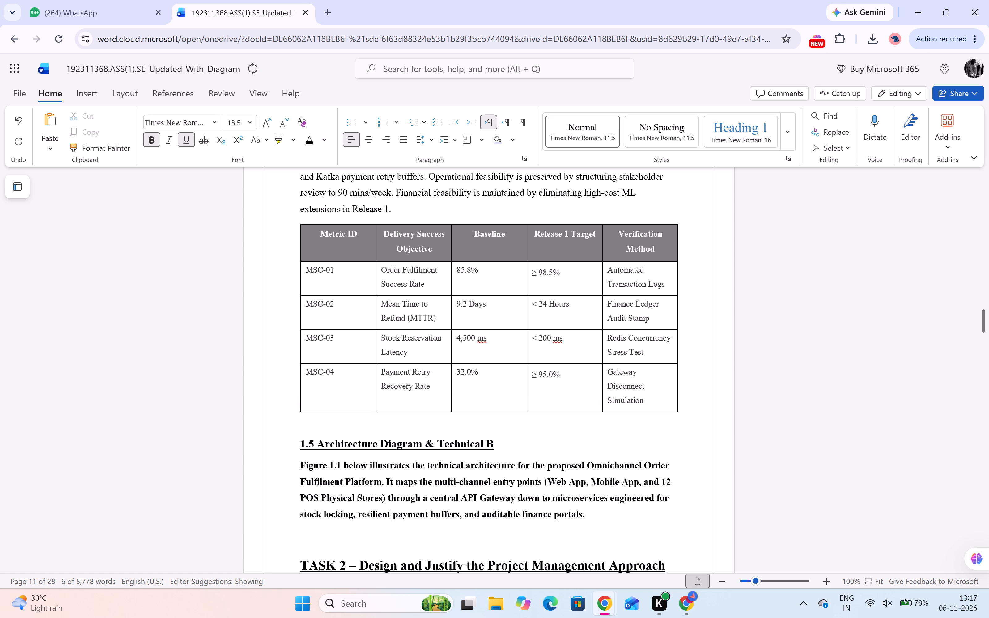
pyautogui.press('BackSpace')
pyautogui.press('BackSpace')
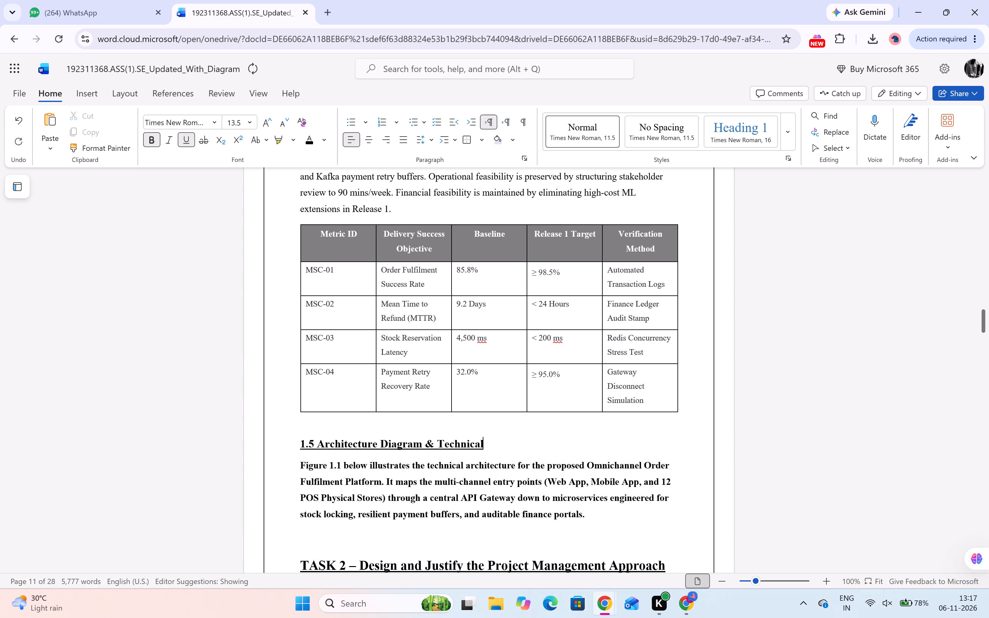
pyautogui.hotkey('shift', ':')
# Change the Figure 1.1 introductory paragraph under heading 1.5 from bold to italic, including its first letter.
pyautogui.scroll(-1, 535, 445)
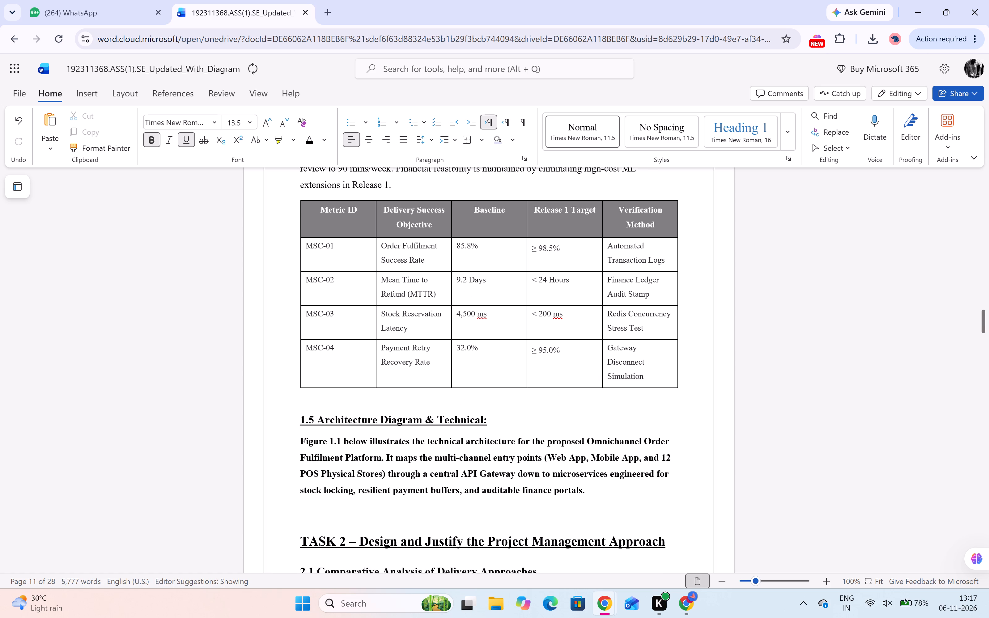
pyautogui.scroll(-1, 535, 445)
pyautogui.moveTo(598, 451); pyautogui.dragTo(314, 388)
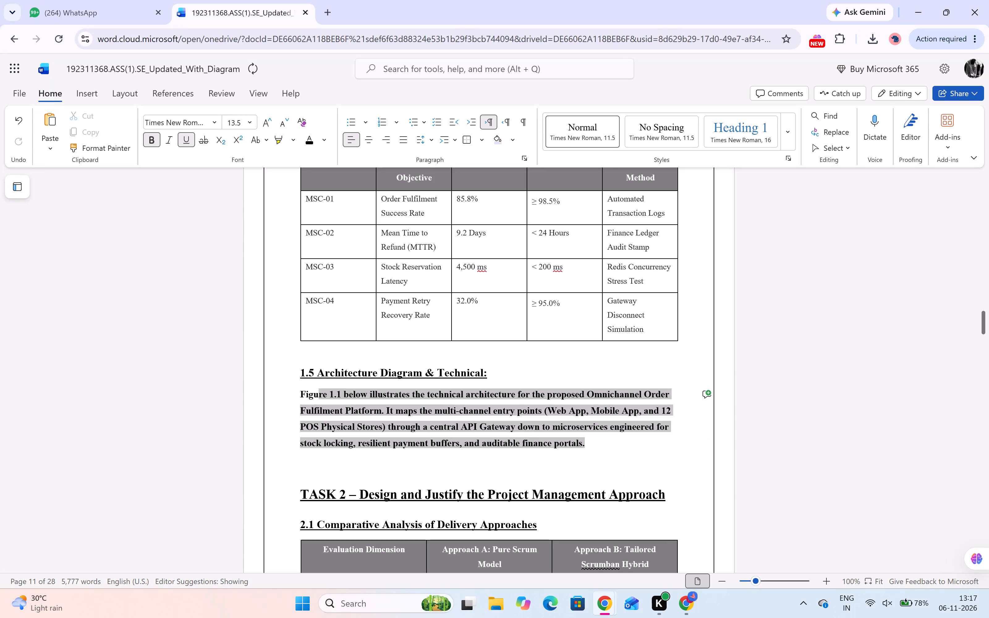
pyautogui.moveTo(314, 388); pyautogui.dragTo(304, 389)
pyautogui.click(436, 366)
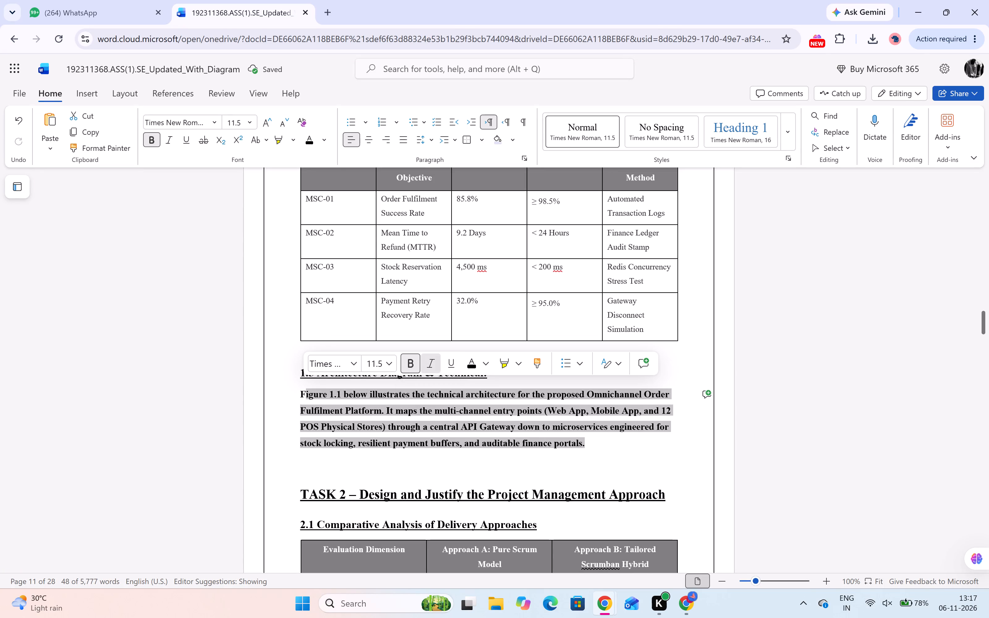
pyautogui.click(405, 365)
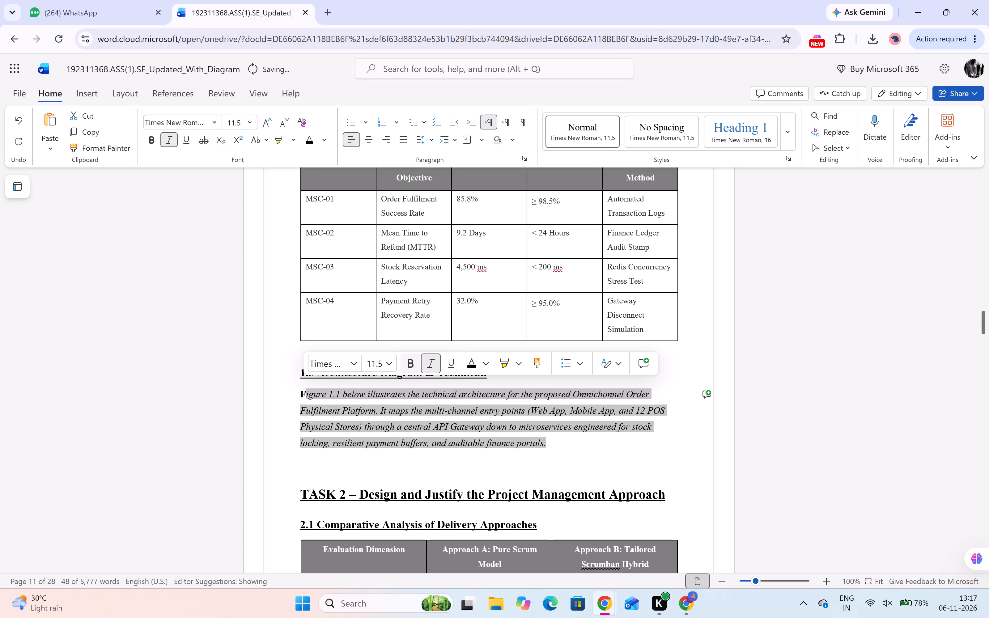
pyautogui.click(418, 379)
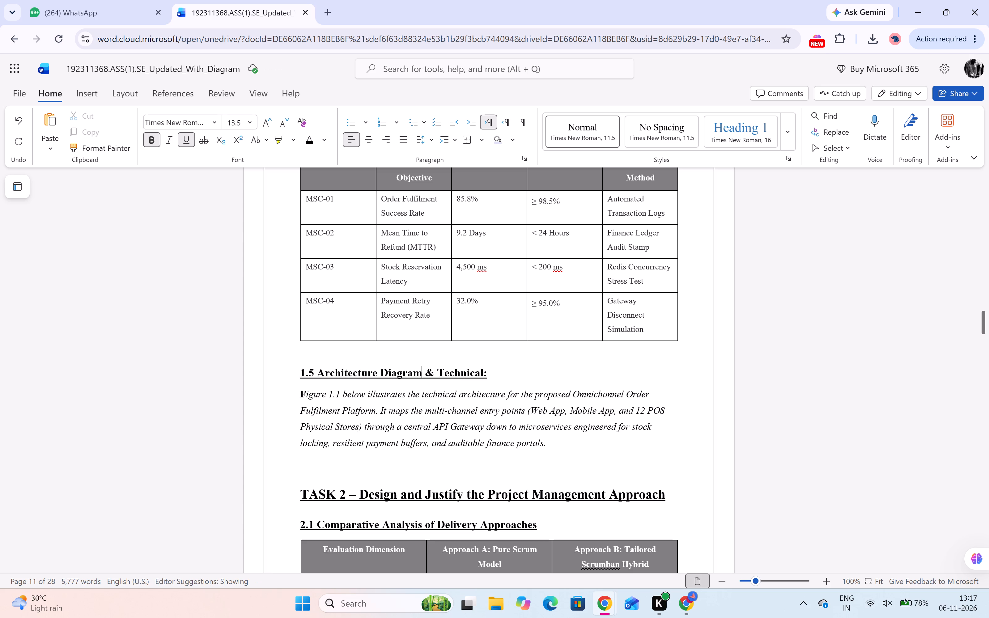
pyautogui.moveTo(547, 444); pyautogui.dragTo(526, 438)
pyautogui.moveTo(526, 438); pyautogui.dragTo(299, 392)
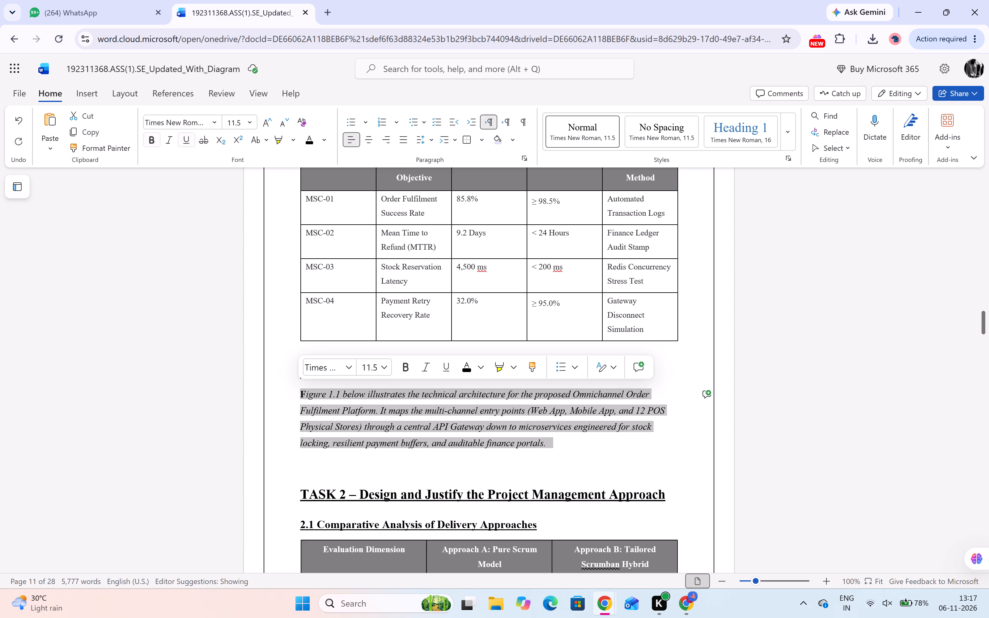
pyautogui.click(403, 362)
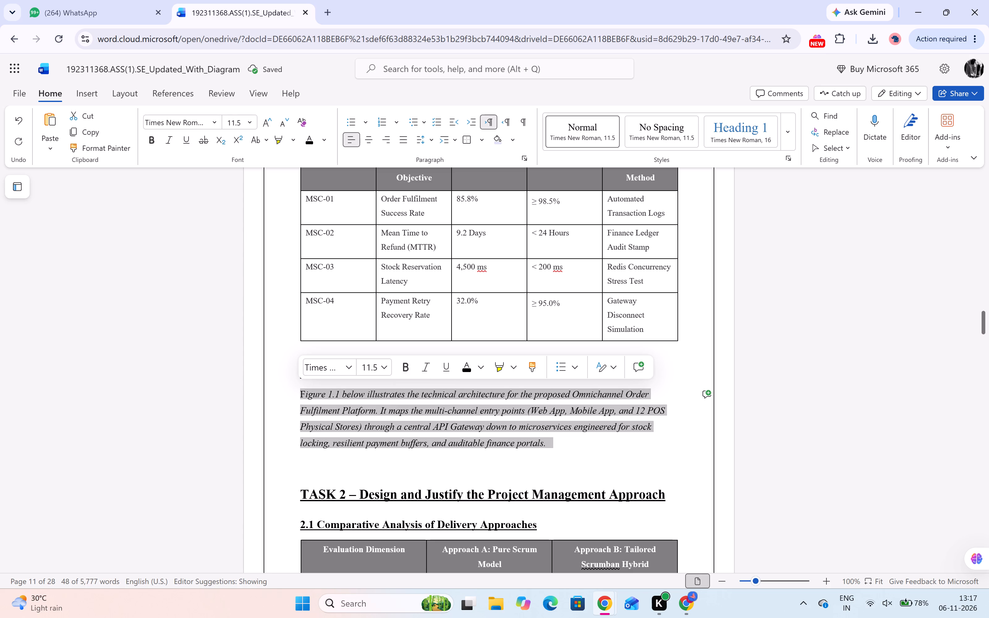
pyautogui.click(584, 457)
# Delete the blank lines above the "TASK 5 – Simulate Delivery and Validate Your Design" heading.
pyautogui.scroll(-11, 533, 473)
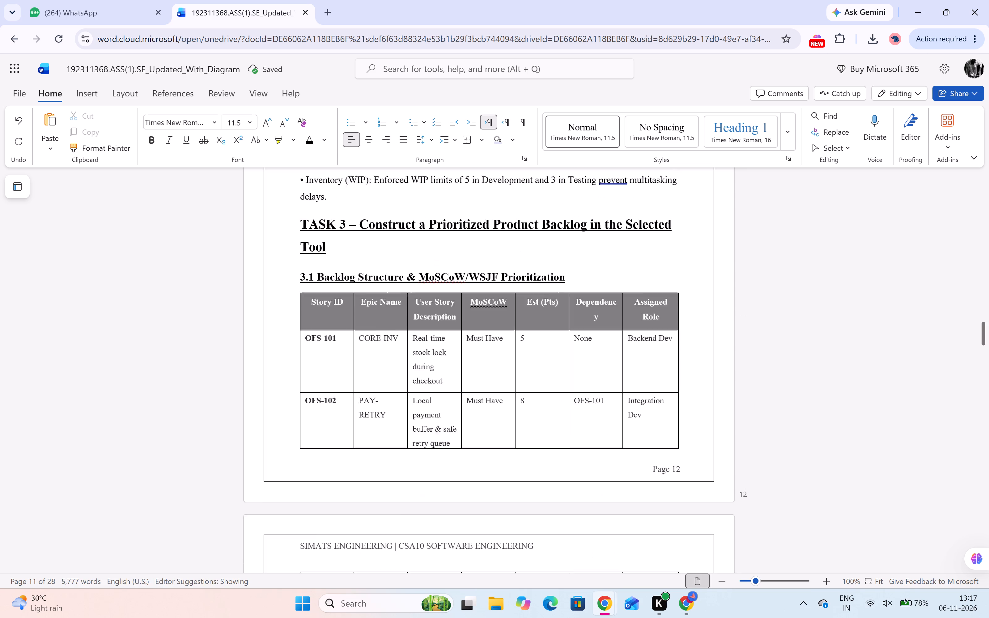
pyautogui.scroll(-13, 533, 473)
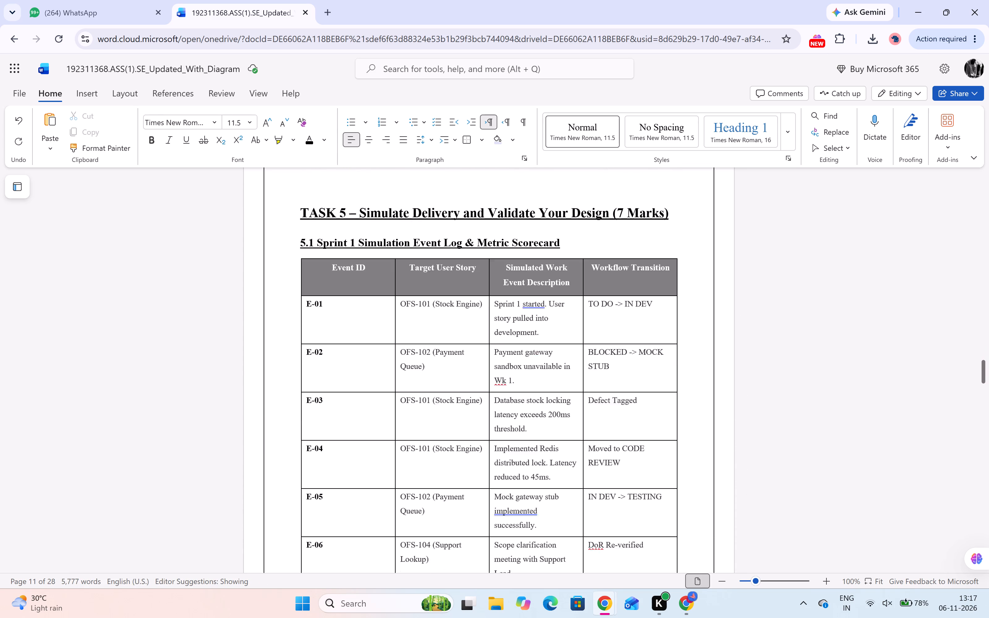
pyautogui.scroll(4, 533, 473)
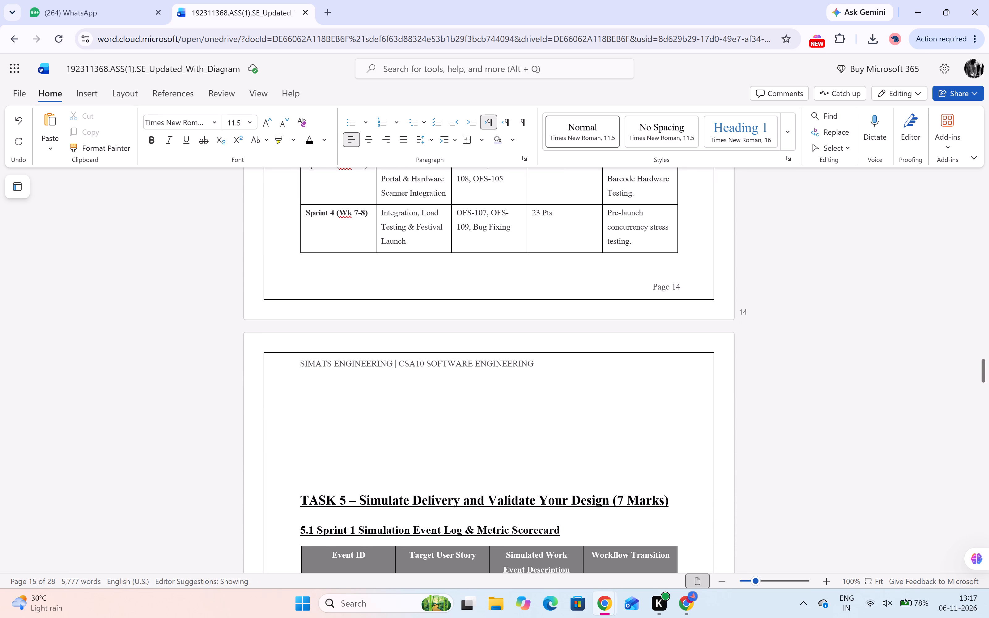
pyautogui.click(321, 476)
pyautogui.press('BackSpace')
pyautogui.press('BackSpace')
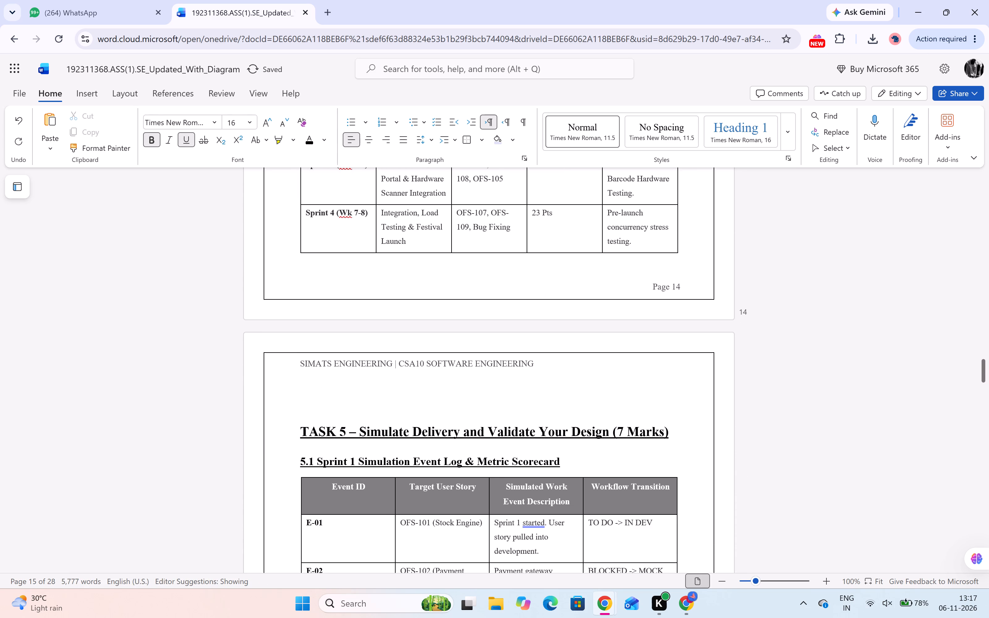
pyautogui.press('BackSpace')
# Copy the architecture diagram with its Figure 1.1 caption from after the TASK 7 reflections, and delete both from there.
pyautogui.scroll(-9, 321, 476)
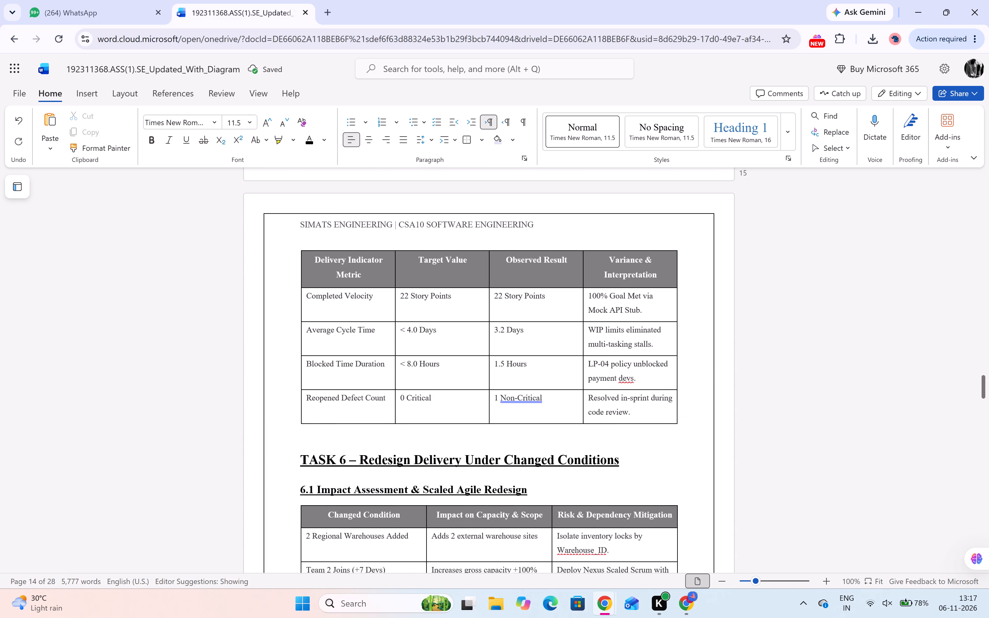
pyautogui.scroll(-8, 321, 476)
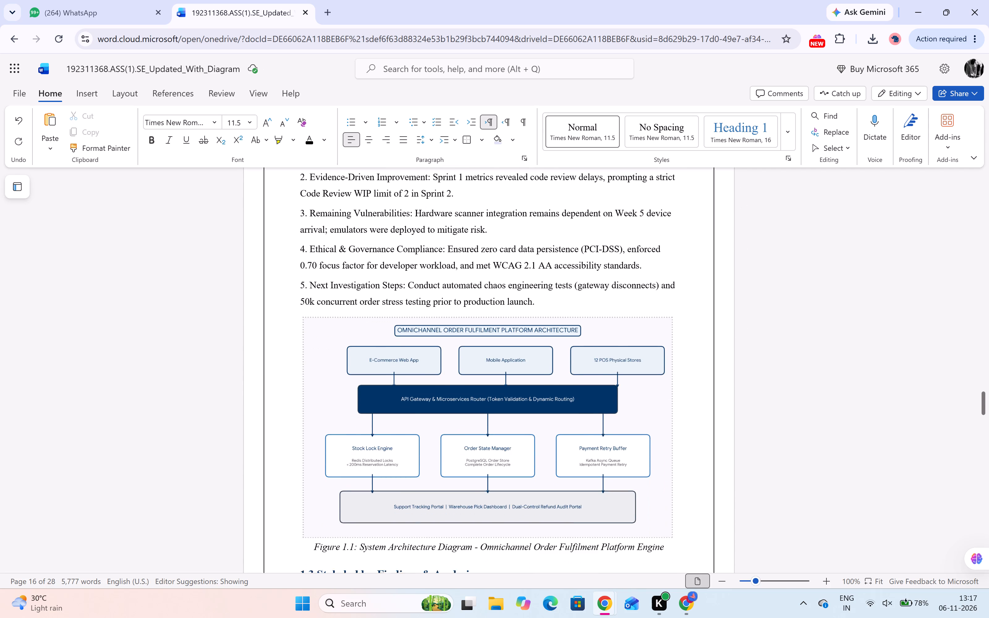
pyautogui.click(410, 508)
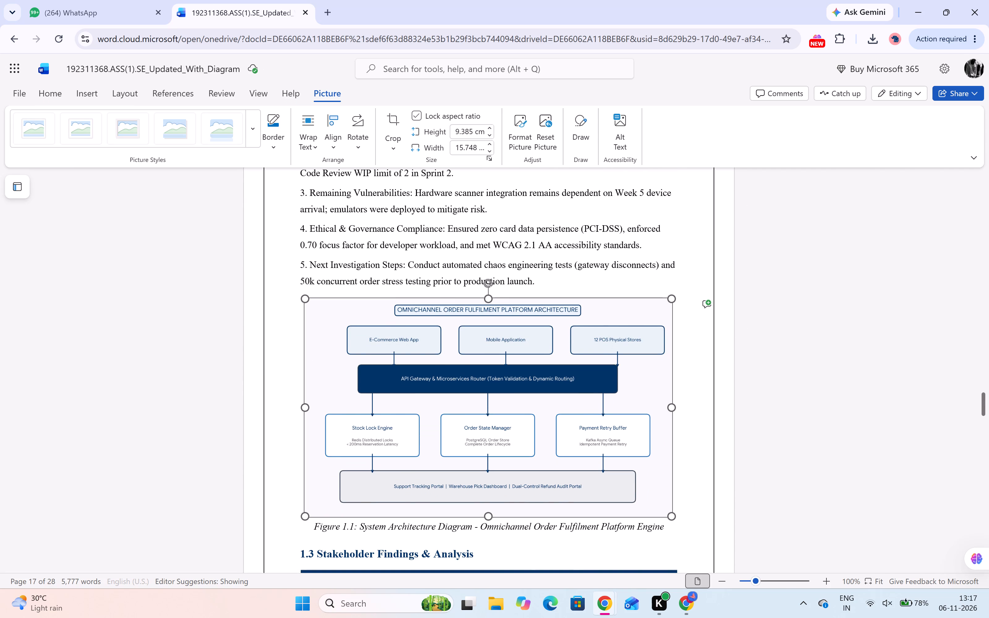
pyautogui.moveTo(670, 530); pyautogui.dragTo(306, 527)
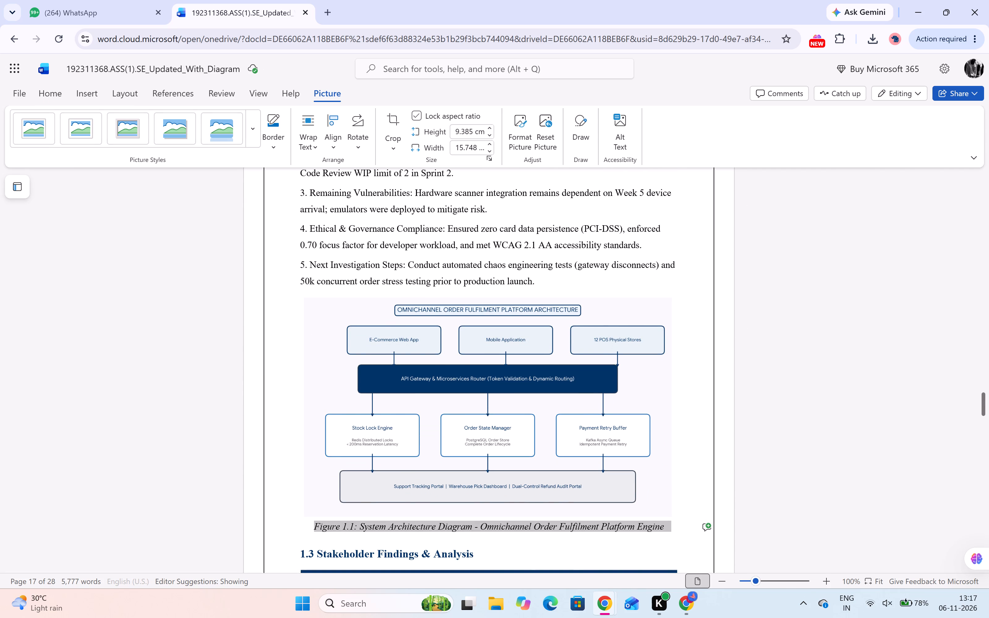
pyautogui.moveTo(306, 527); pyautogui.dragTo(321, 477)
pyautogui.hotkey('ctrl', 'c')
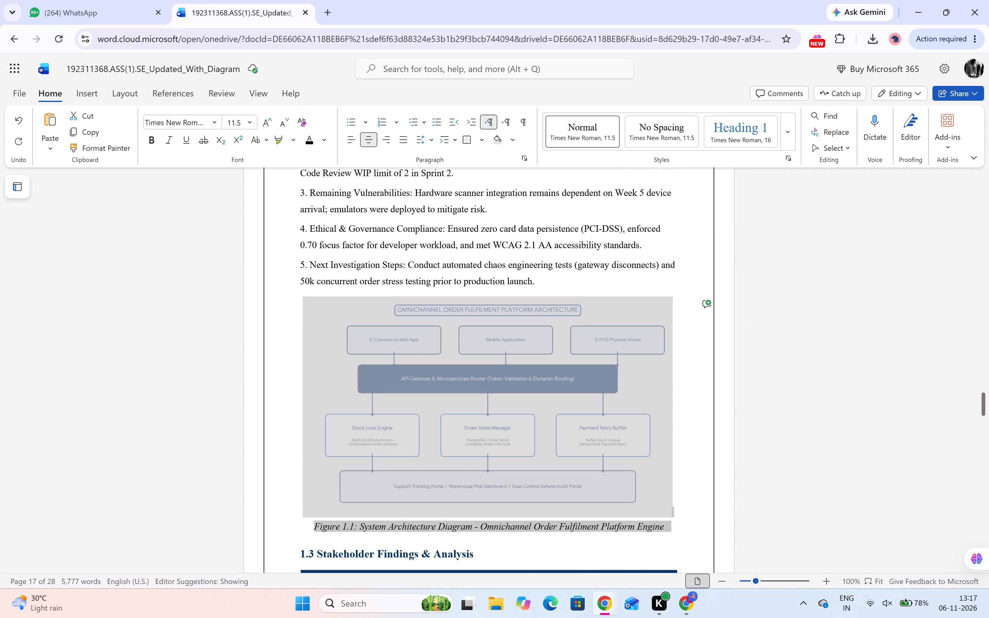
pyautogui.press('Delete')
# Replace the introductory paragraph under the 1.5 heading with the copied architecture diagram and its Figure 1.1 caption.
pyautogui.scroll(13, 321, 477)
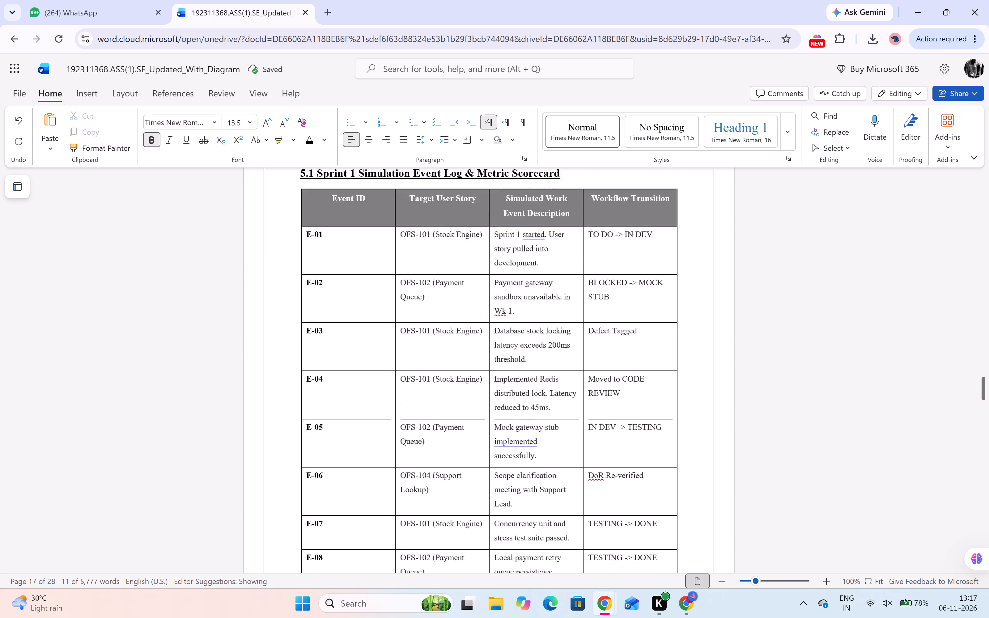
pyautogui.scroll(9, 321, 477)
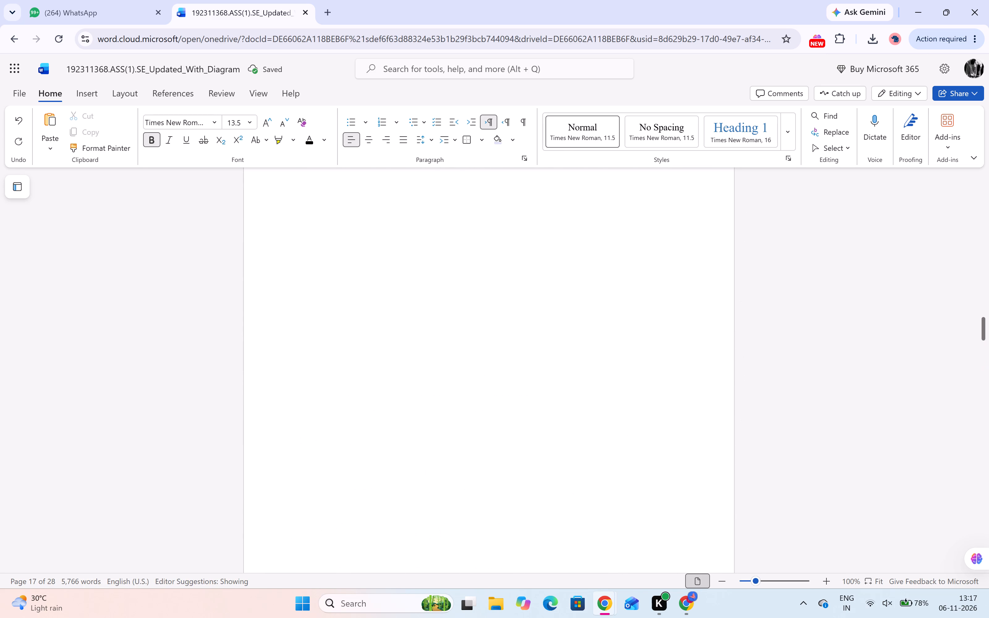
pyautogui.scroll(8, 321, 477)
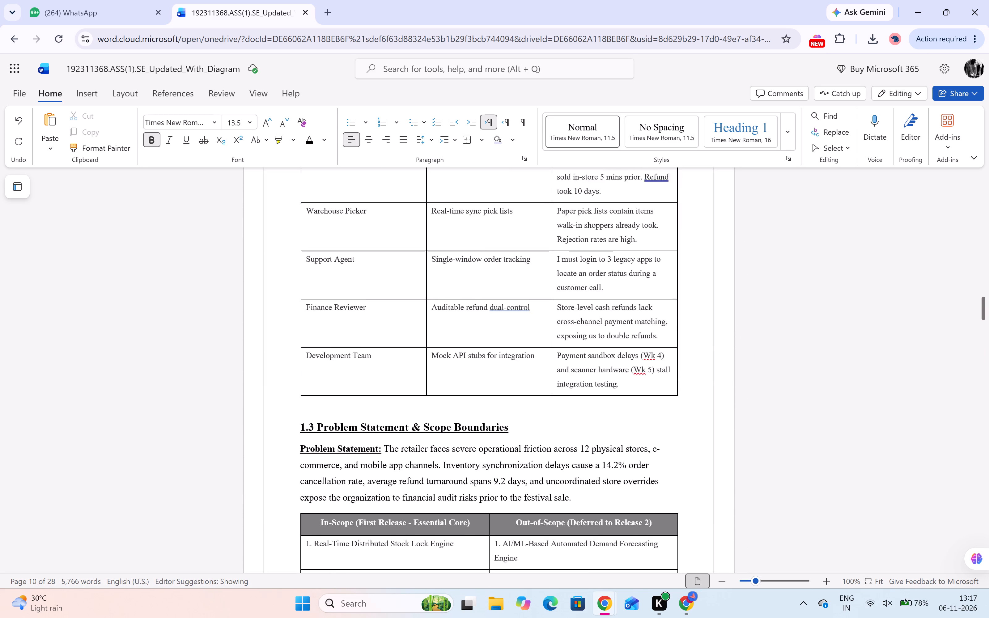
pyautogui.scroll(6, 321, 477)
pyautogui.scroll(-1, 321, 477)
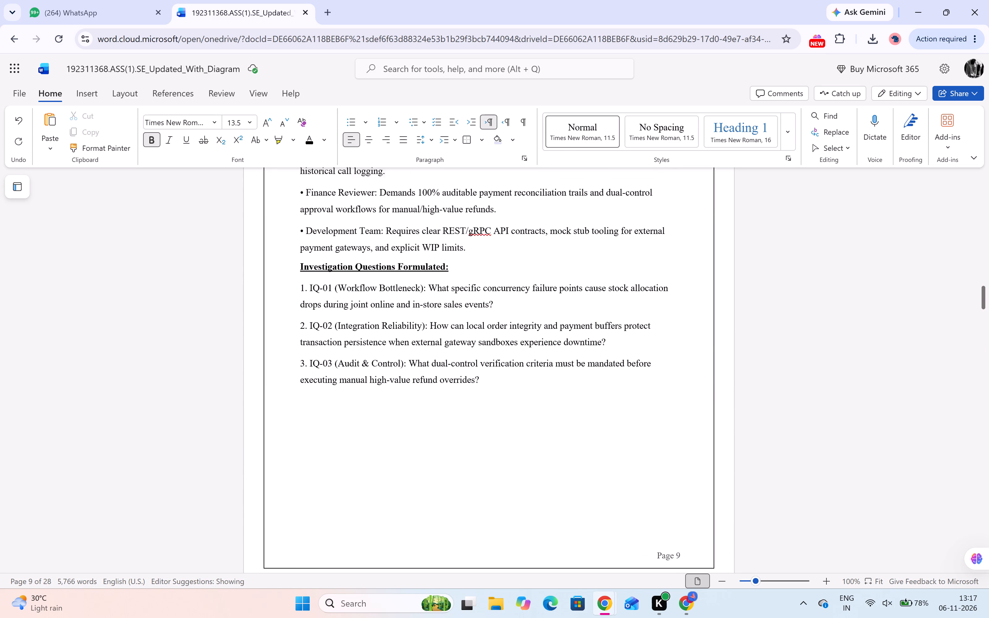
pyautogui.scroll(-3, 321, 477)
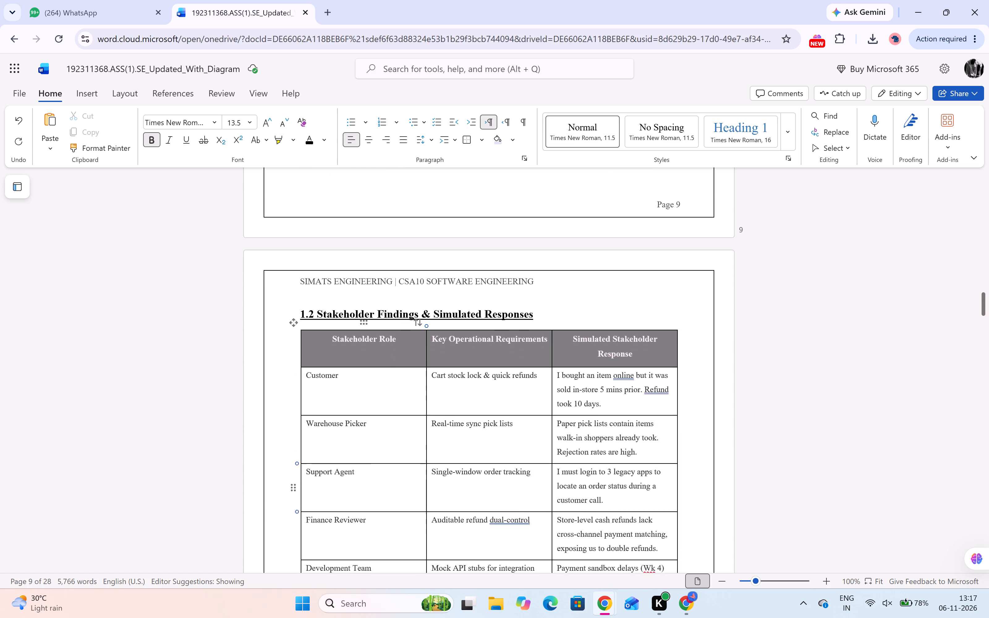
pyautogui.scroll(-5, 321, 477)
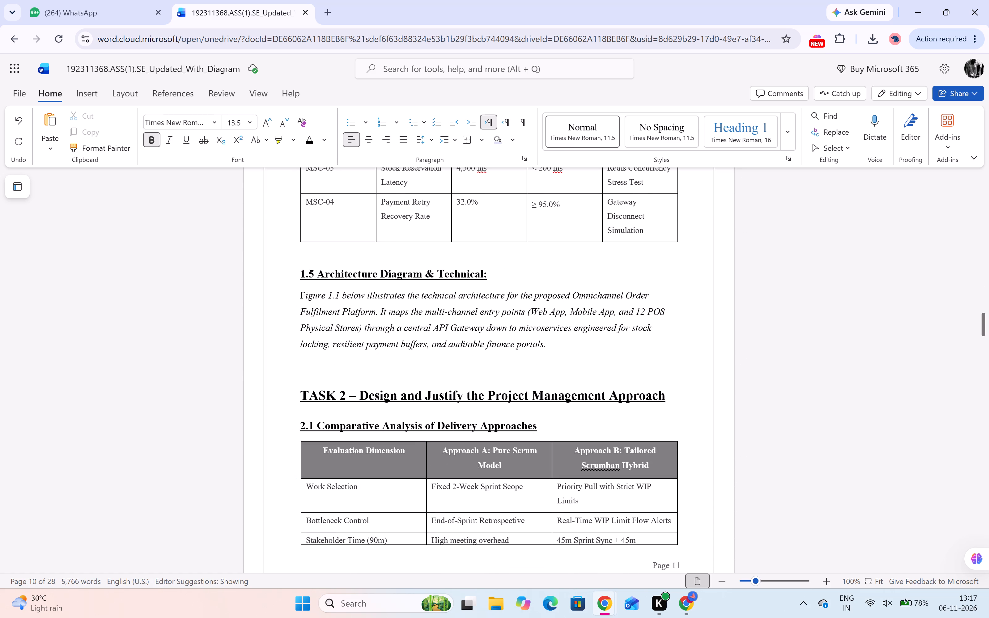
pyautogui.moveTo(559, 345); pyautogui.dragTo(428, 330)
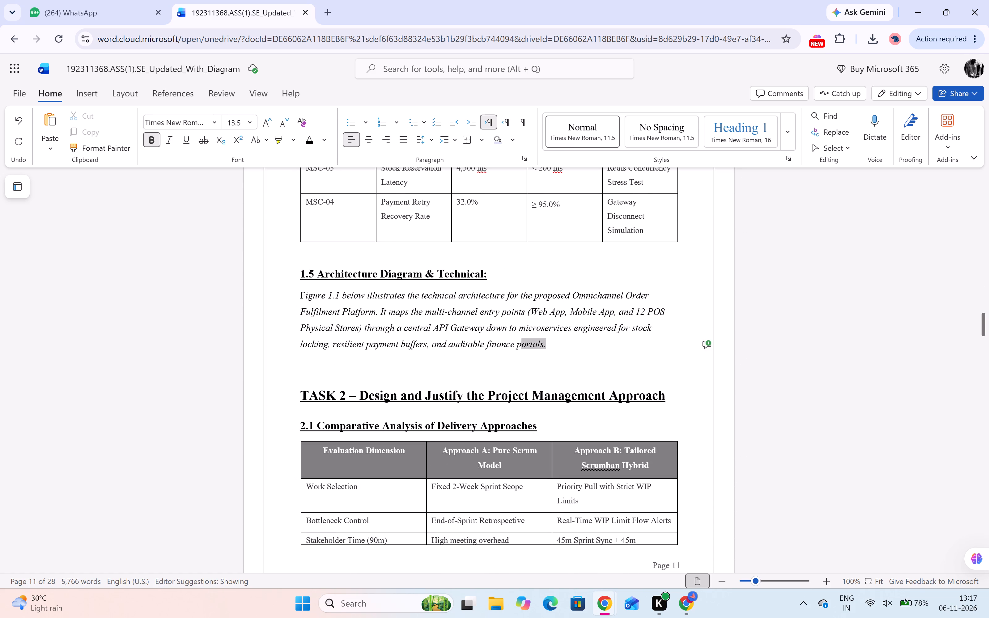
pyautogui.moveTo(428, 330); pyautogui.dragTo(300, 294)
pyautogui.hotkey('ctrl', 'v')
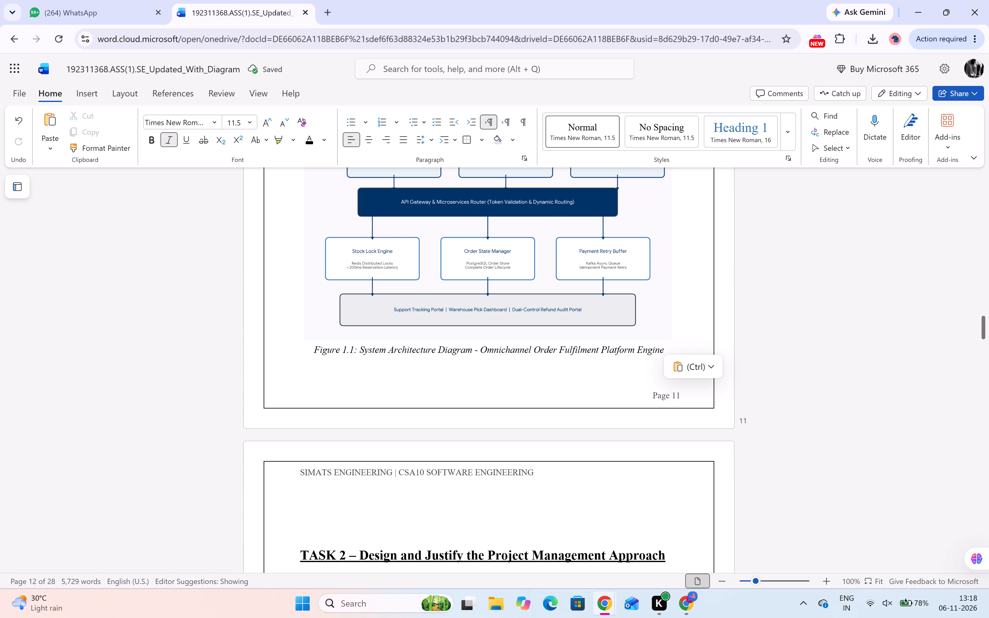
# Delete the blank lines between the Figure 1.1 caption and the TASK 2 heading.
pyautogui.press('Down')
pyautogui.press('BackSpace')
pyautogui.press('BackSpace')
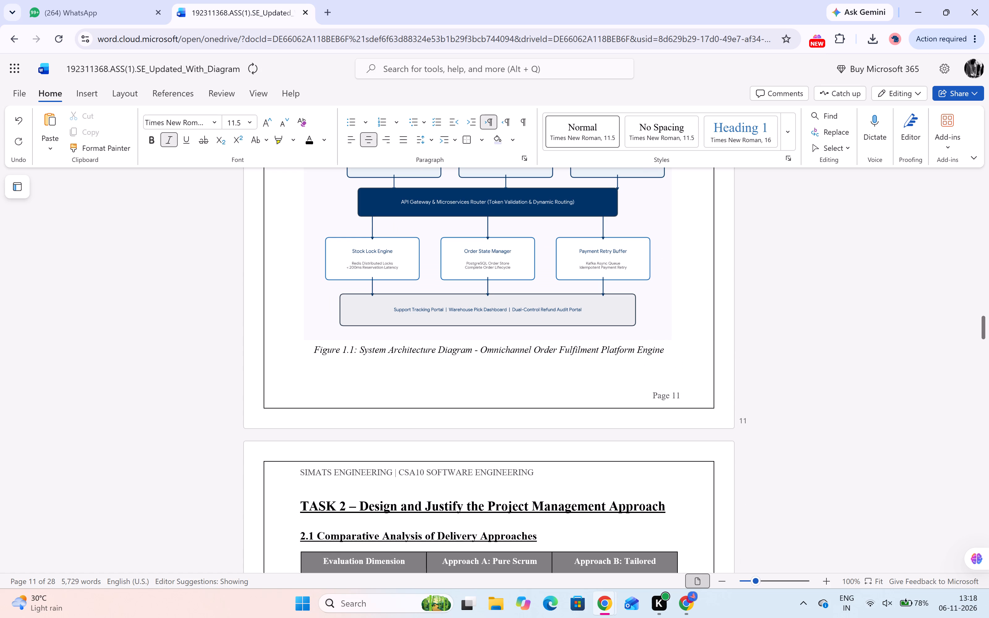
# Apply the first preset picture style to the architecture diagram in section 1.5.
pyautogui.scroll(-5, 413, 469)
pyautogui.scroll(6, 413, 469)
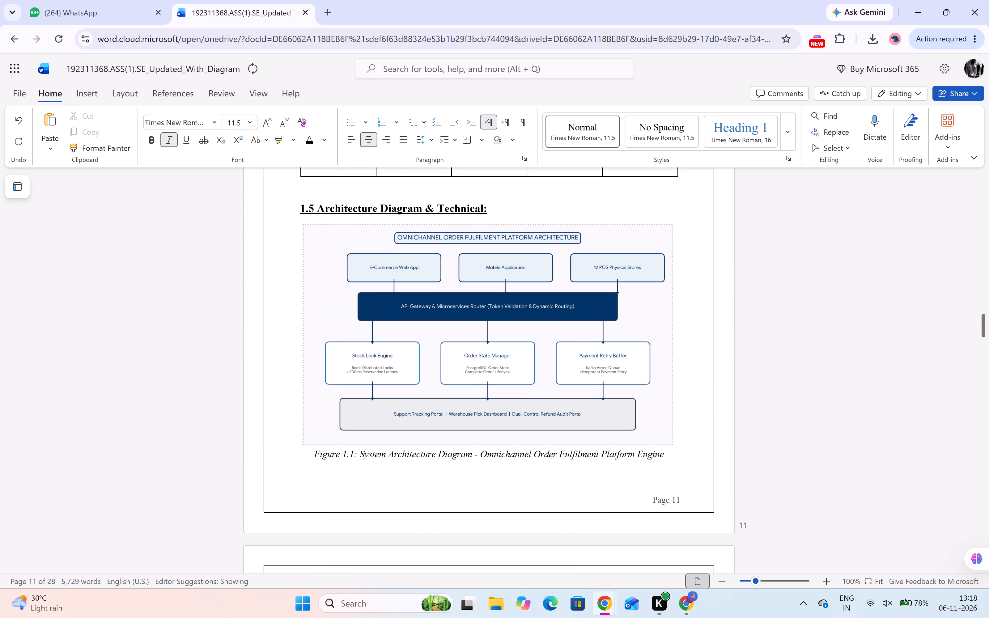
pyautogui.click(495, 398)
pyautogui.click(46, 141)
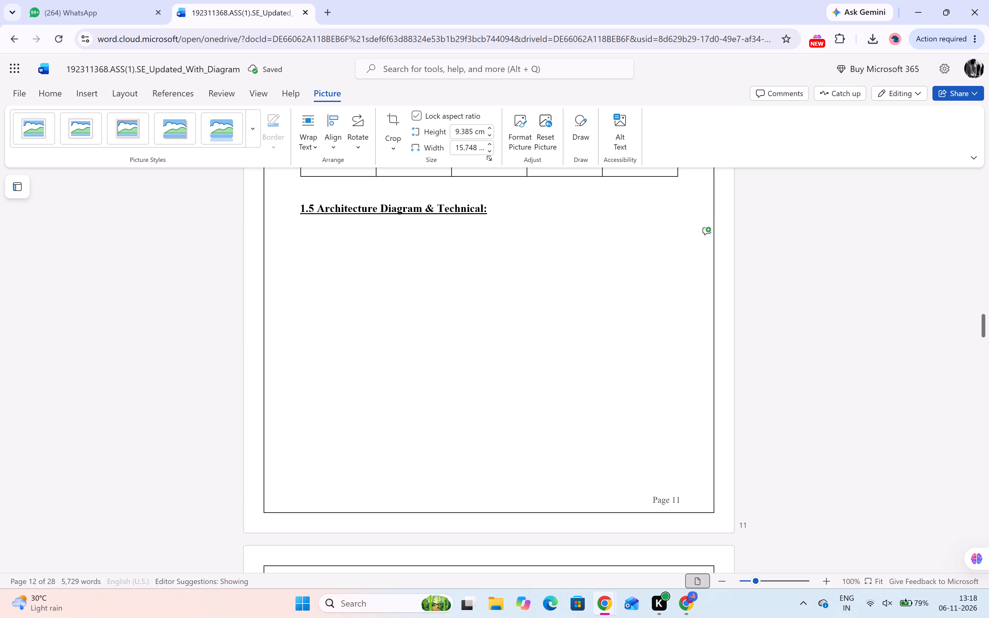
# Reduce the architecture diagram's height to about 8.72 cm so it fits with its caption under the 1.5 heading.
pyautogui.scroll(-6, 402, 523)
pyautogui.scroll(1, 402, 523)
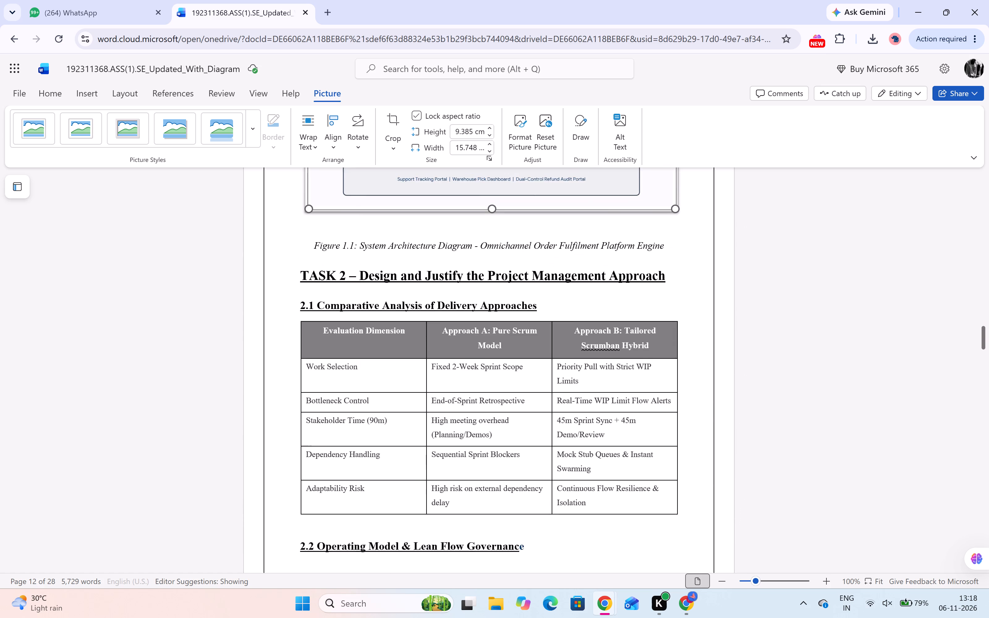
pyautogui.scroll(3, 402, 523)
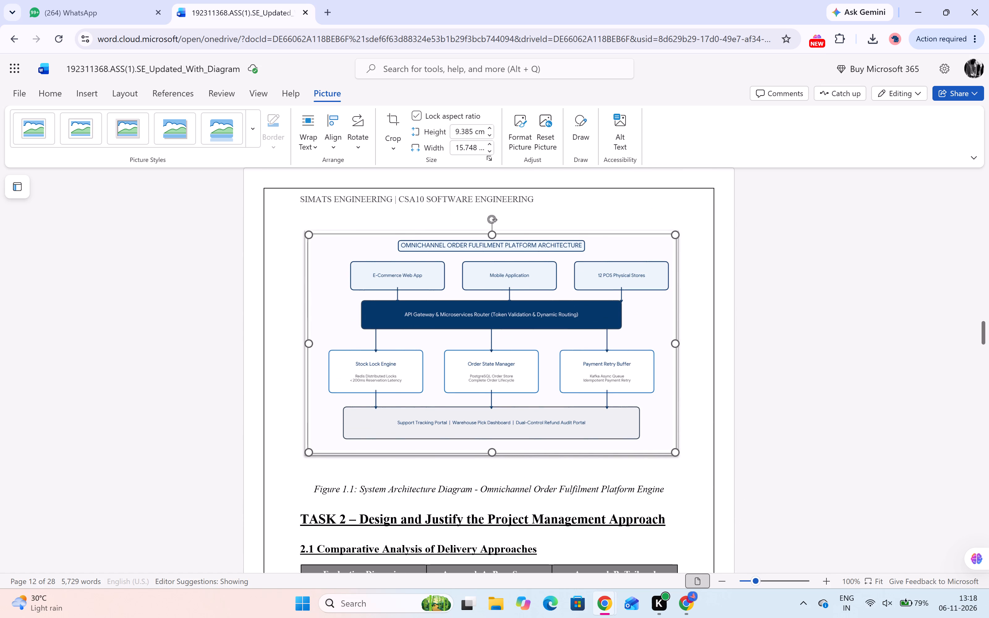
pyautogui.moveTo(492, 452); pyautogui.dragTo(494, 435)
pyautogui.scroll(2, 494, 435)
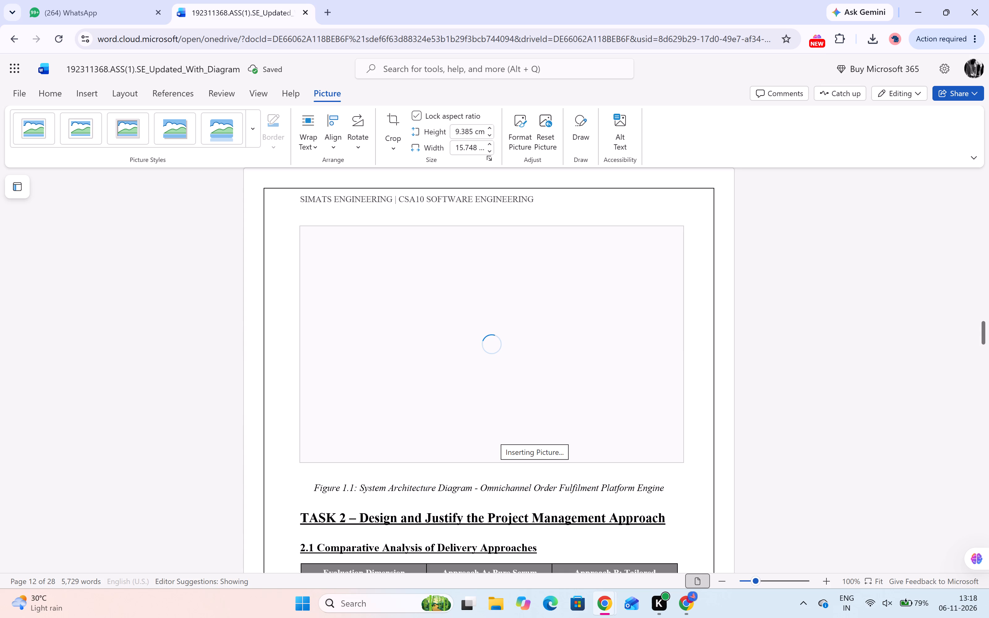
pyautogui.scroll(4, 494, 435)
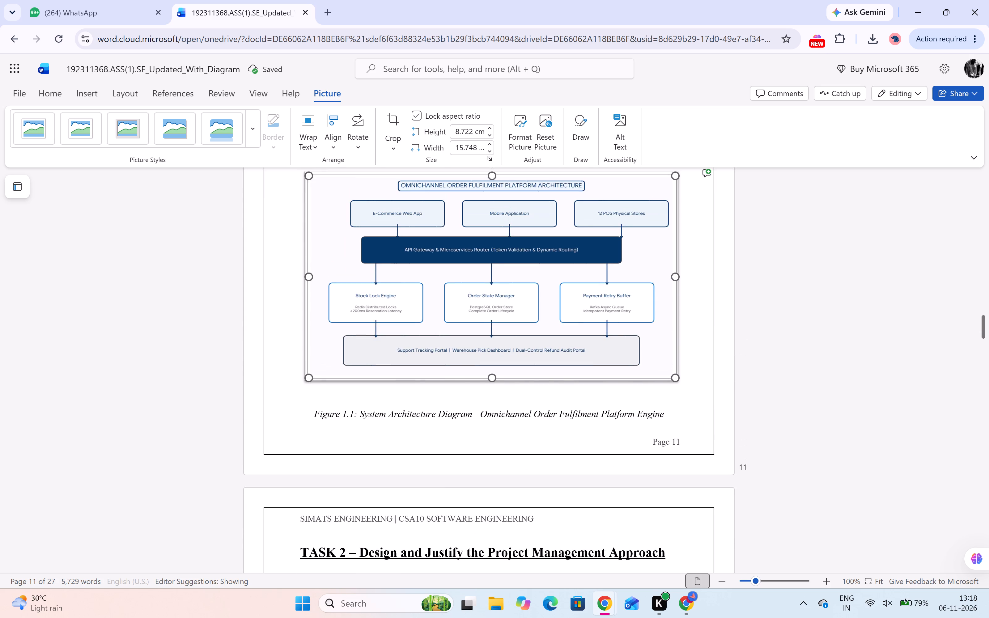
# Delete a blank line between the product backlog table and the 3.2 Governance Definitions & Compromise Rationale heading.
pyautogui.scroll(-10, 494, 435)
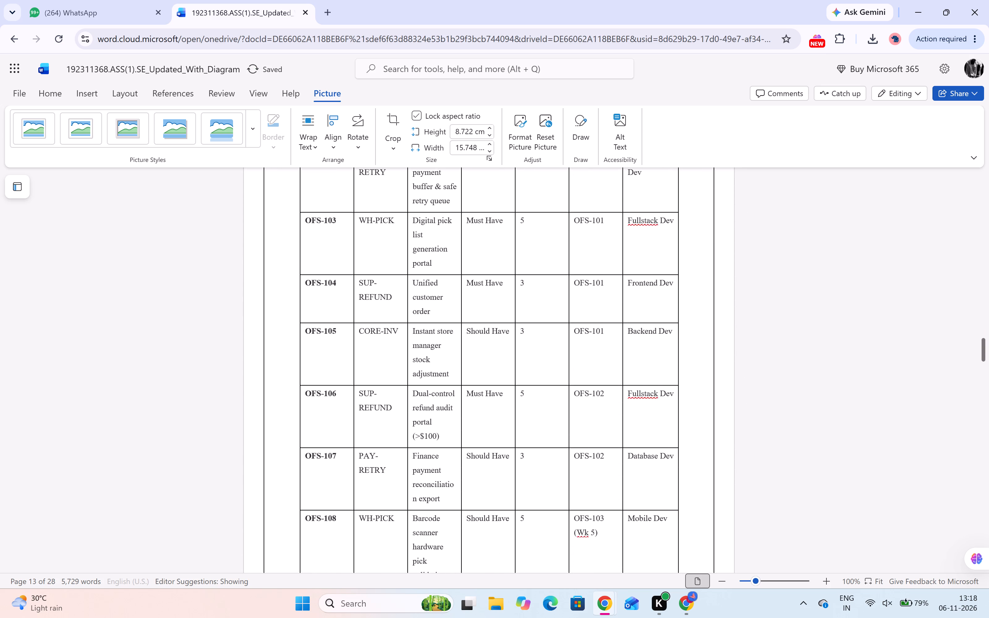
pyautogui.scroll(-9, 494, 435)
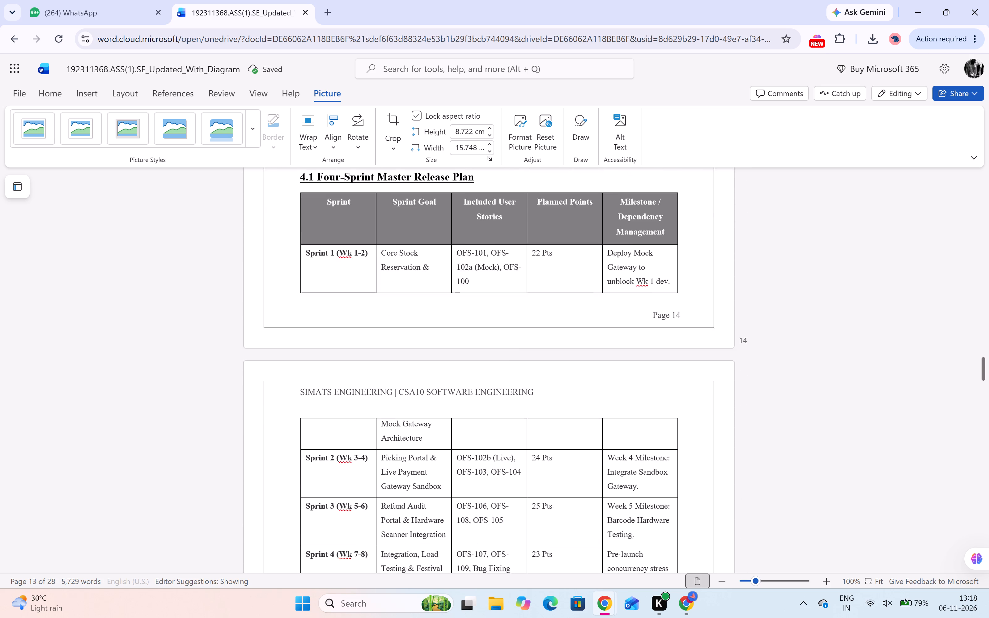
pyautogui.scroll(5, 494, 435)
pyautogui.click(338, 295)
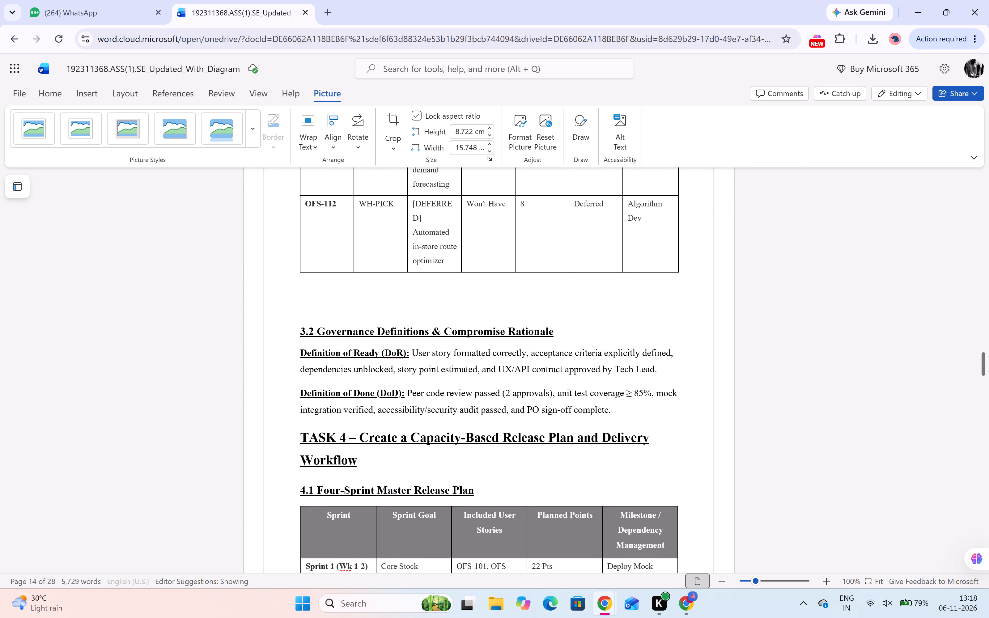
pyautogui.press('BackSpace')
# Examine the pages after section 4.1 to locate where the repeated blue-headed content begins after the TASK 7 reflections.
pyautogui.scroll(-6, 337, 297)
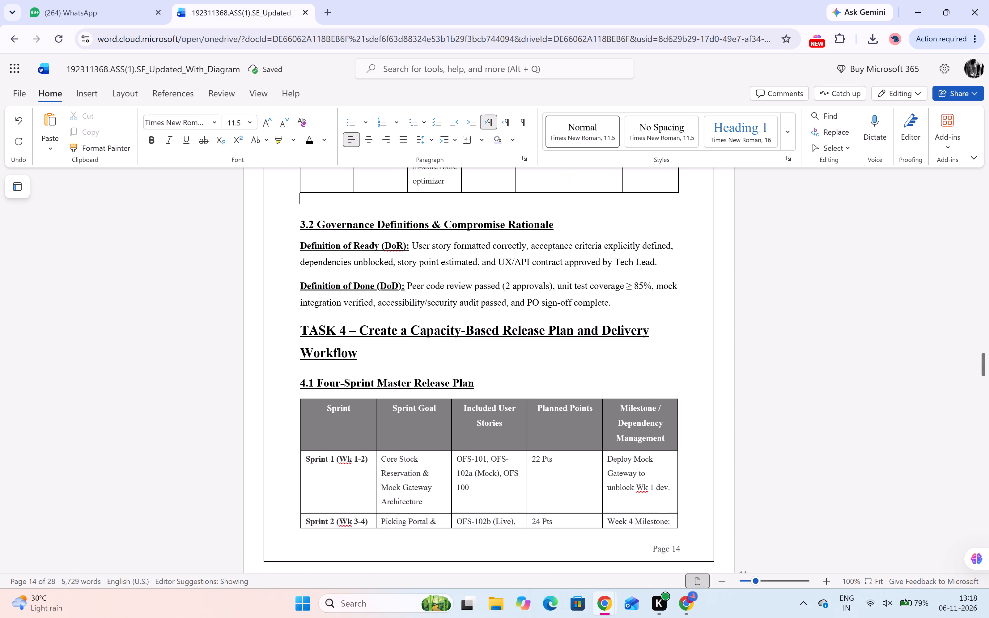
pyautogui.scroll(-11, 337, 297)
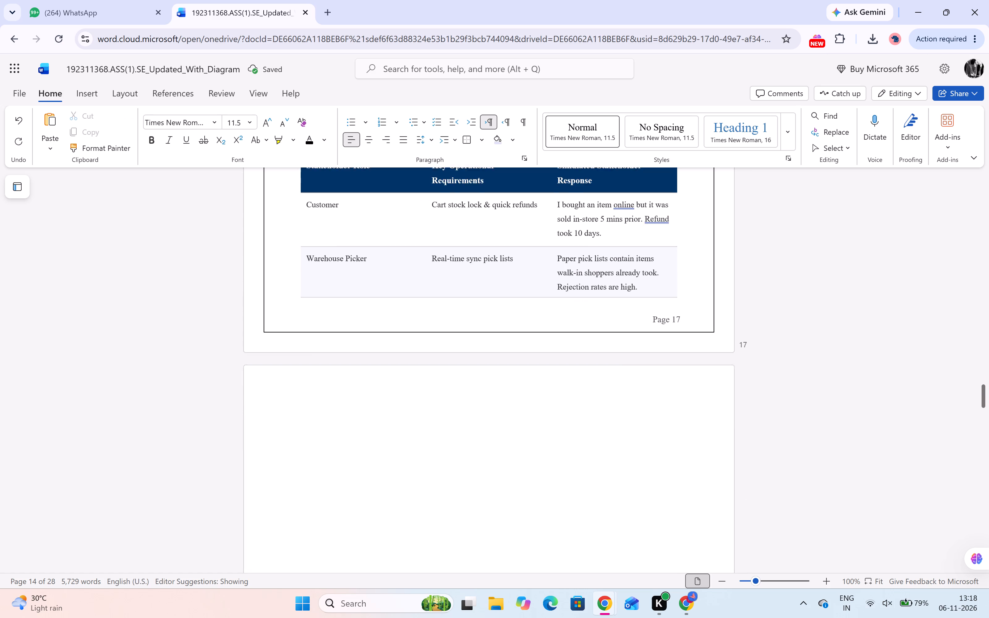
pyautogui.scroll(-10, 337, 297)
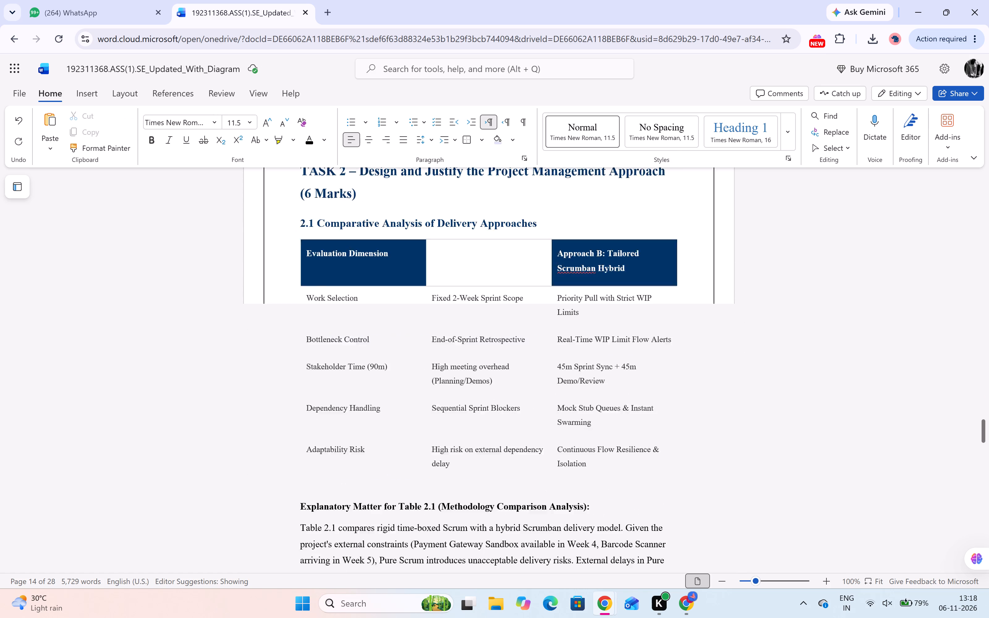
pyautogui.scroll(-7, 337, 297)
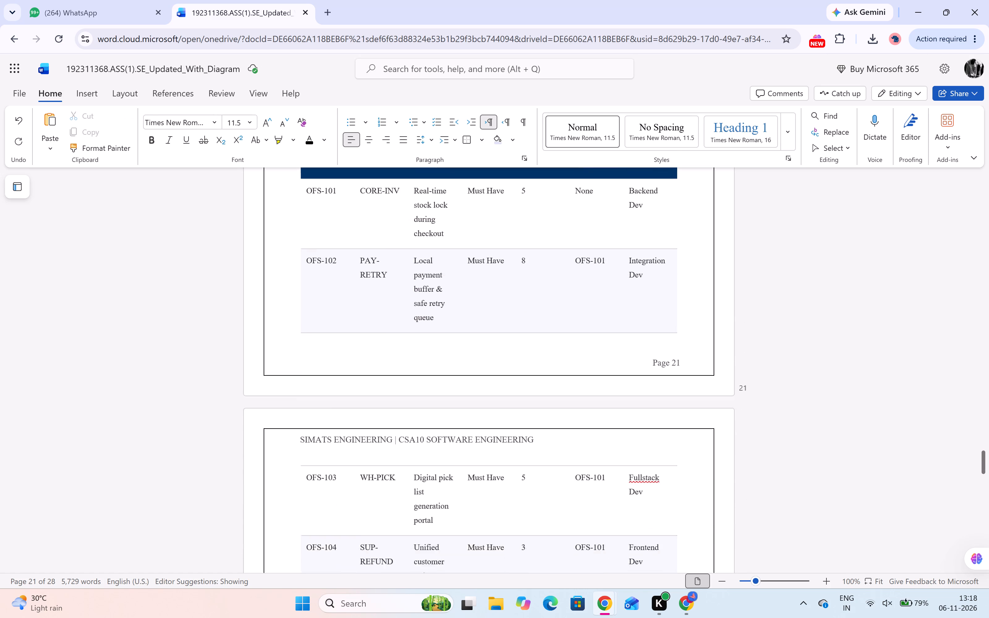
pyautogui.scroll(1, 337, 297)
pyautogui.moveTo(337, 297); pyautogui.dragTo(337, 265)
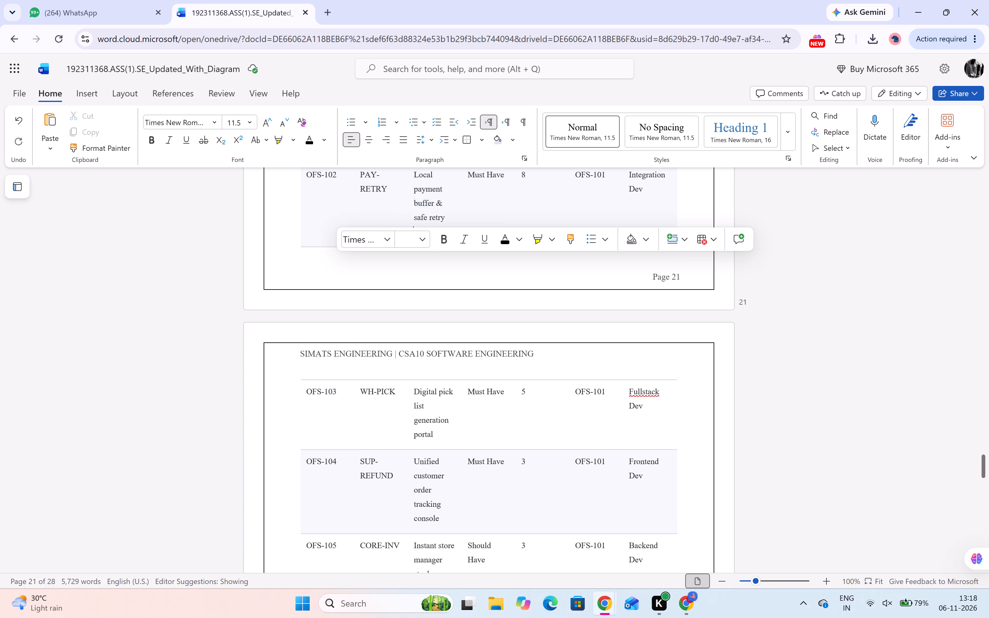
pyautogui.scroll(8, 337, 265)
pyautogui.scroll(6, 339, 317)
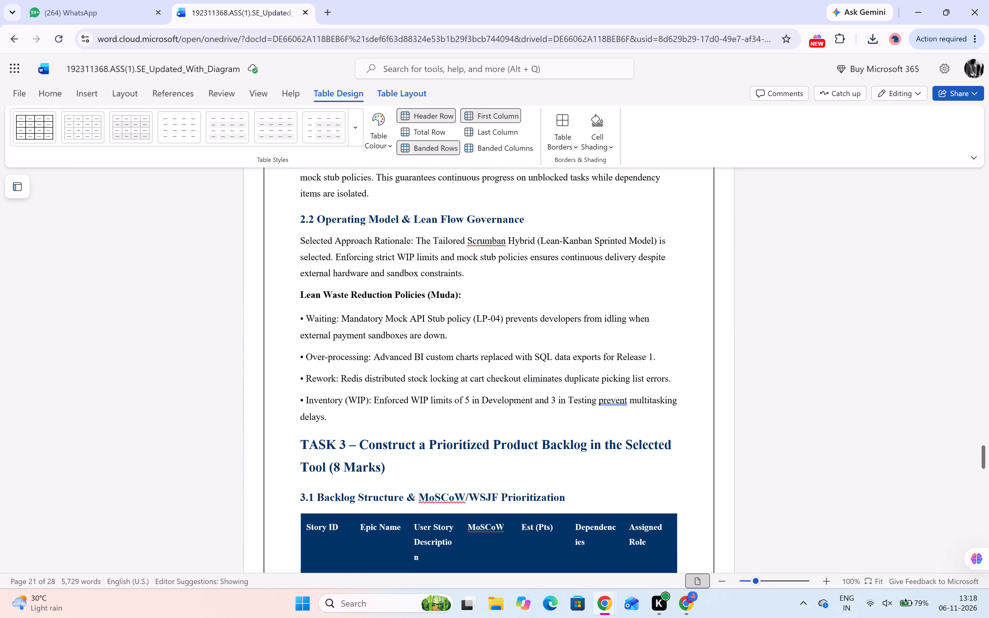
pyautogui.scroll(10, 339, 317)
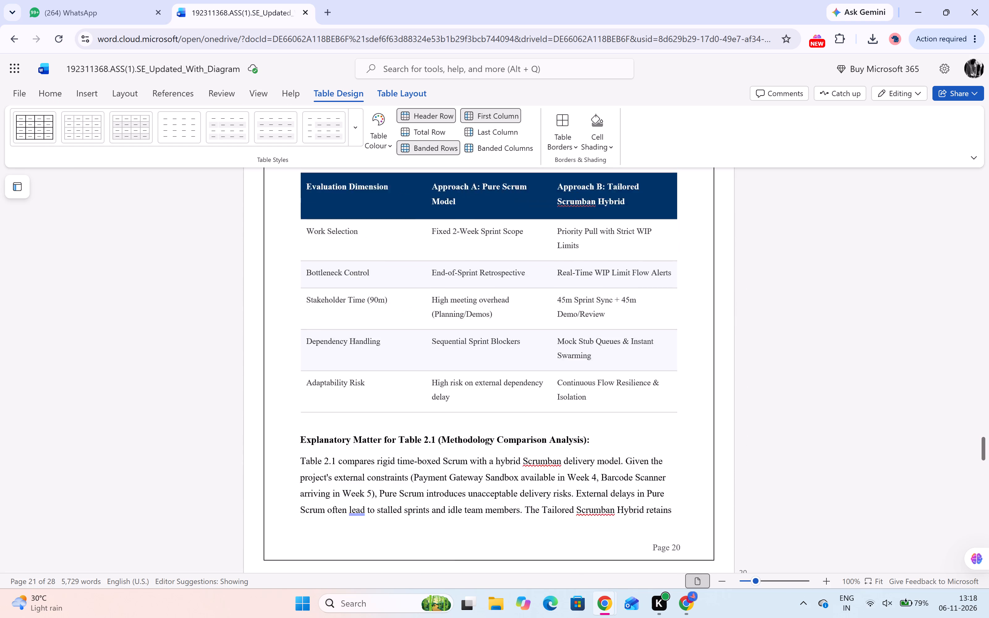
pyautogui.scroll(7, 339, 333)
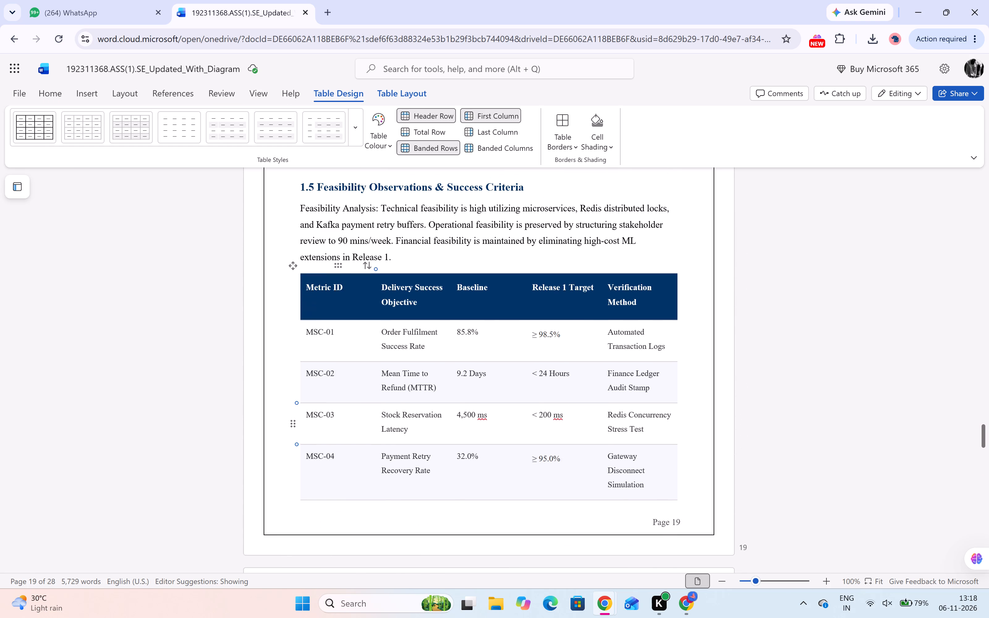
pyautogui.scroll(2, 339, 333)
pyautogui.scroll(6, 218, 271)
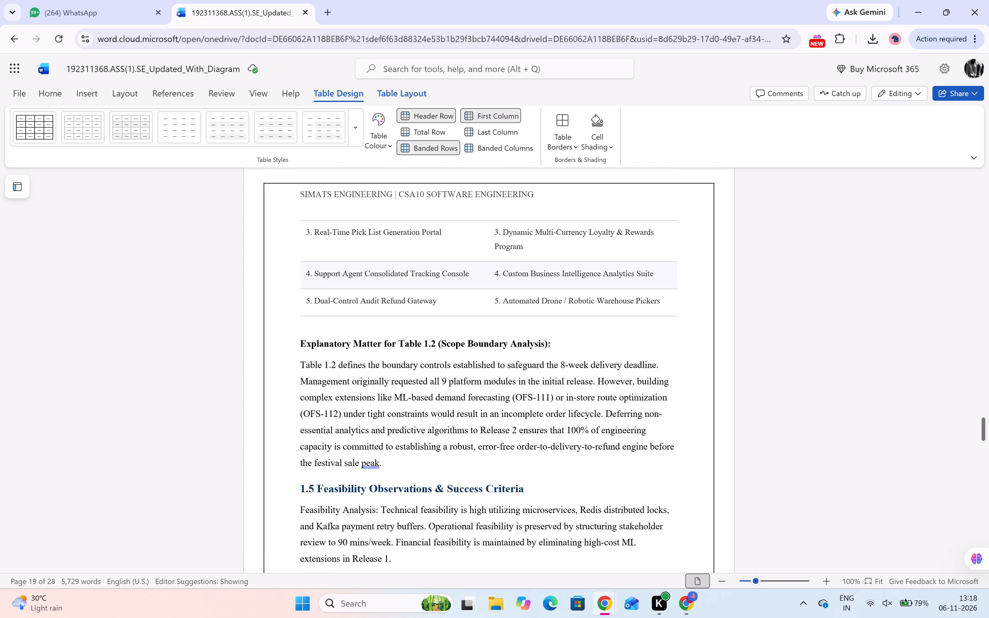
pyautogui.scroll(10, 218, 271)
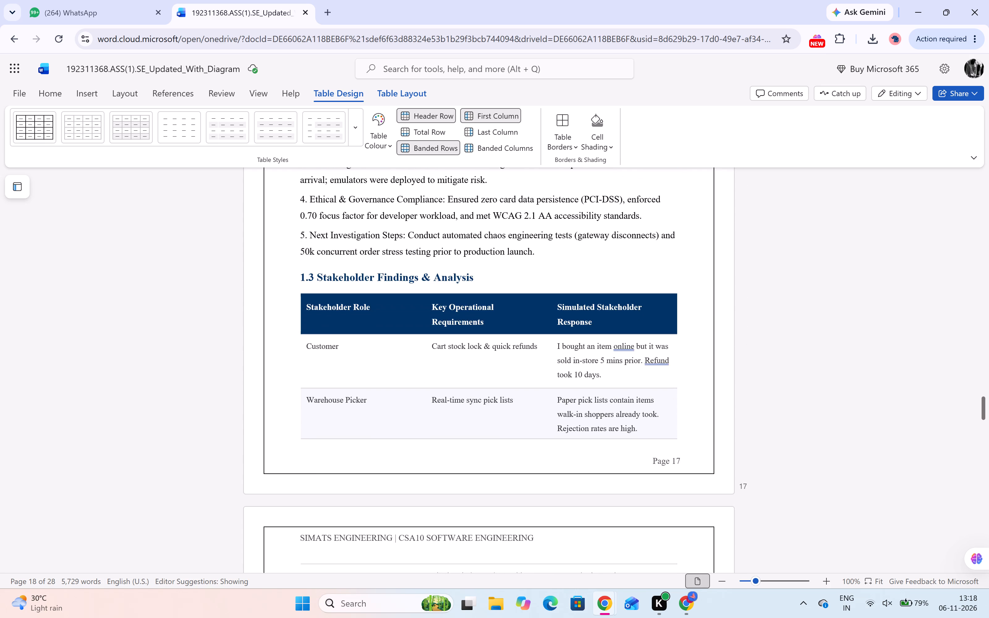
pyautogui.scroll(3, 218, 271)
pyautogui.scroll(-1, 218, 271)
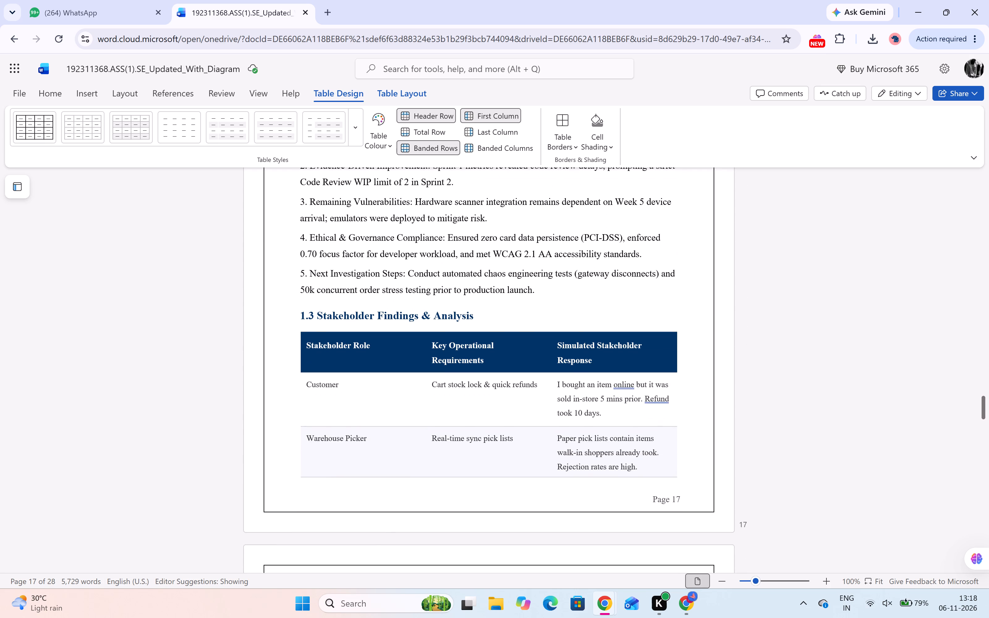
pyautogui.moveTo(302, 311); pyautogui.dragTo(384, 507)
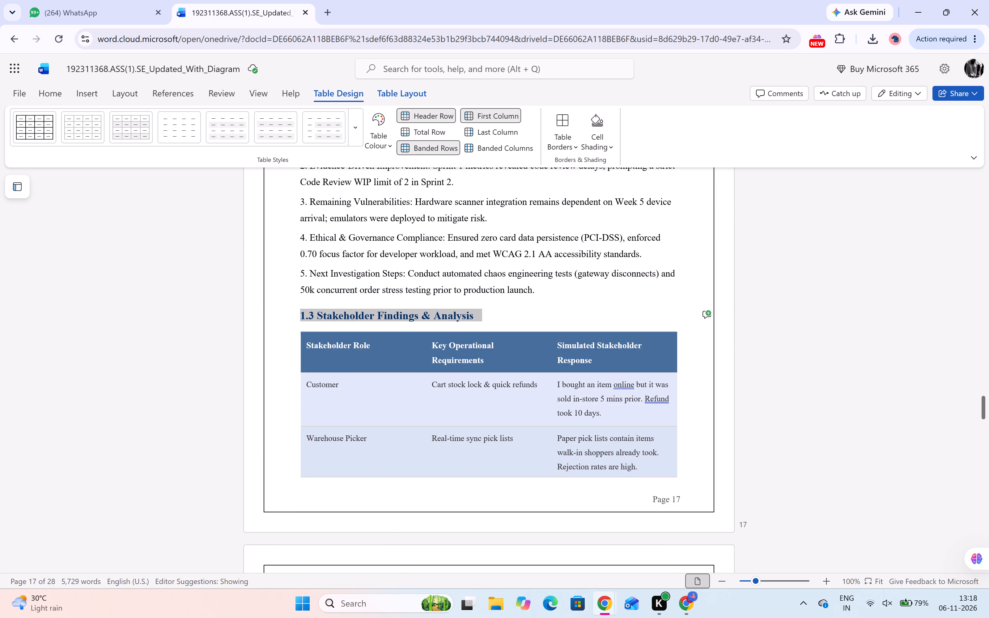
pyautogui.moveTo(384, 507); pyautogui.dragTo(389, 617)
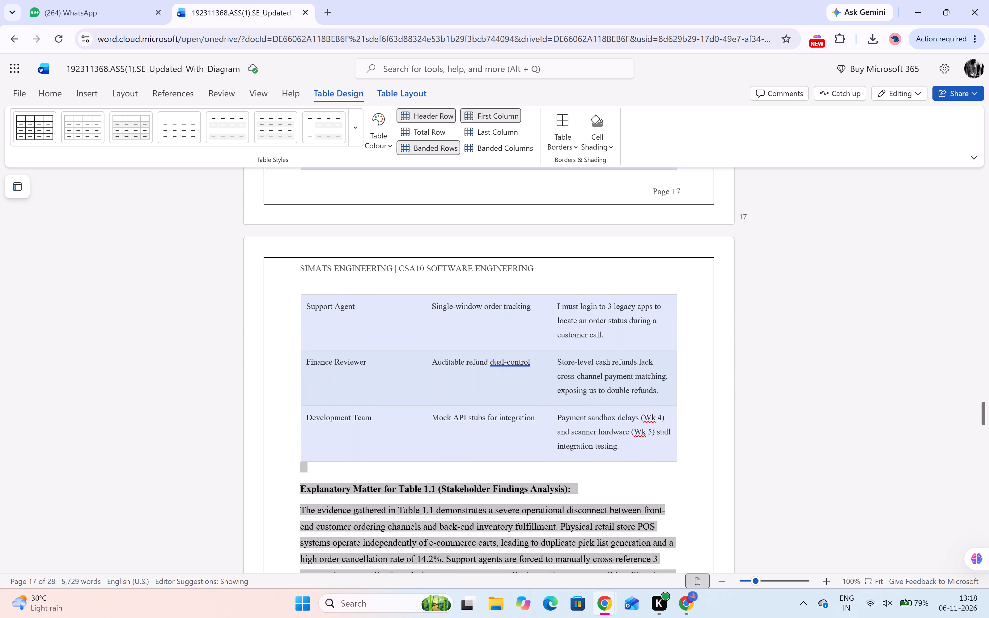
pyautogui.moveTo(389, 617); pyautogui.dragTo(388, 617)
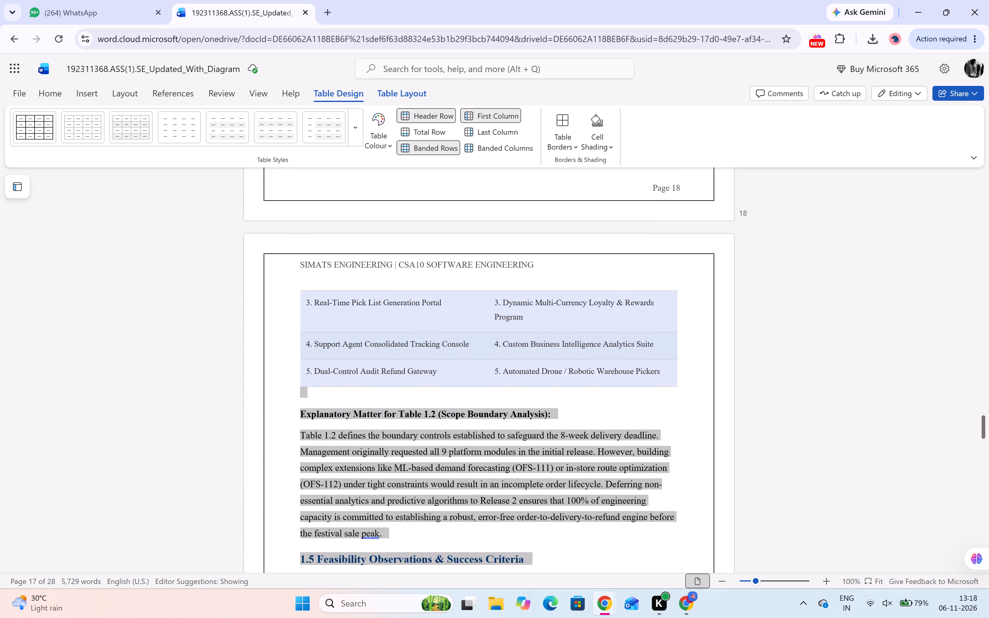
pyautogui.moveTo(388, 617); pyautogui.dragTo(388, 617)
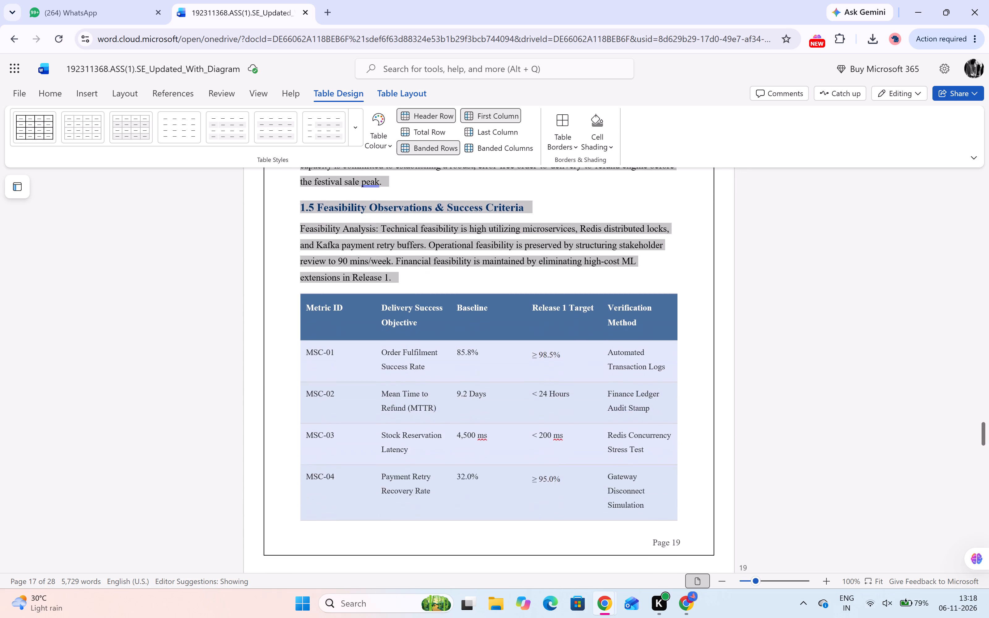
pyautogui.moveTo(388, 617); pyautogui.dragTo(390, 617)
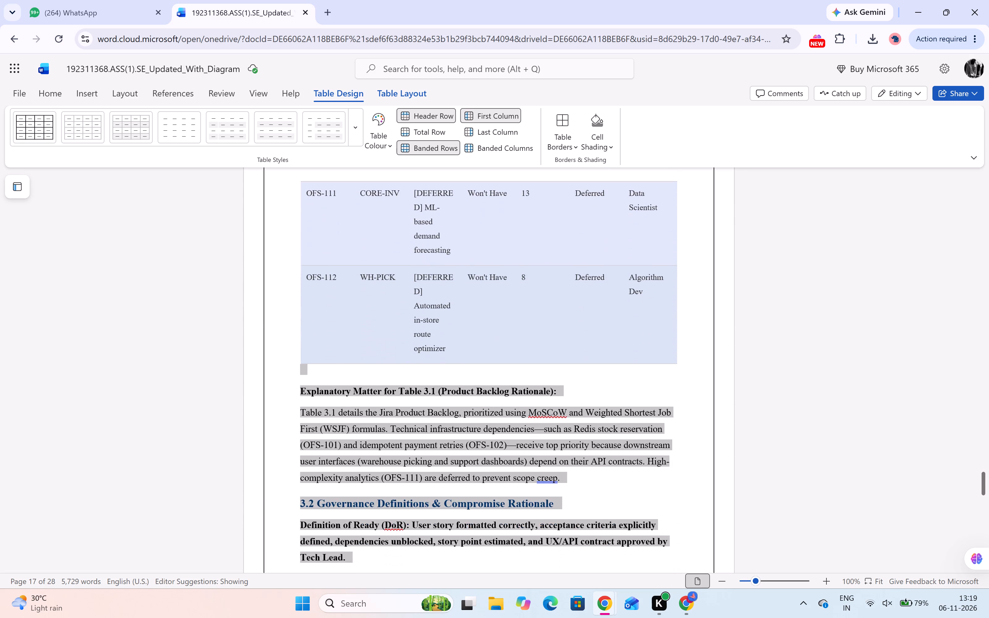
pyautogui.moveTo(390, 617); pyautogui.dragTo(389, 617)
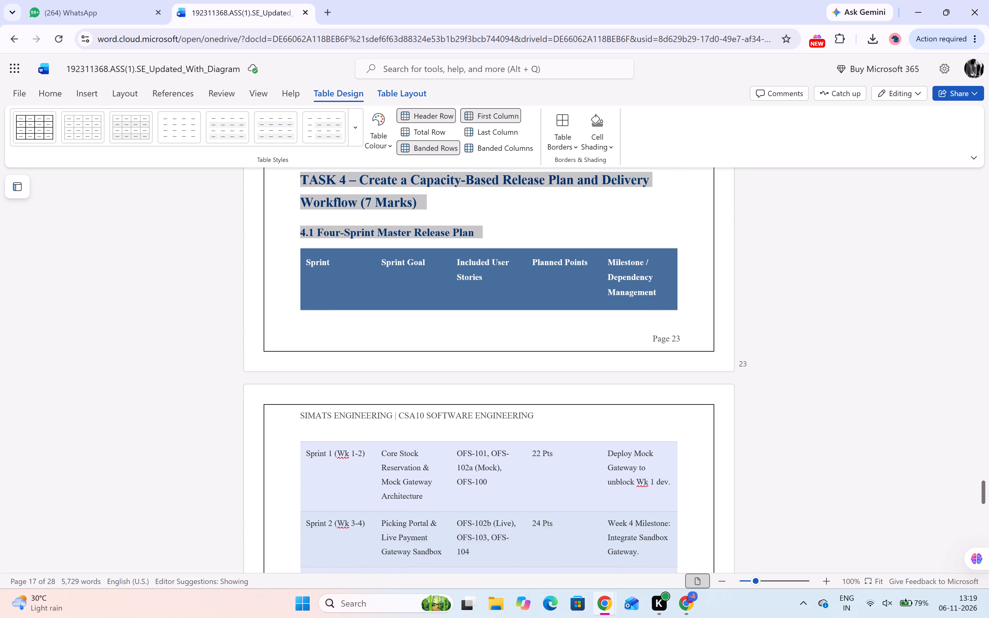
pyautogui.moveTo(389, 617); pyautogui.dragTo(388, 617)
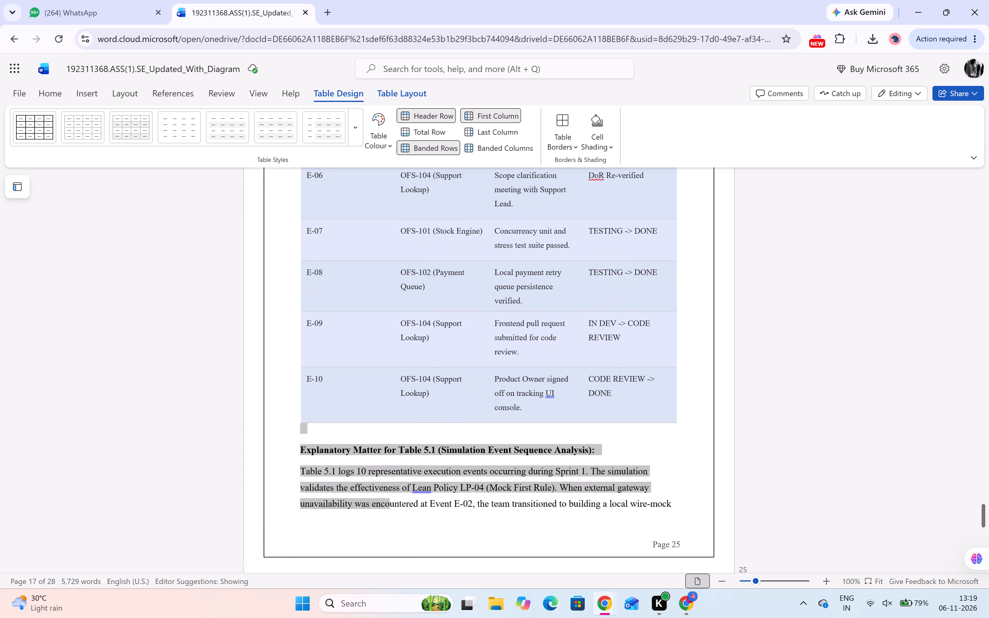
pyautogui.moveTo(388, 617); pyautogui.dragTo(388, 617)
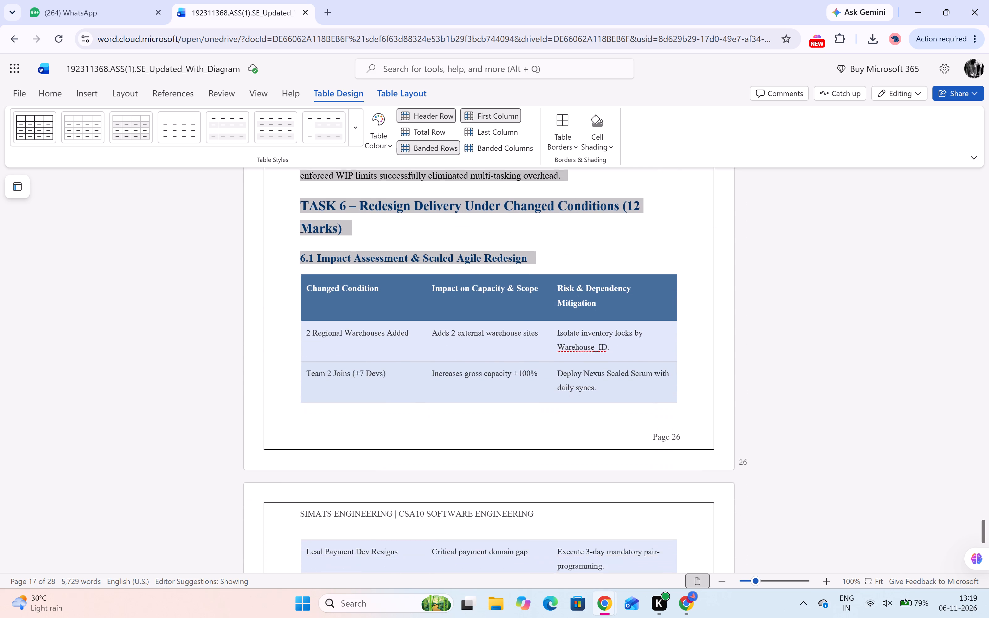
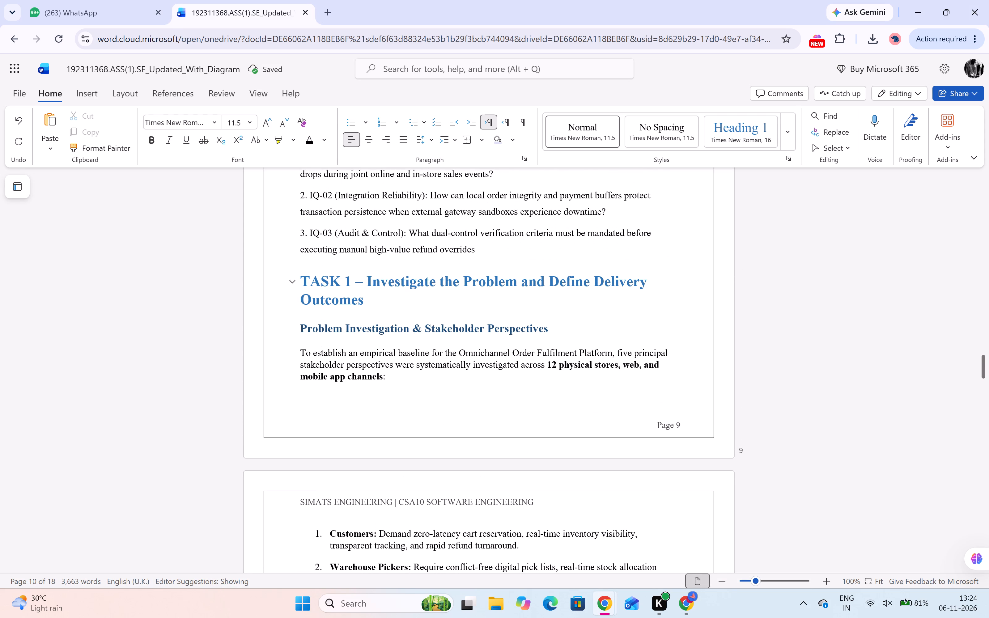
pyautogui.moveTo(377, 302); pyautogui.dragTo(307, 278)
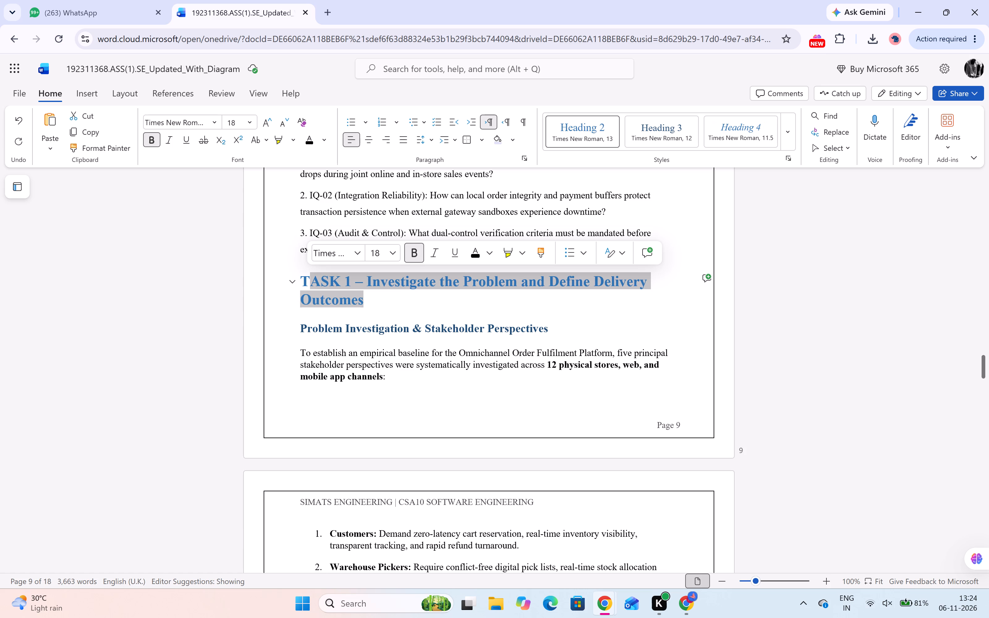
pyautogui.press('BackSpace')
pyautogui.moveTo(562, 309); pyautogui.dragTo(494, 304)
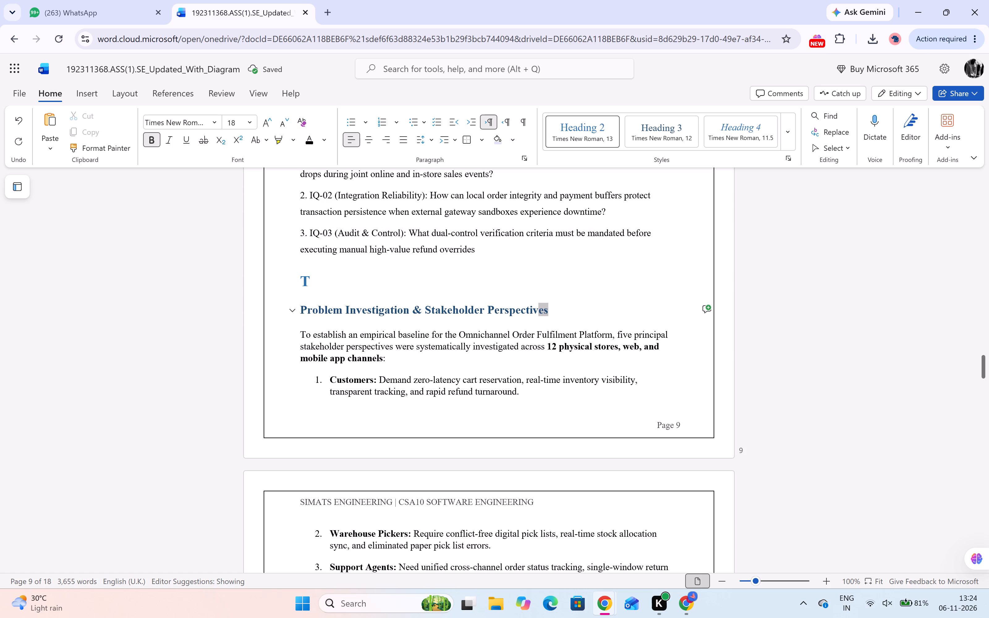
pyautogui.moveTo(494, 304); pyautogui.dragTo(301, 279)
pyautogui.press('BackSpace')
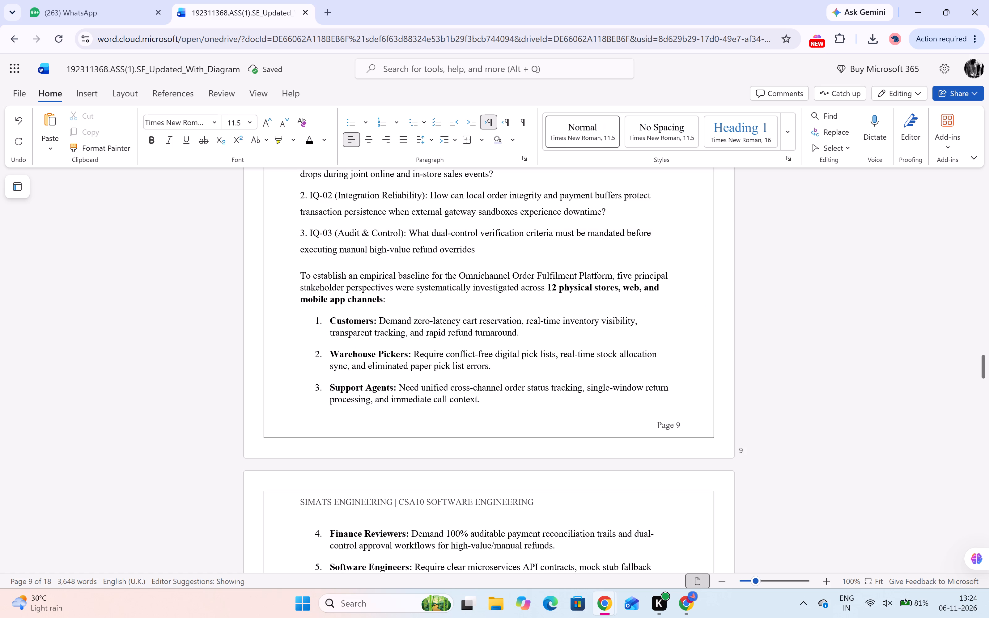
# Format the pasted "To establish an empirical baseline" paragraph as a round bullet point.
pyautogui.press('Up')
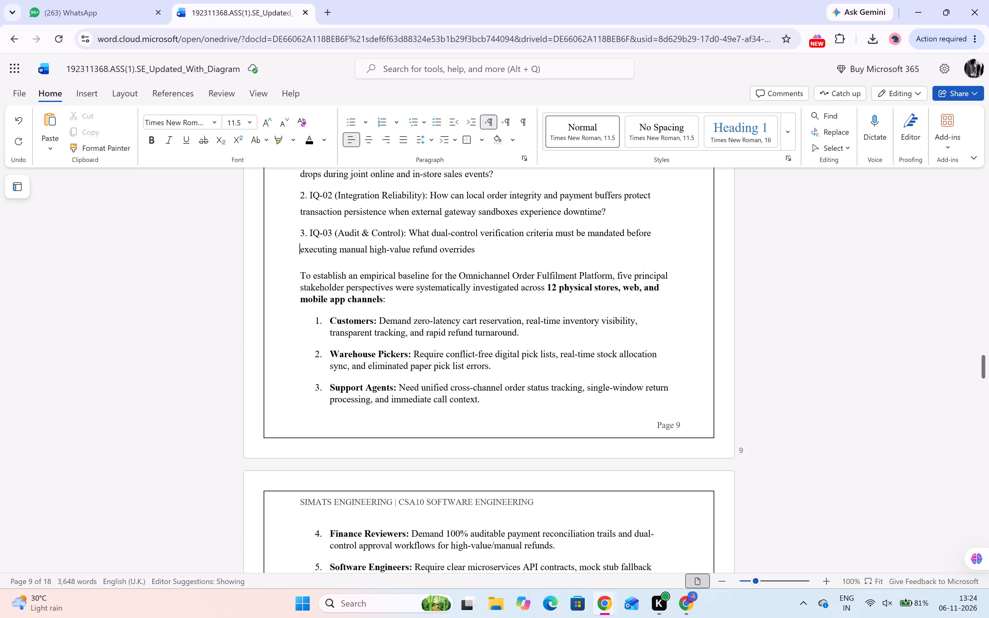
pyautogui.click(331, 265)
pyautogui.moveTo(300, 275); pyautogui.dragTo(354, 286)
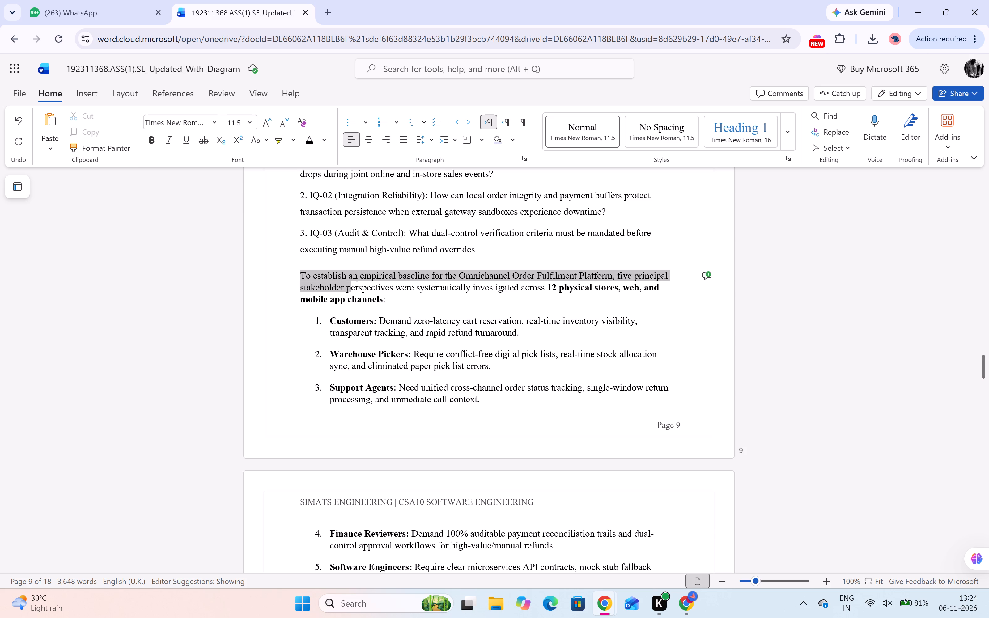
pyautogui.moveTo(354, 286); pyautogui.dragTo(390, 300)
pyautogui.click(362, 120)
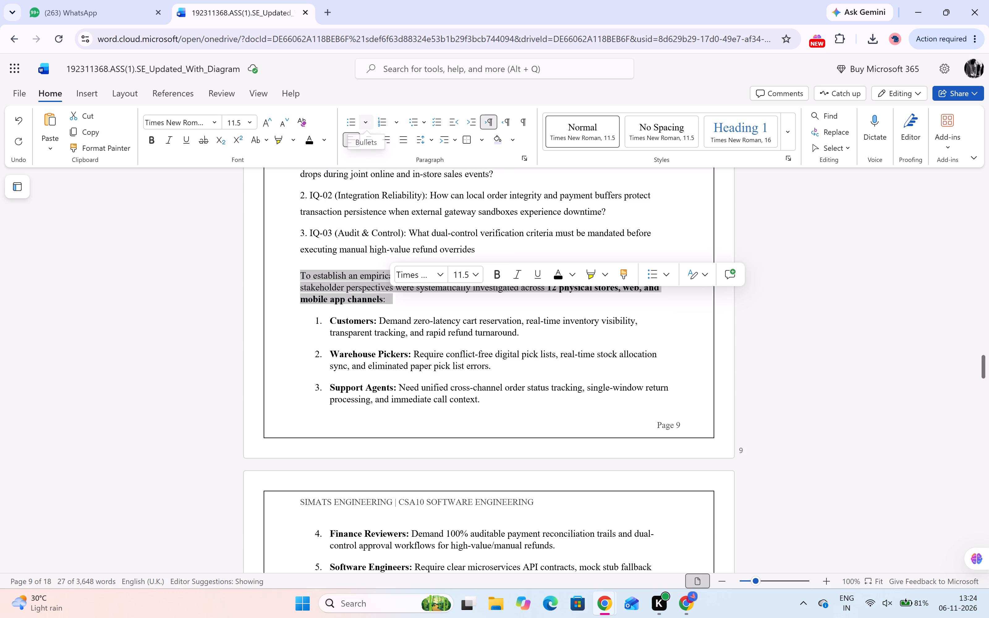
pyautogui.click(357, 167)
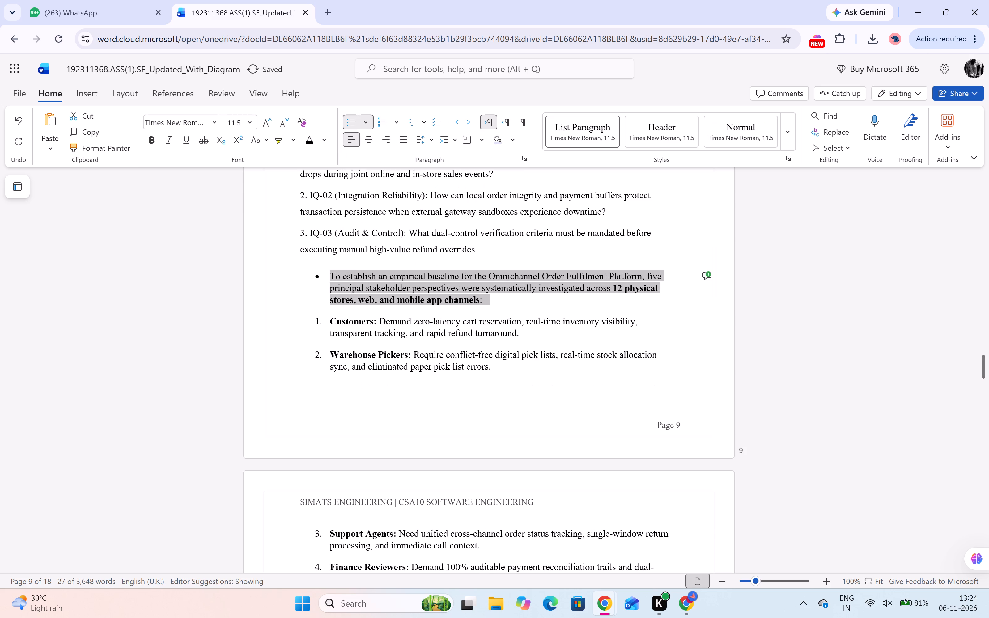
pyautogui.click(274, 187)
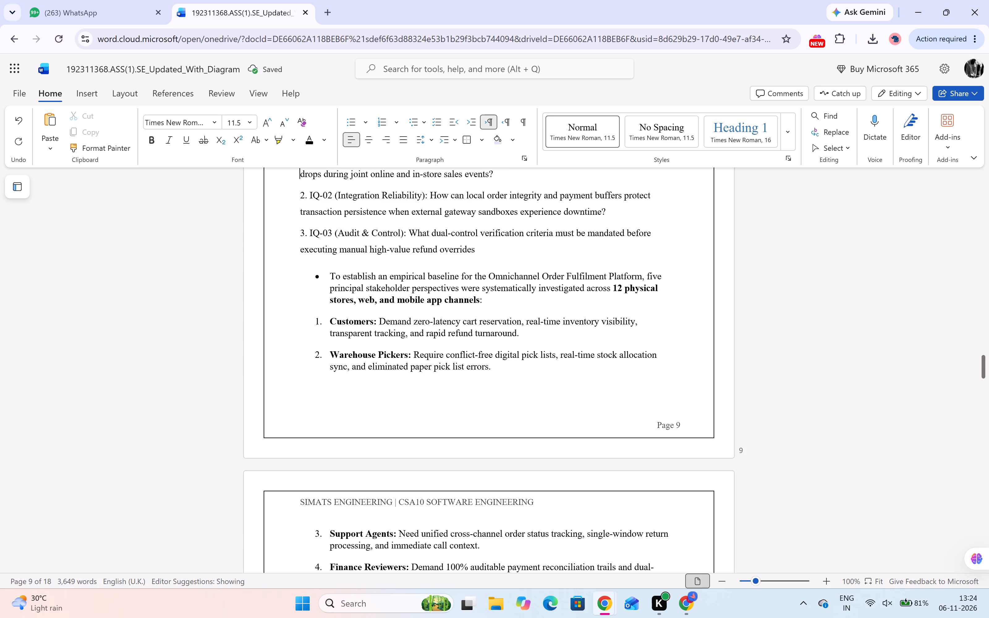
# Remove the bold formatting from the bulleted "To establish an empirical baseline" paragraph.
pyautogui.moveTo(481, 301); pyautogui.dragTo(324, 277)
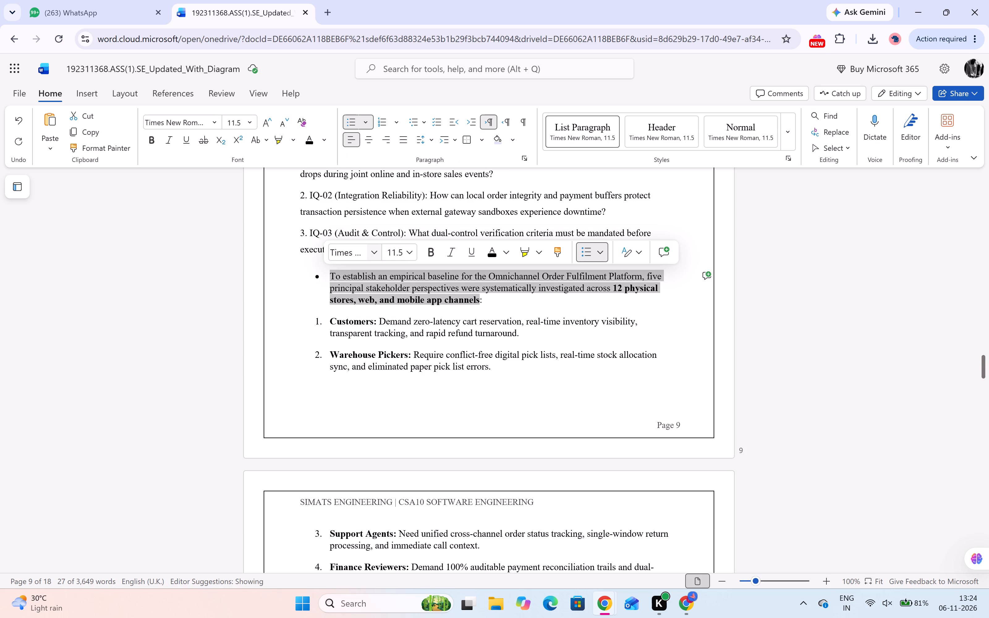
pyautogui.click(431, 260)
pyautogui.click(431, 260)
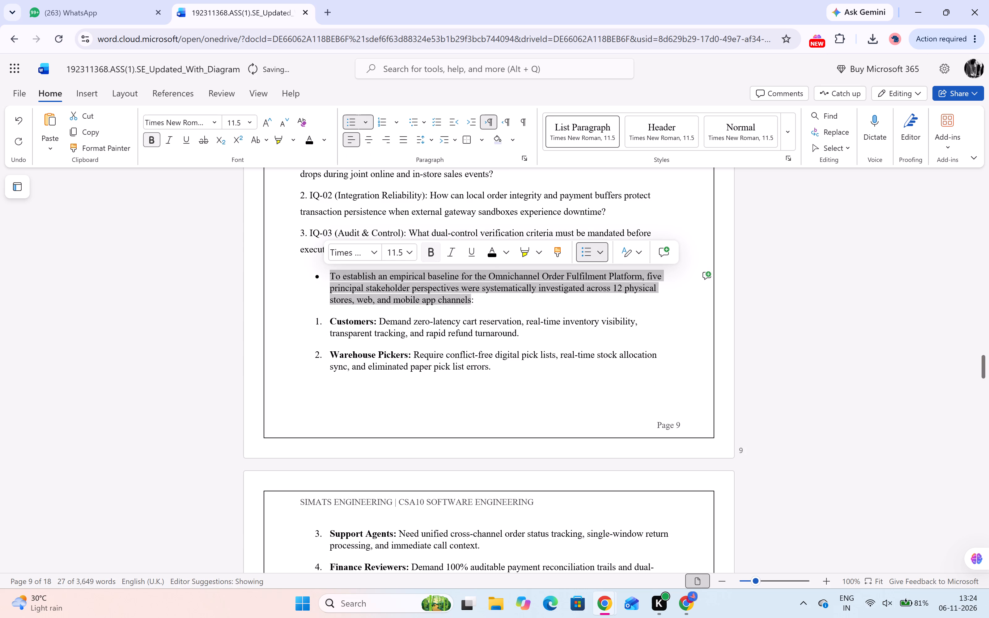
pyautogui.click(223, 352)
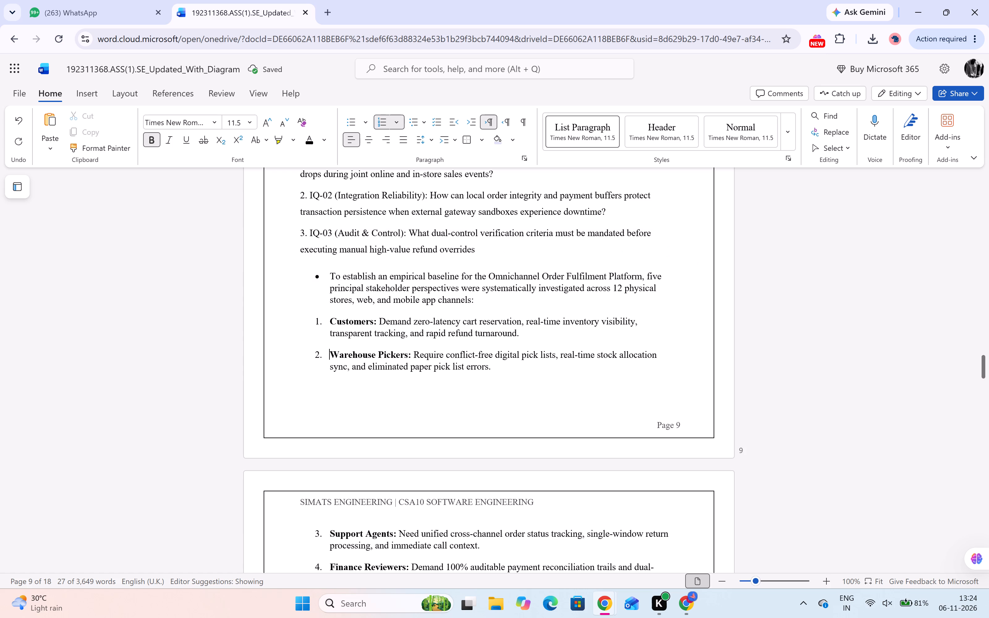
# Change the numbering of the five stakeholder items, Customers through Software Engineers, to lowercase Roman numerals (i., ii., iii.).
pyautogui.scroll(-2, 465, 405)
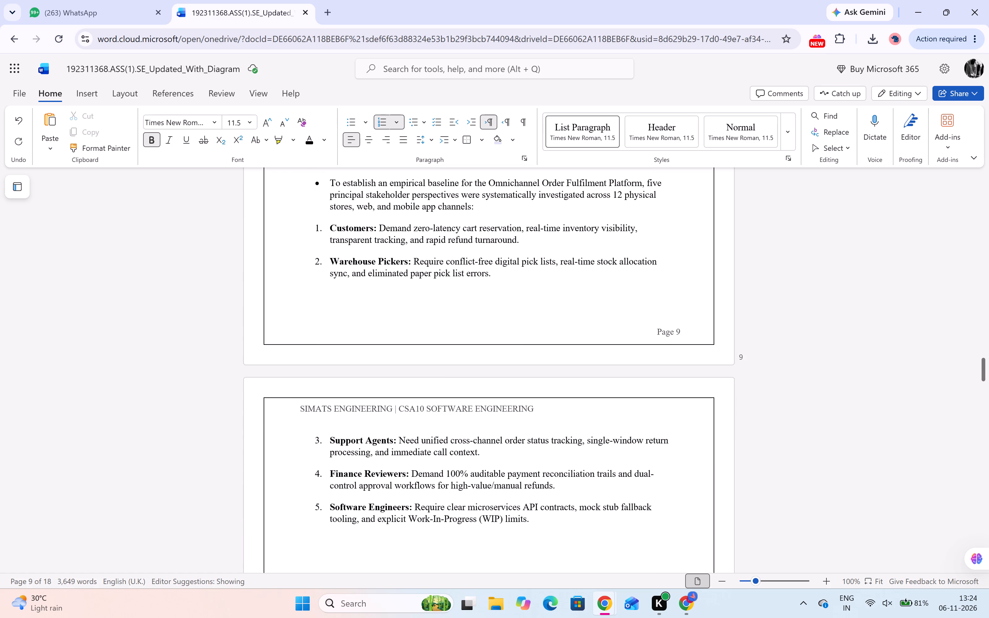
pyautogui.moveTo(323, 227); pyautogui.dragTo(535, 519)
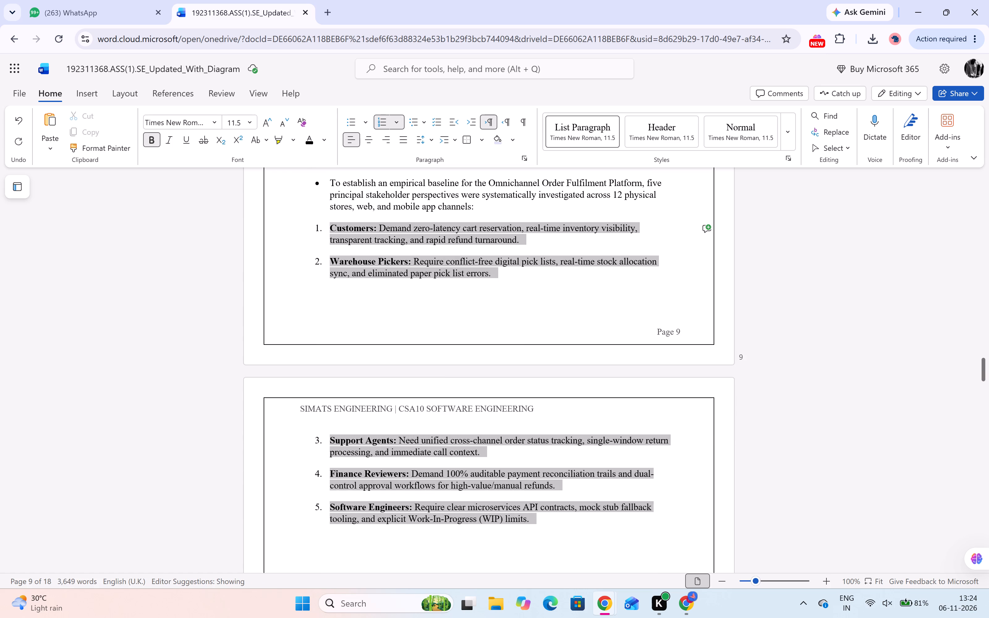
pyautogui.moveTo(535, 519); pyautogui.dragTo(534, 519)
pyautogui.click(366, 125)
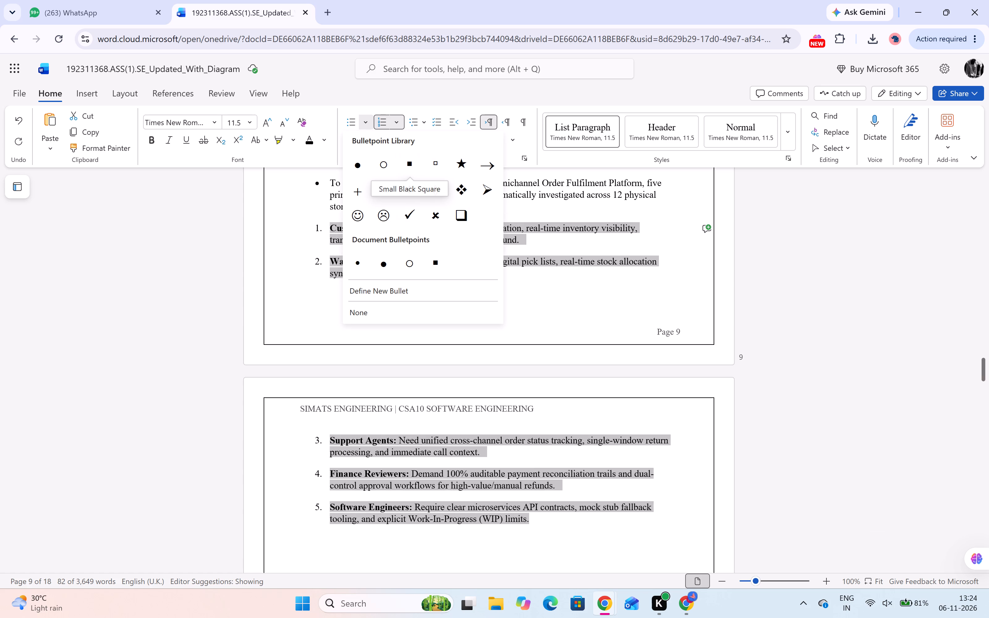
pyautogui.click(397, 121)
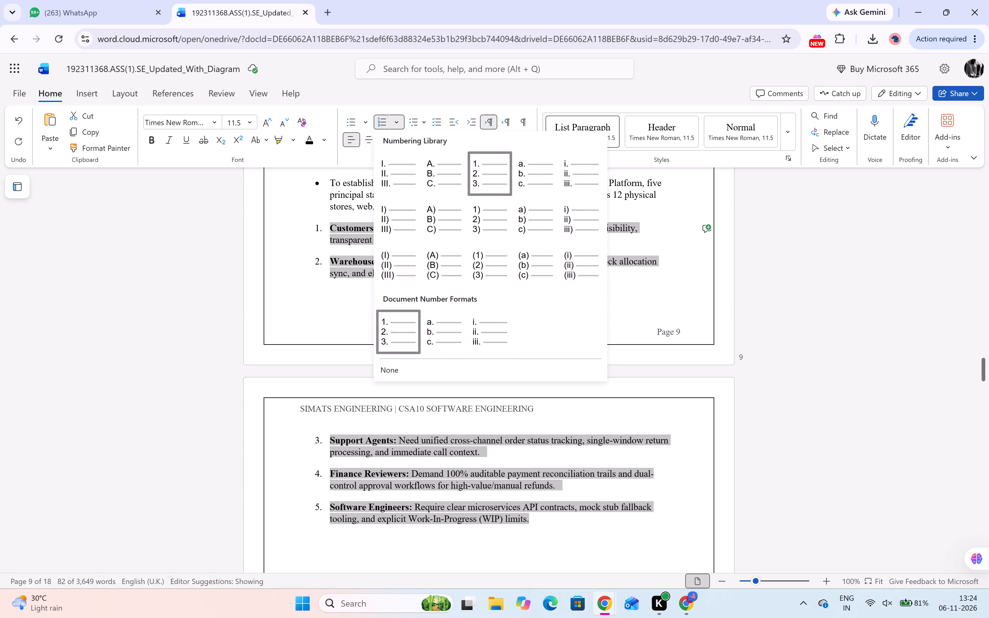
pyautogui.click(566, 181)
pyautogui.click(359, 326)
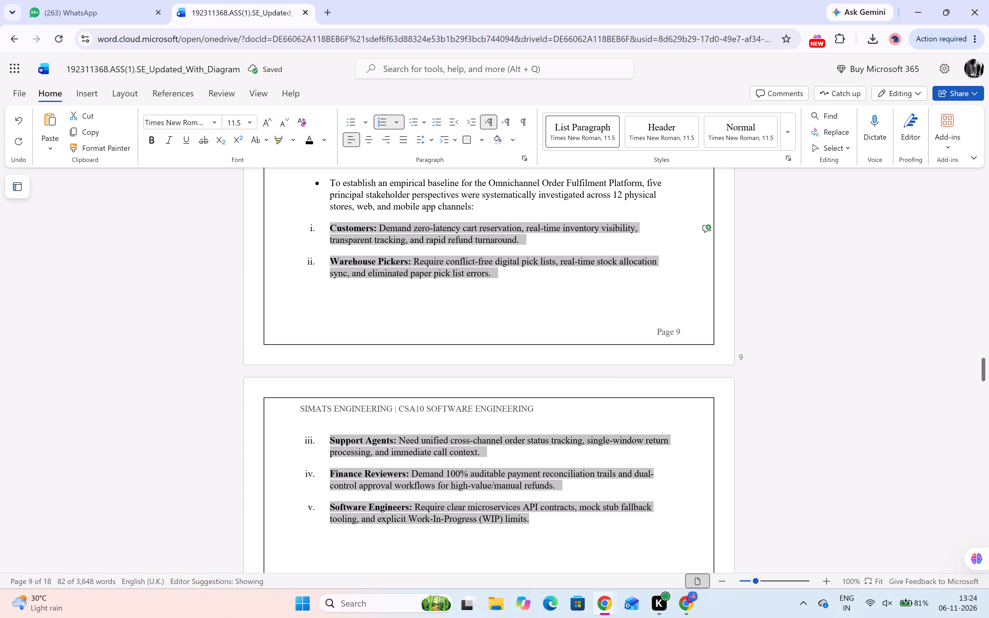
pyautogui.doubleClick(433, 291)
pyautogui.scroll(1, 433, 291)
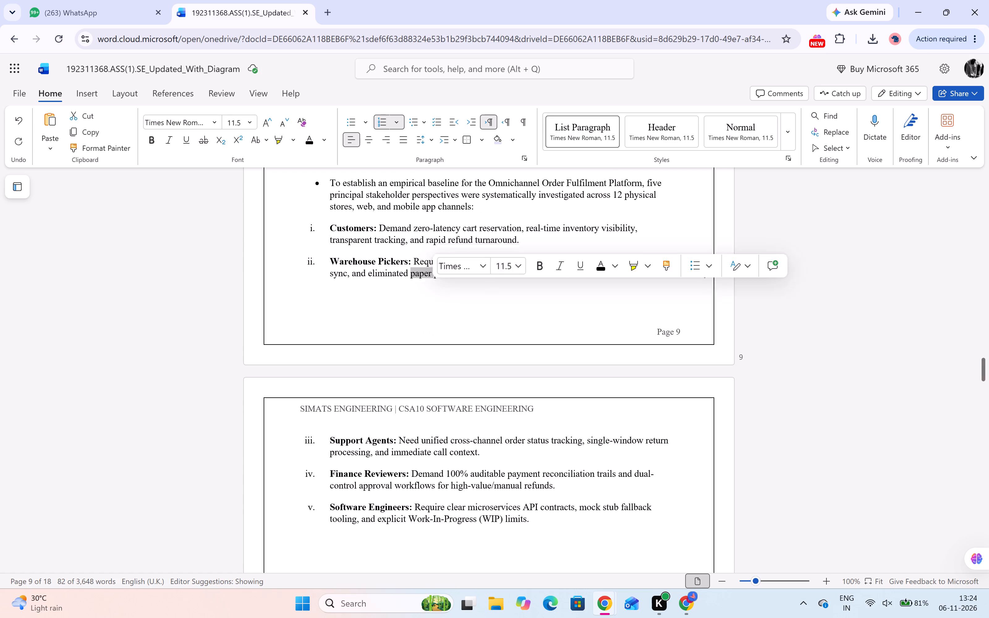
# Underline and bold the bulleted "To establish an empirical baseline" paragraph below IQ-03.
pyautogui.scroll(1, 433, 291)
pyautogui.moveTo(478, 314); pyautogui.dragTo(330, 288)
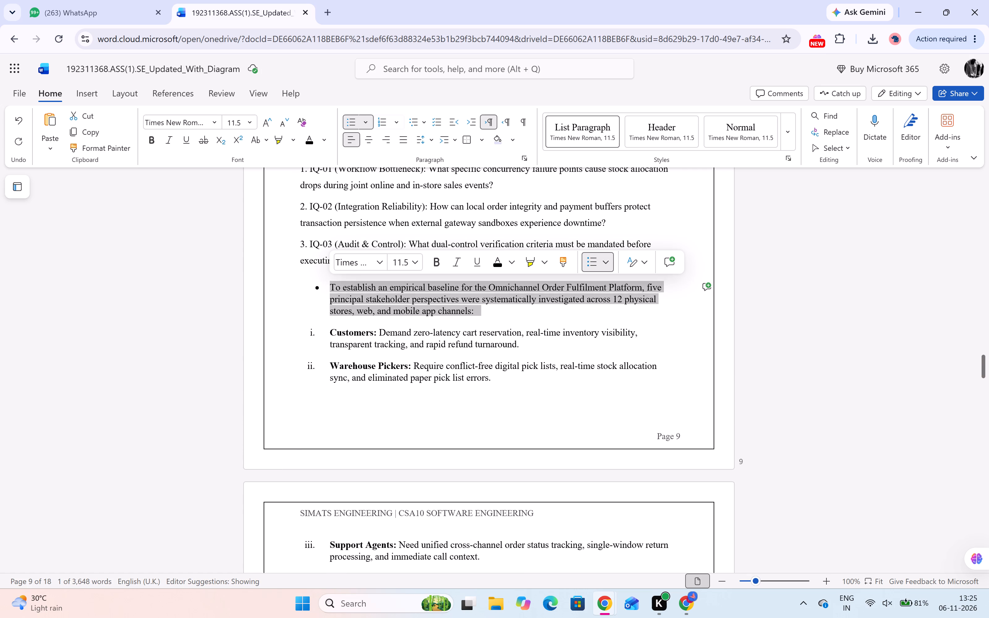
pyautogui.click(475, 260)
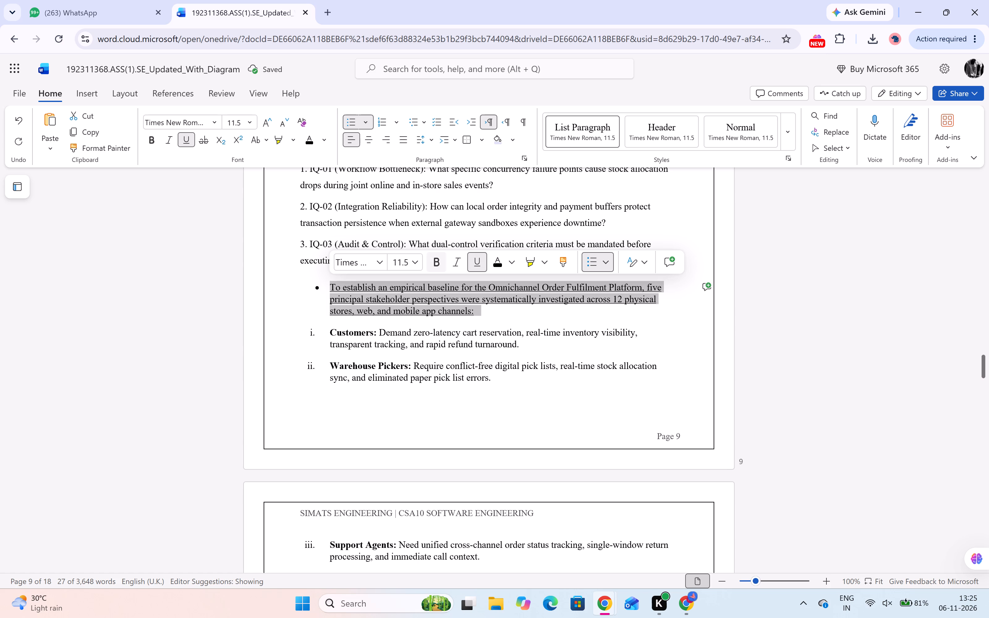
pyautogui.click(433, 266)
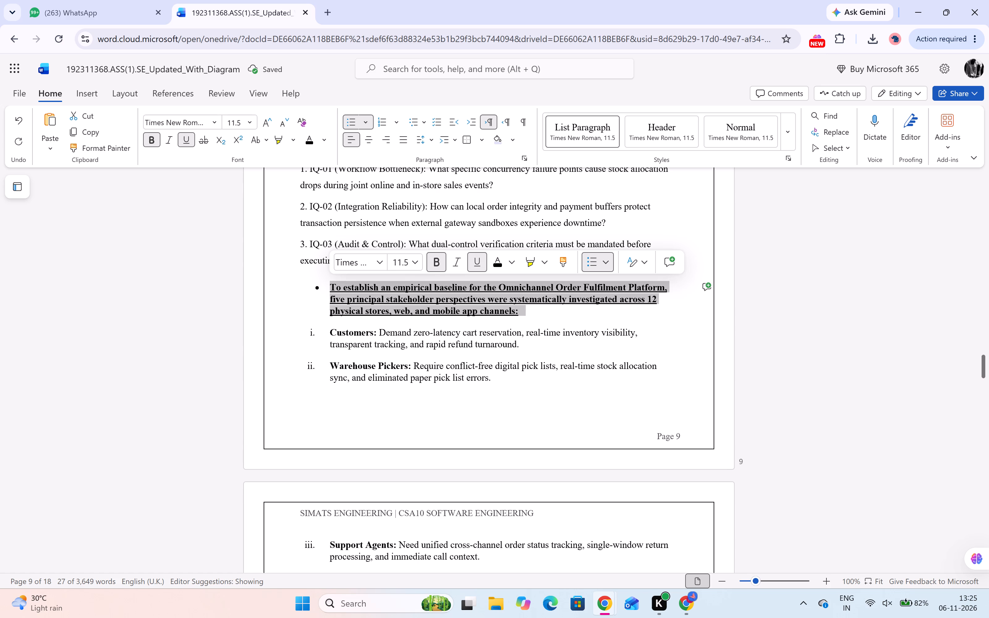
# Remove the bullet and indent from the "To establish an empirical baseline" paragraph so it aligns with the body text.
pyautogui.click(327, 290)
pyautogui.press('BackSpace')
pyautogui.press('BackSpace')
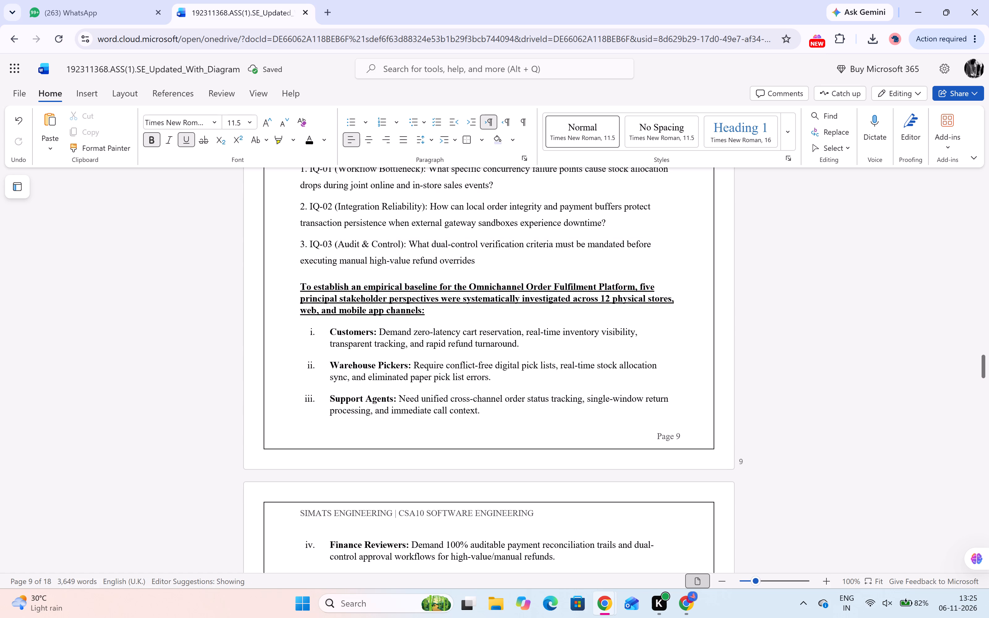
# Underline the bold labels "Customers:", "Warehouse Pickers:" and "Support Agents:" in the stakeholder list.
pyautogui.moveTo(321, 329); pyautogui.dragTo(375, 334)
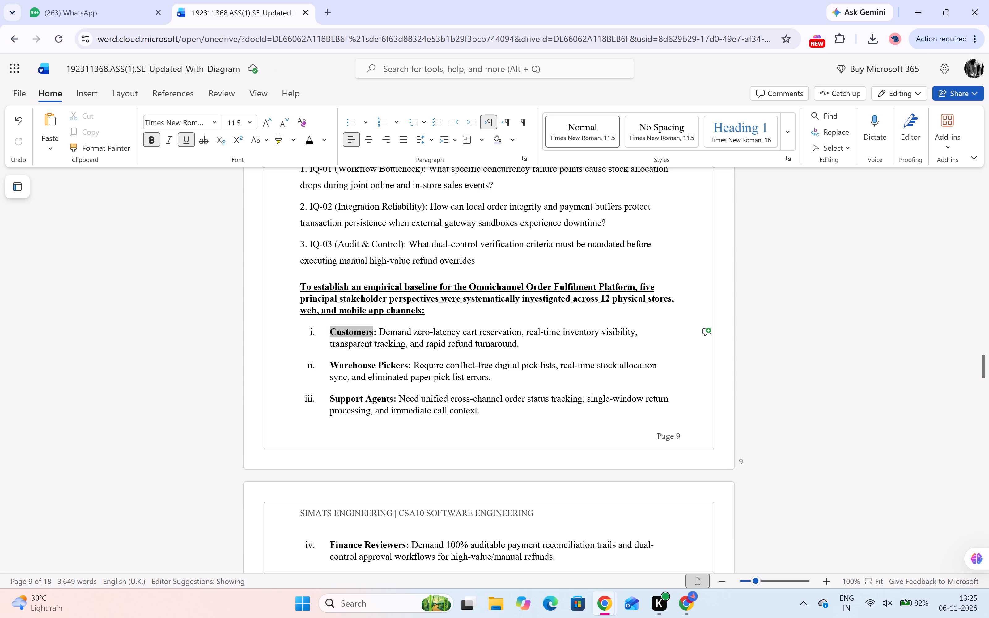
pyautogui.moveTo(375, 334); pyautogui.dragTo(378, 335)
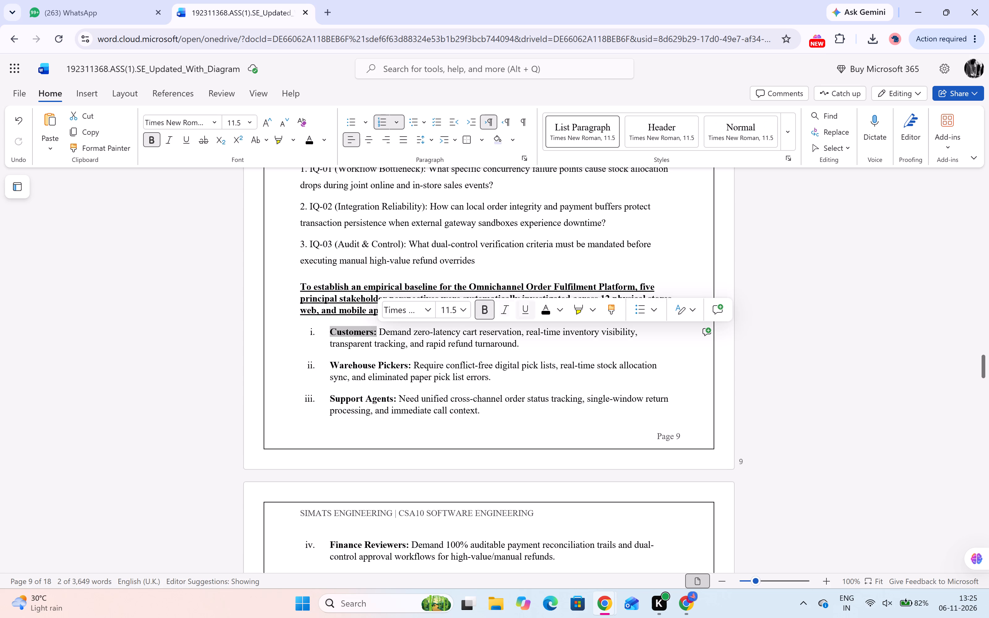
pyautogui.click(522, 312)
pyautogui.moveTo(329, 365); pyautogui.dragTo(379, 361)
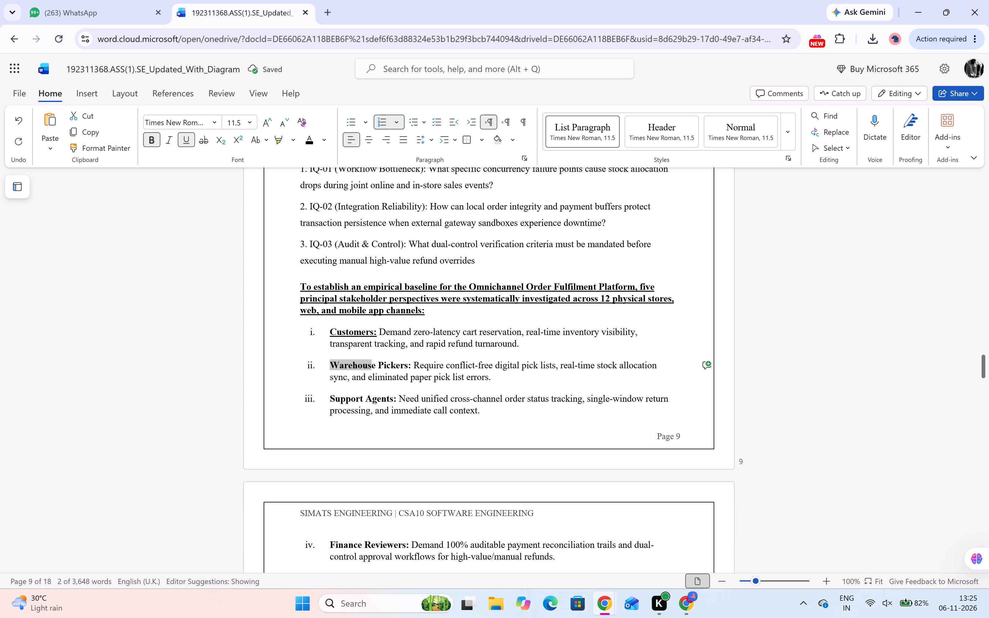
pyautogui.moveTo(379, 361); pyautogui.dragTo(412, 369)
pyautogui.click(554, 345)
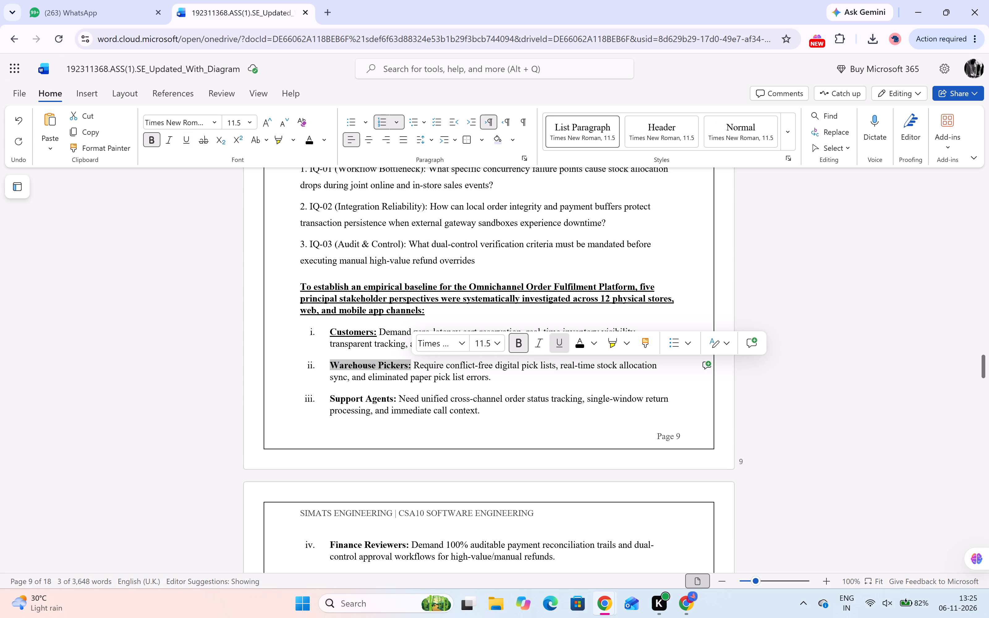
pyautogui.moveTo(331, 401); pyautogui.dragTo(388, 400)
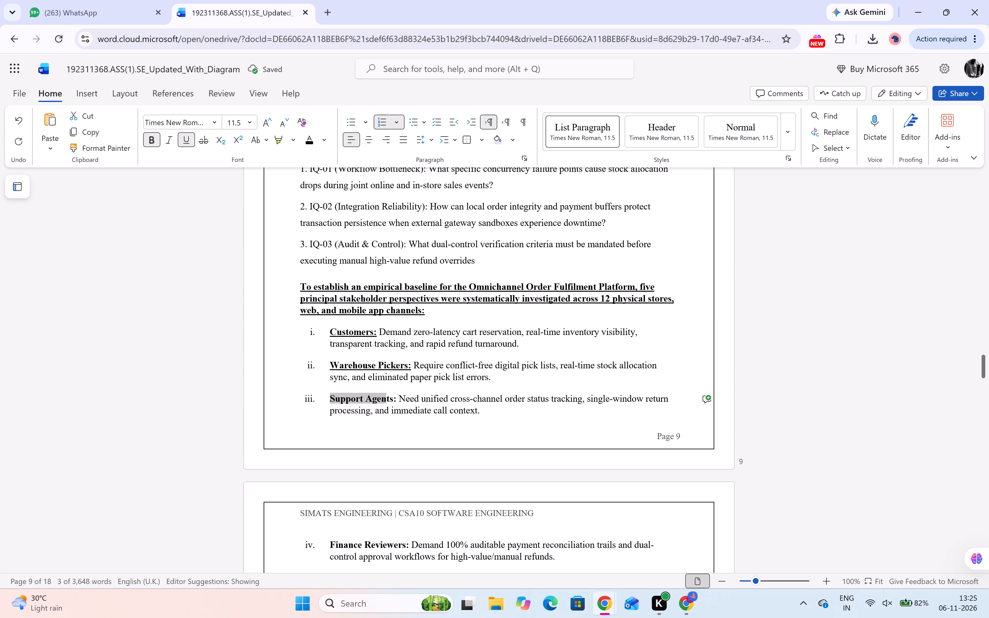
pyautogui.moveTo(388, 400); pyautogui.dragTo(397, 400)
pyautogui.click(548, 372)
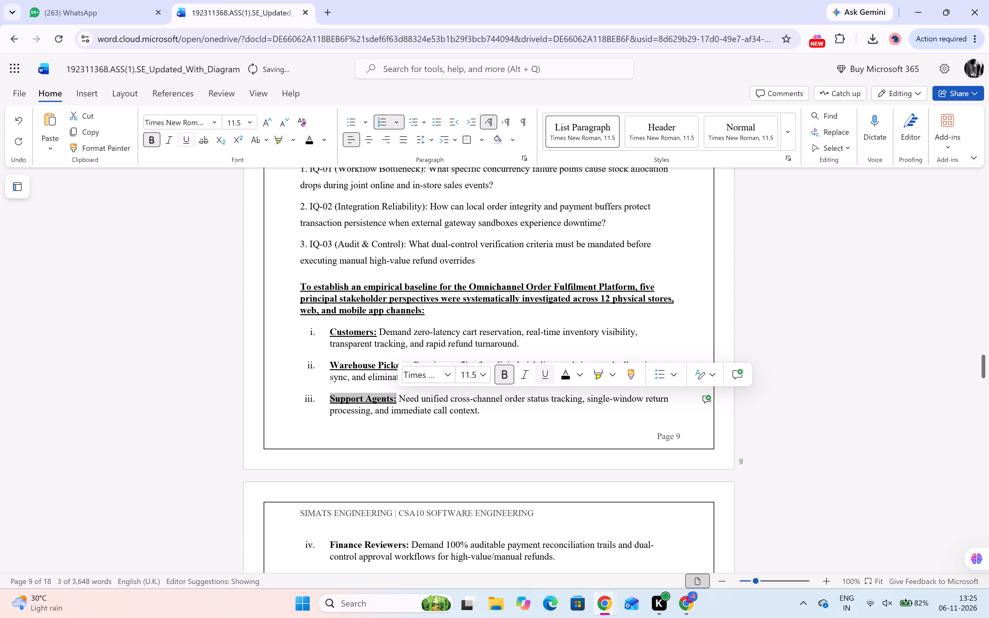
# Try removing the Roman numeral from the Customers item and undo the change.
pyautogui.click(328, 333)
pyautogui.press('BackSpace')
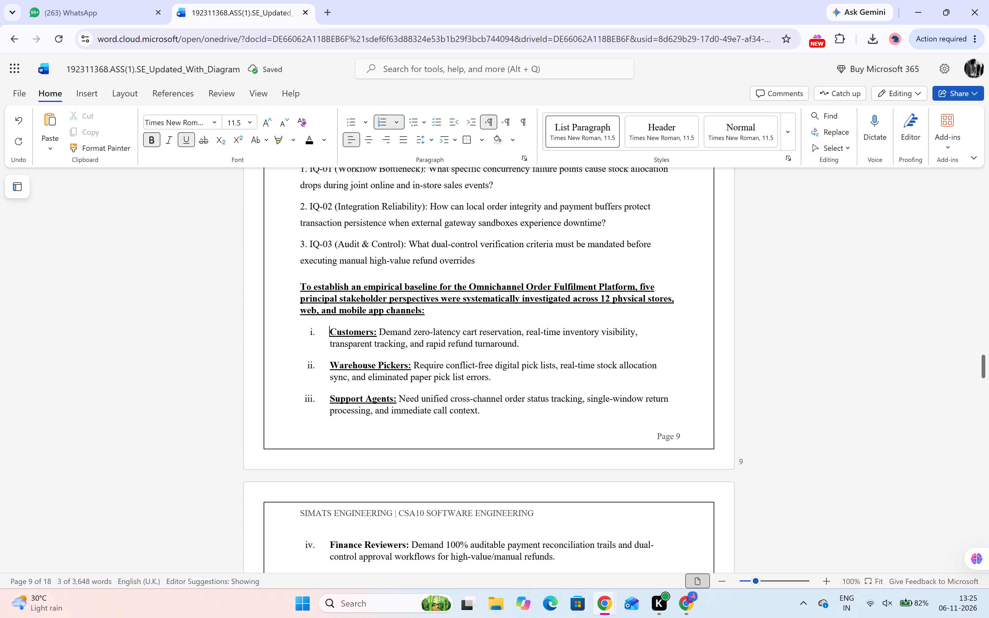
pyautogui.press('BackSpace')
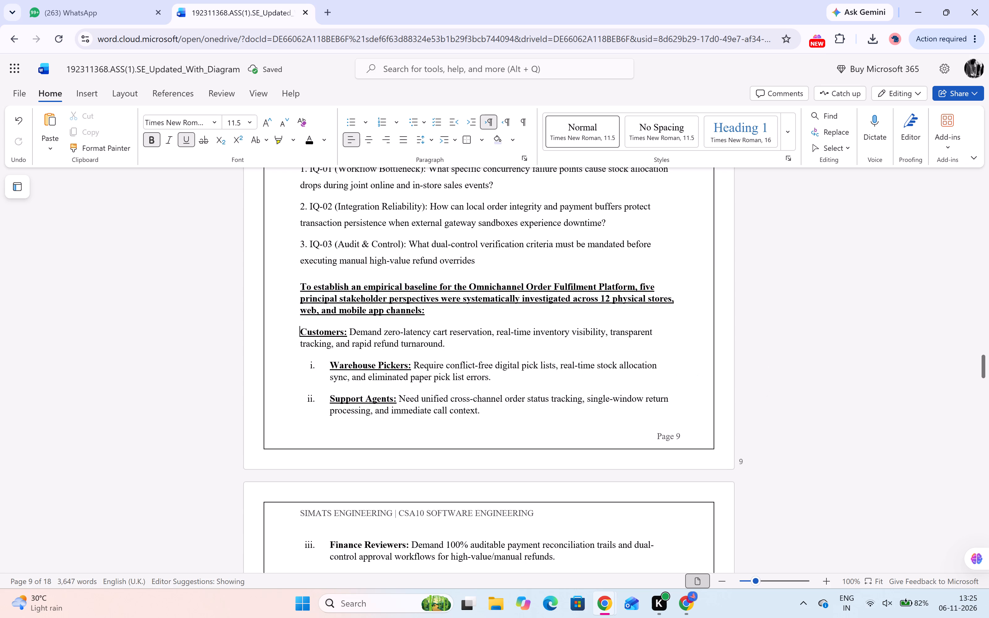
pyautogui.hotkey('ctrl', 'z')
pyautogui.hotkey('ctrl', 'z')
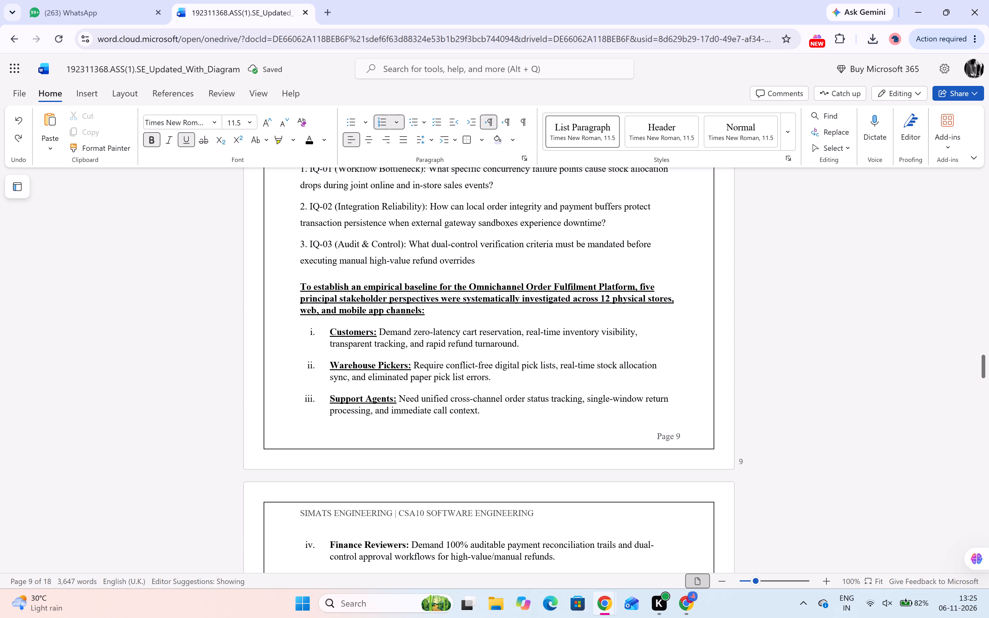
pyautogui.scroll(-2, 328, 333)
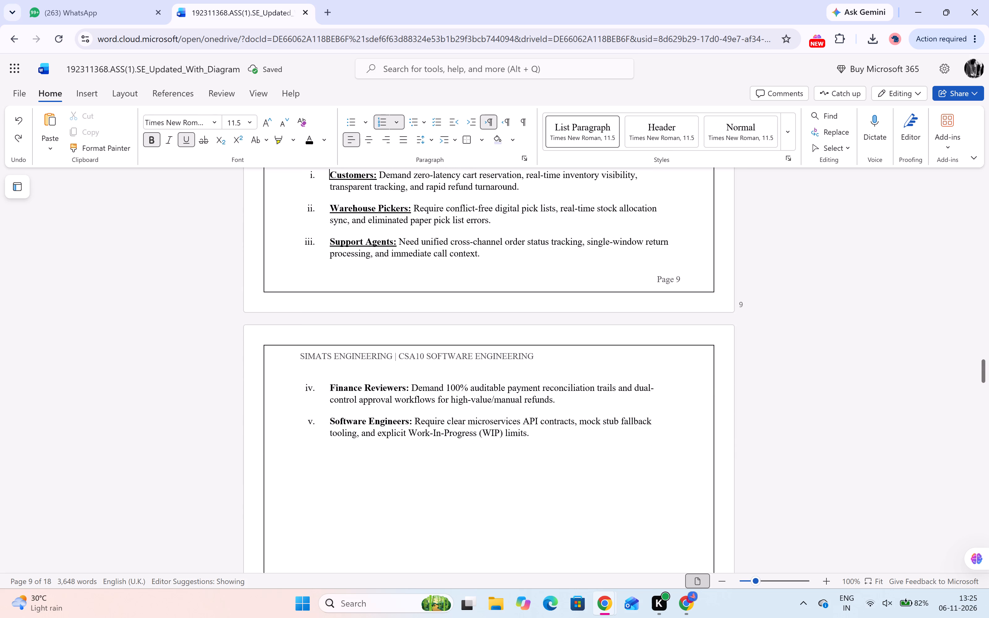
pyautogui.moveTo(409, 390); pyautogui.dragTo(331, 386)
pyautogui.click(479, 360)
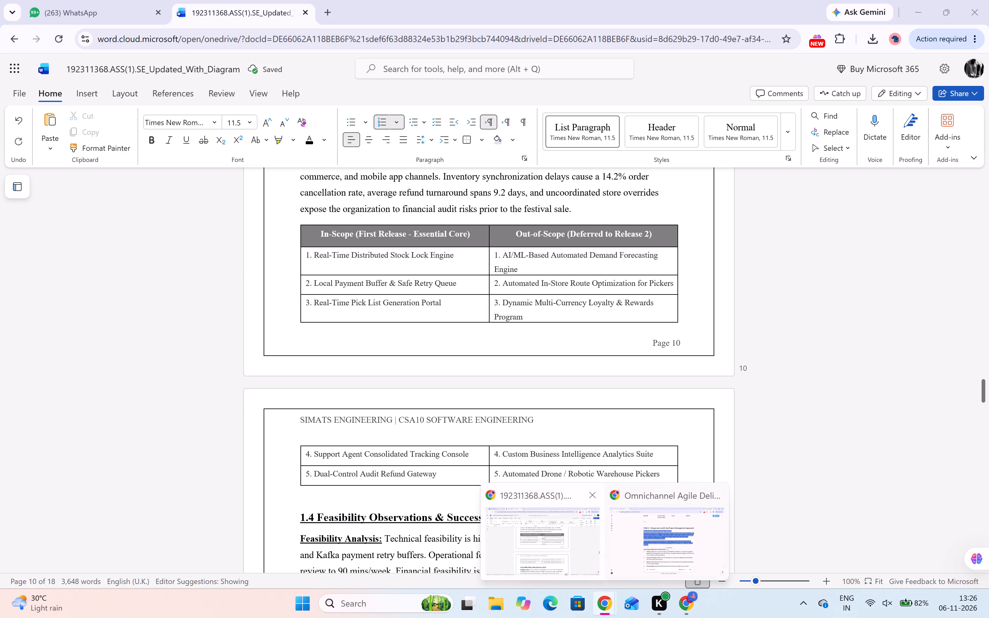
pyautogui.scroll(-8, 377, 475)
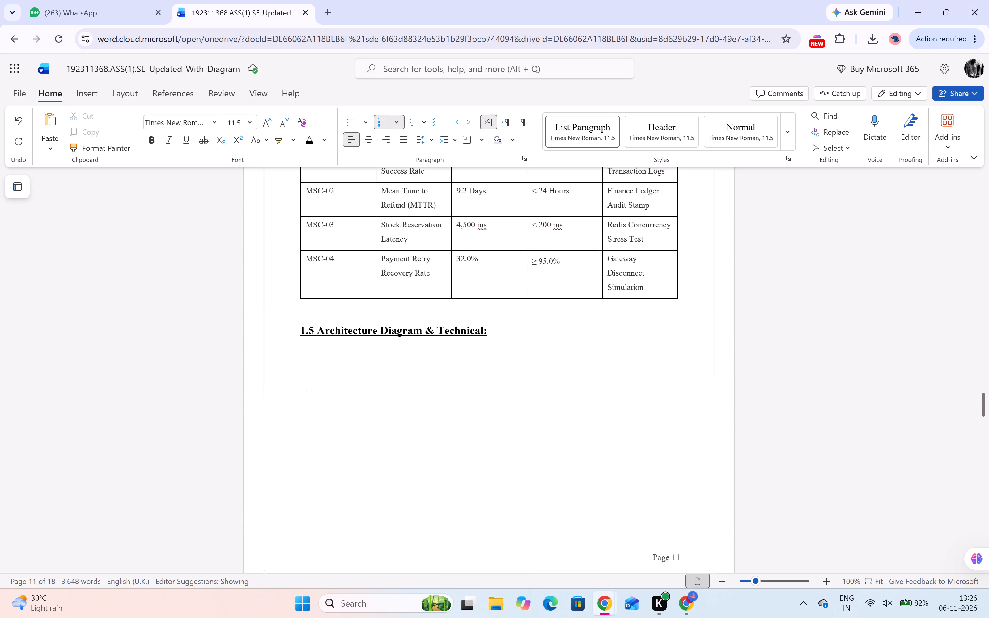
pyautogui.scroll(-2, 377, 475)
pyautogui.scroll(4, 377, 475)
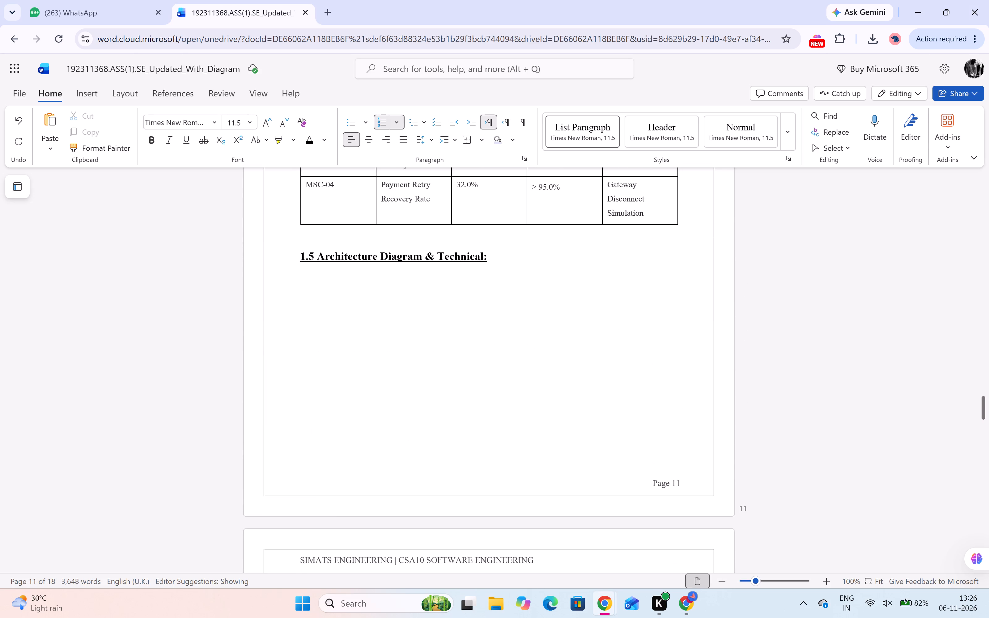
pyautogui.scroll(-5, 377, 475)
pyautogui.click(474, 505)
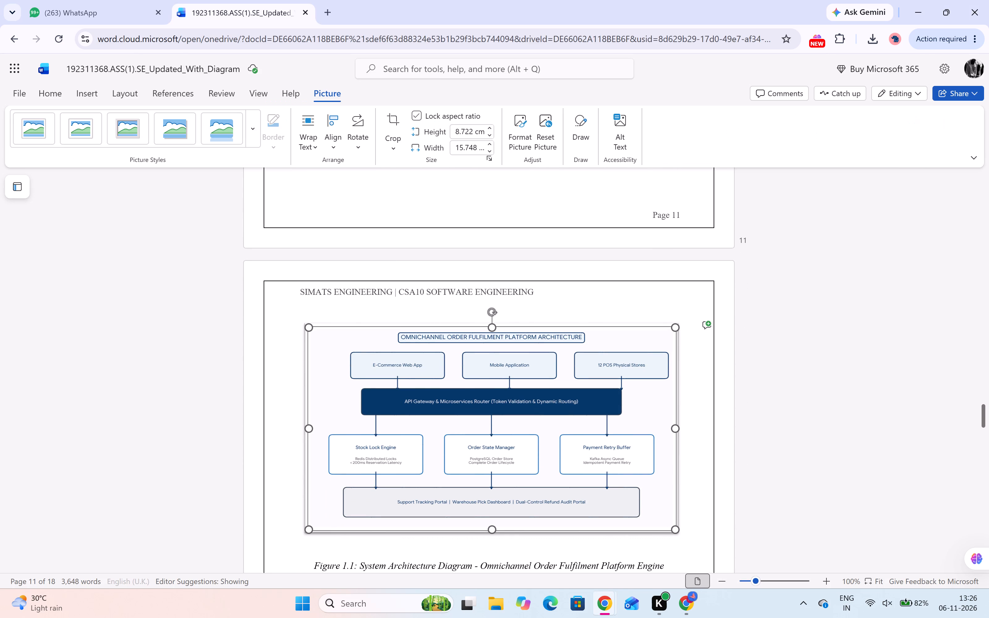
pyautogui.moveTo(493, 528); pyautogui.dragTo(491, 507)
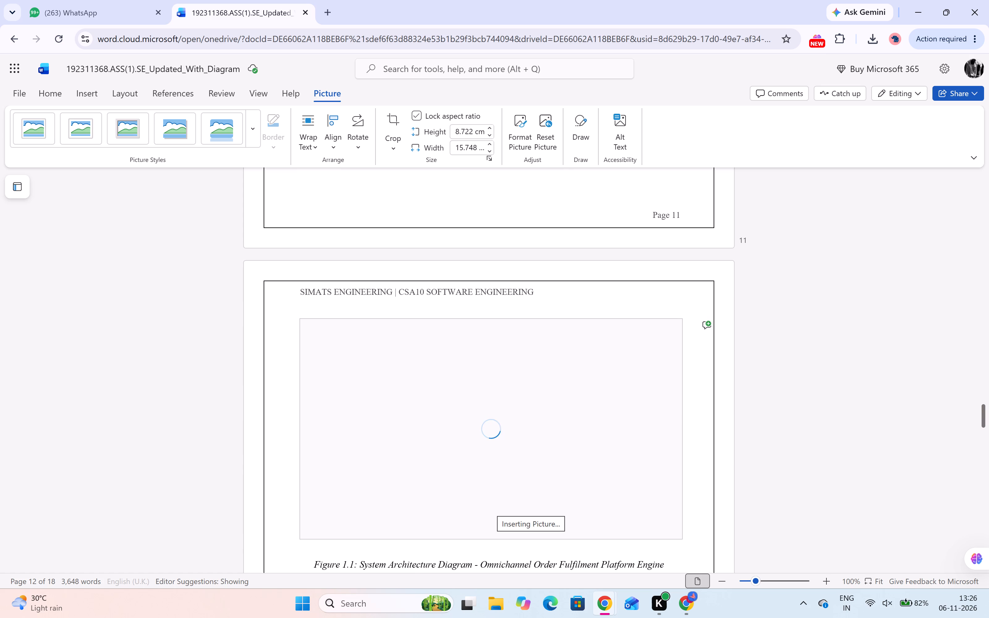
# Shorten the Problem Statement under heading 1.3 to end with "average refund turnaround spans 9.2 days.".
pyautogui.scroll(-4, 491, 507)
pyautogui.scroll(3, 491, 507)
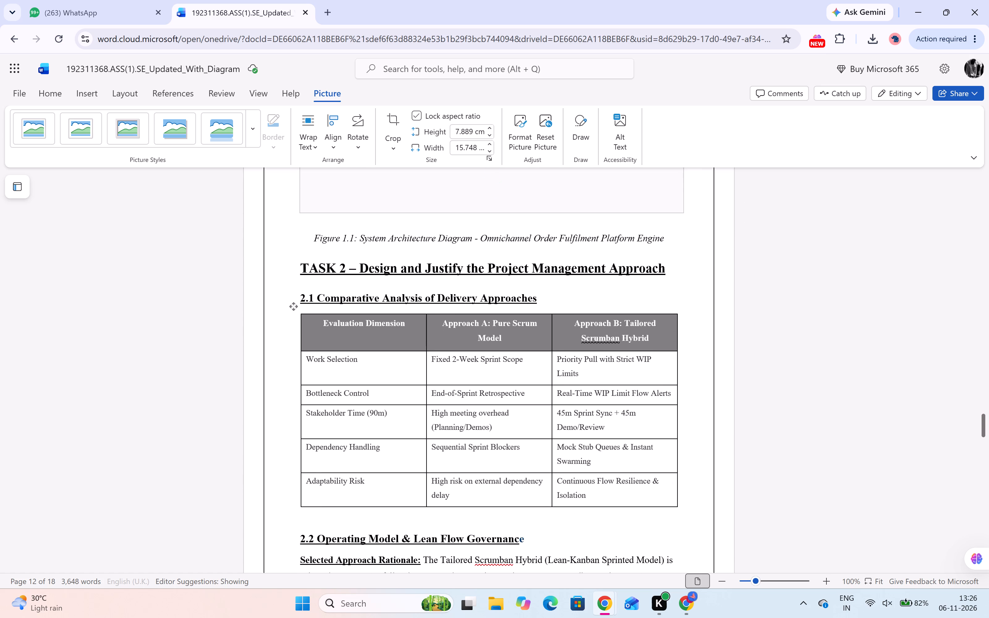
pyautogui.scroll(7, 491, 507)
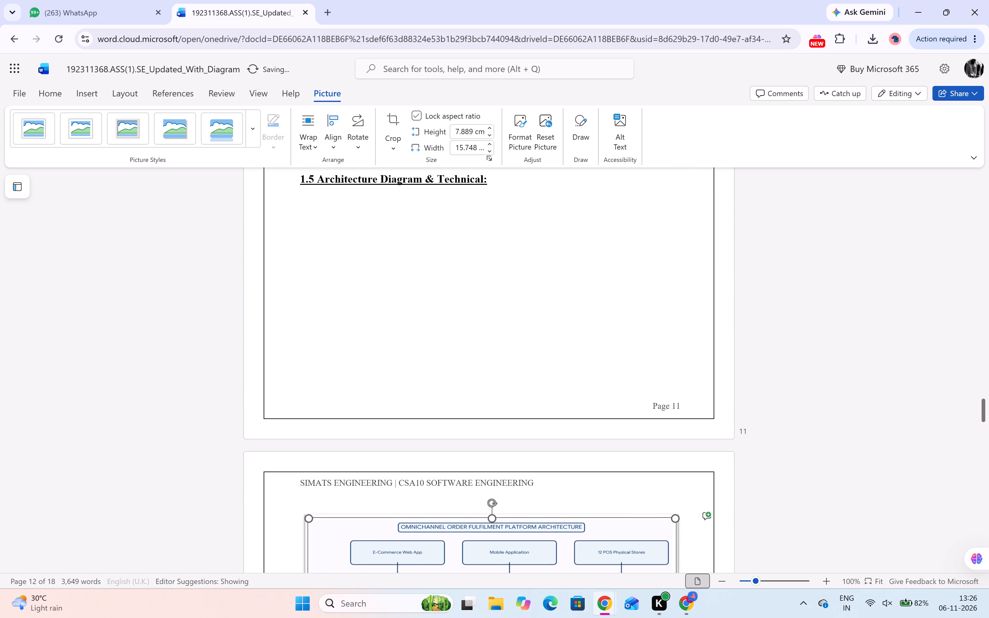
pyautogui.scroll(5, 491, 507)
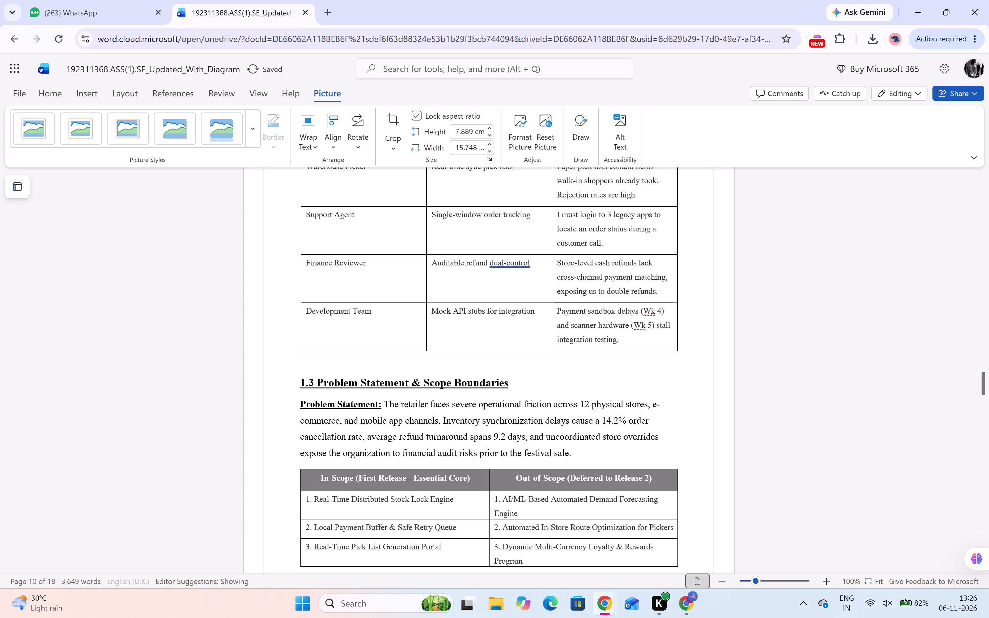
pyautogui.moveTo(531, 437); pyautogui.dragTo(602, 463)
pyautogui.press('BackSpace')
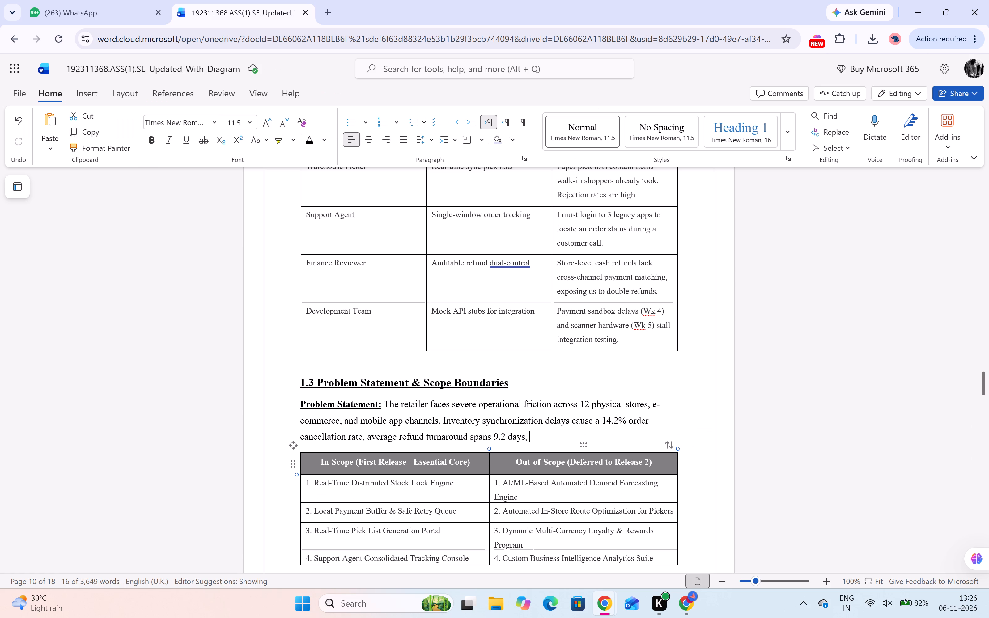
pyautogui.press('BackSpace')
pyautogui.press('BackSpace')
pyautogui.press('.')
# Reduce the height of the Figure 1.1 architecture diagram further, to about 7.21 cm, keeping its width.
pyautogui.scroll(-1, 599, 442)
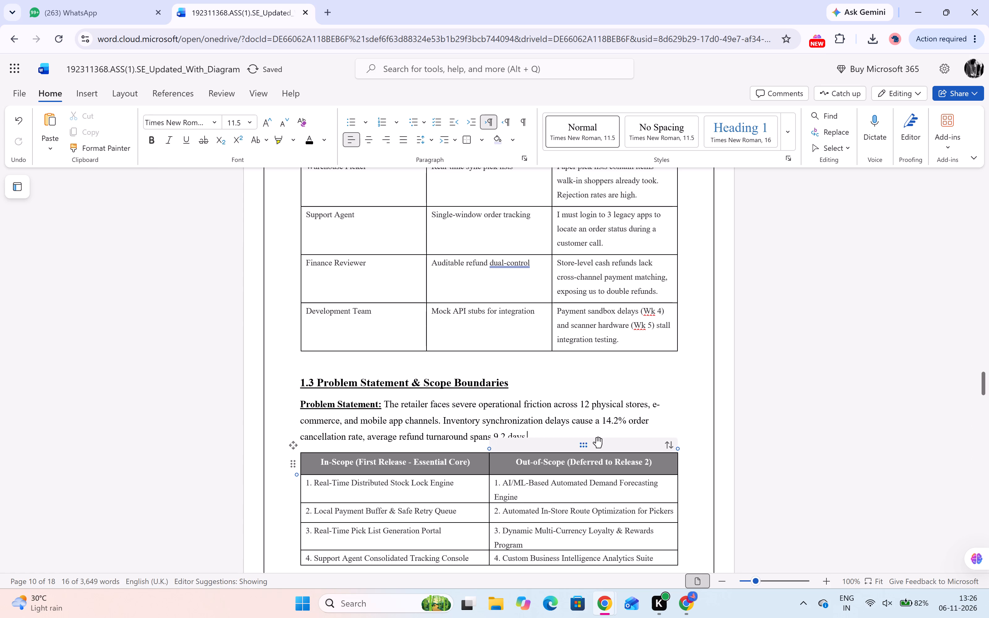
pyautogui.scroll(-8, 599, 442)
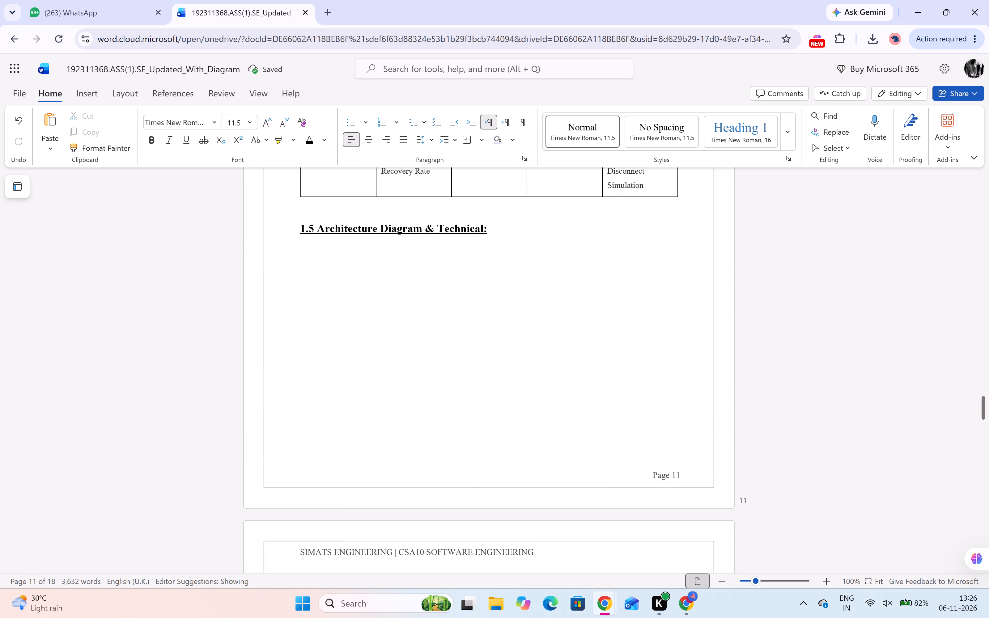
pyautogui.scroll(-2, 599, 442)
pyautogui.click(514, 489)
pyautogui.scroll(-2, 514, 489)
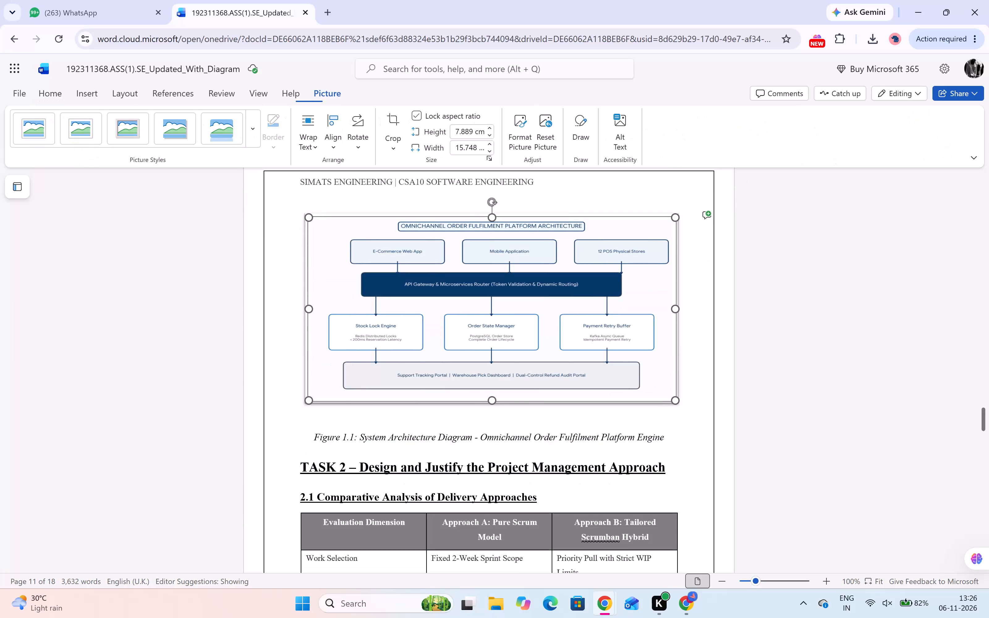
pyautogui.moveTo(492, 401); pyautogui.dragTo(494, 385)
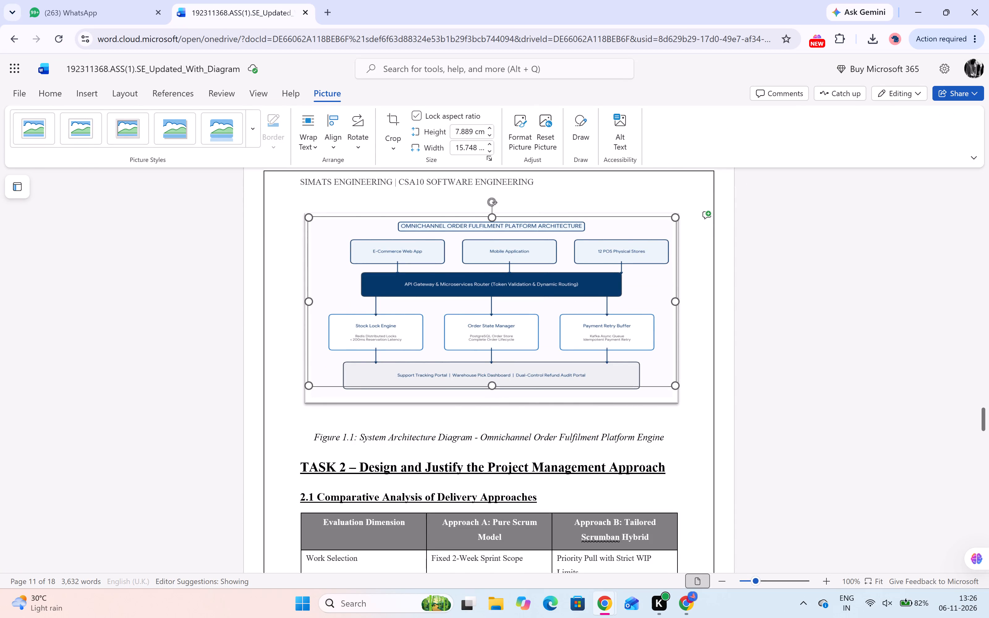
pyautogui.moveTo(494, 385); pyautogui.dragTo(494, 384)
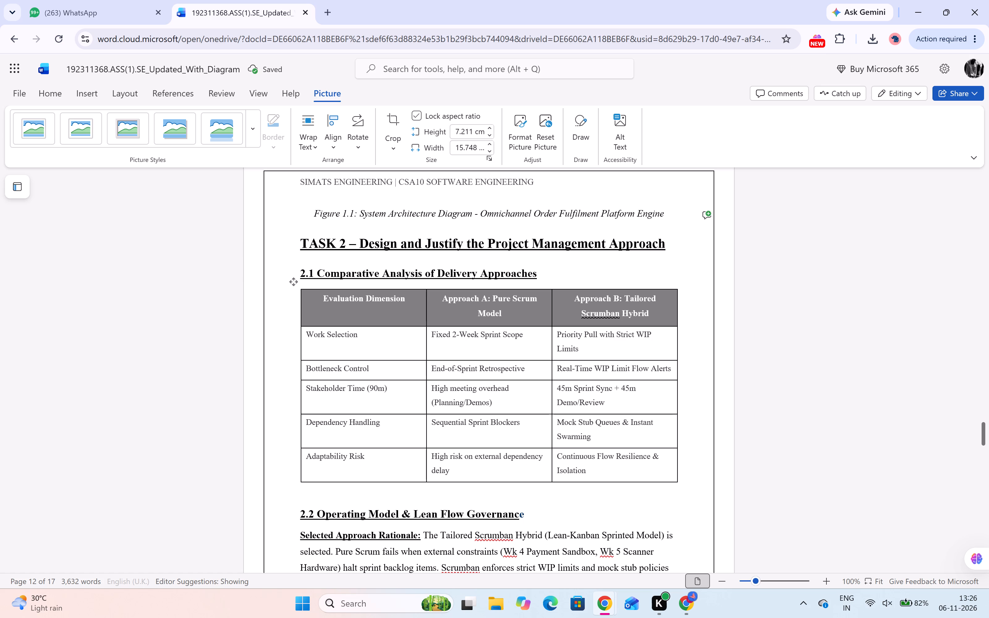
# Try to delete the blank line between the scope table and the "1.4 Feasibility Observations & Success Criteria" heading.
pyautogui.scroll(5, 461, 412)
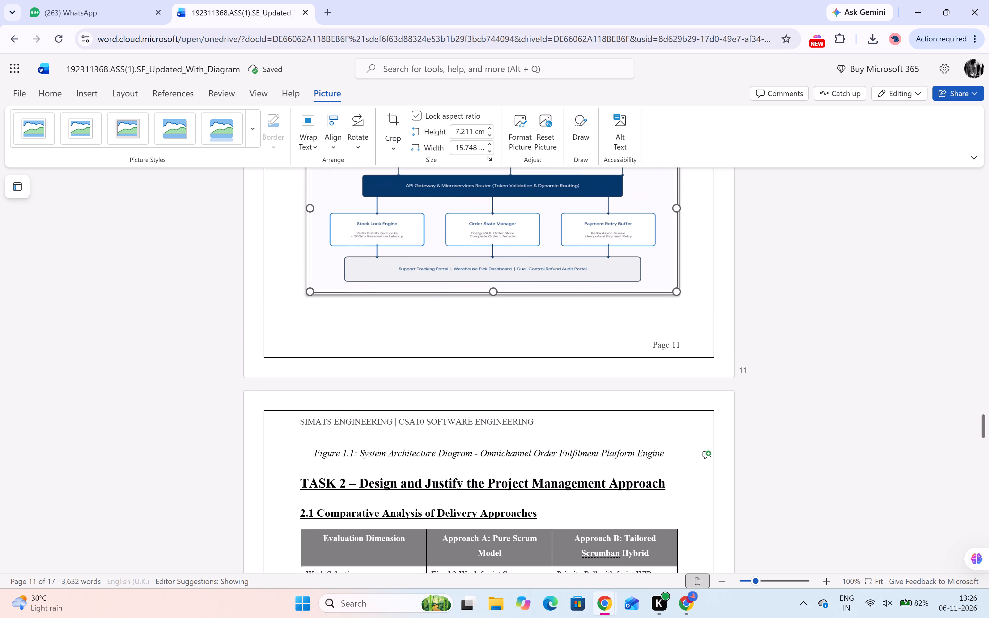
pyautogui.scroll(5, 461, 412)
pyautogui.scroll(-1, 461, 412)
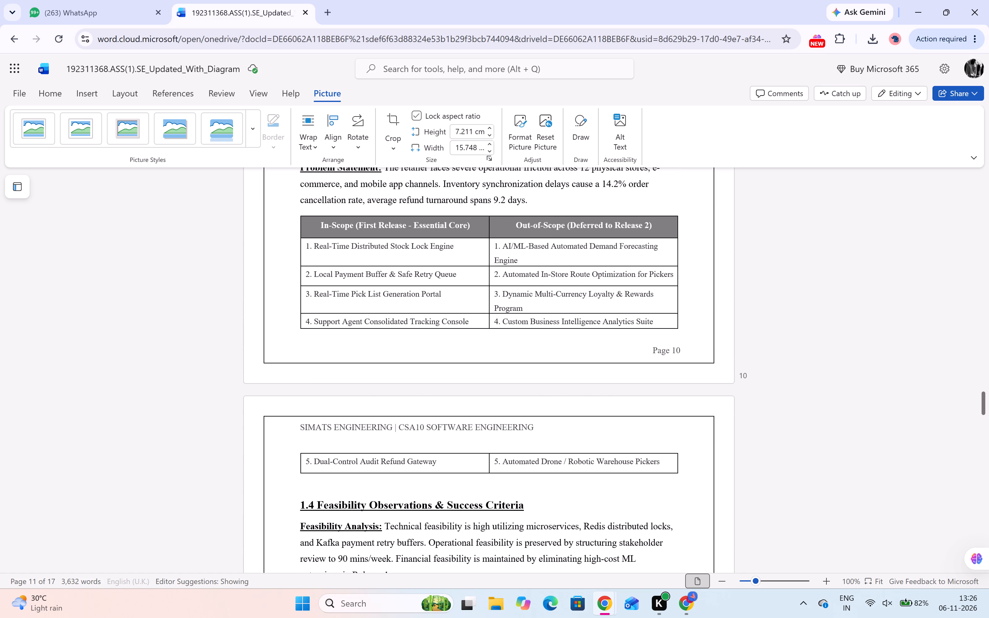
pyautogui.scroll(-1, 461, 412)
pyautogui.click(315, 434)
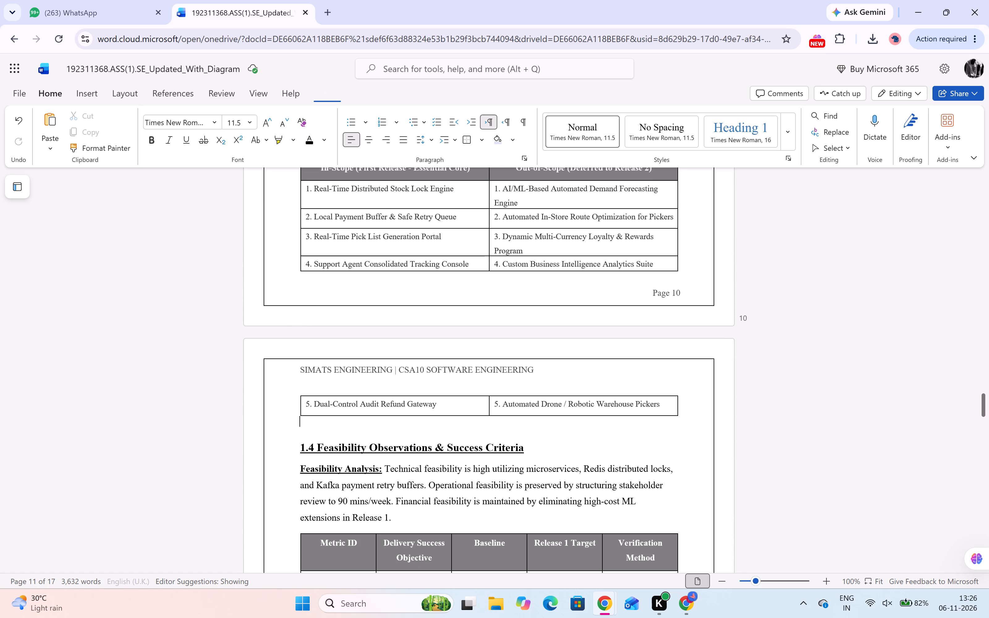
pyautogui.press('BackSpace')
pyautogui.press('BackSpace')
# Delete the last sentence of the Feasibility Analysis paragraph, about financial feasibility, leaving it to end at "90 mins/week.".
pyautogui.scroll(4, 307, 434)
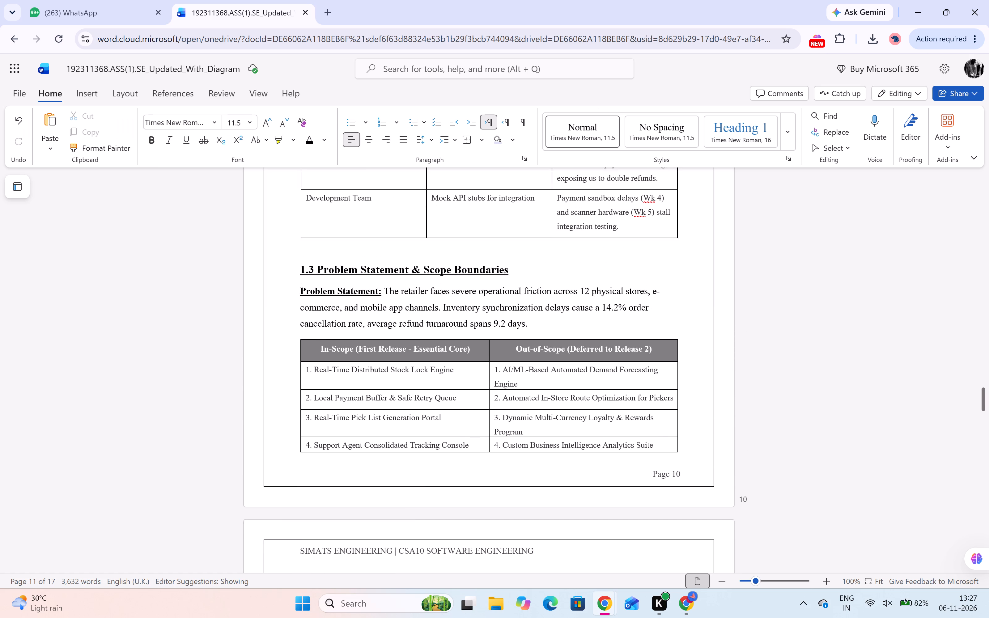
pyautogui.scroll(-5, 474, 365)
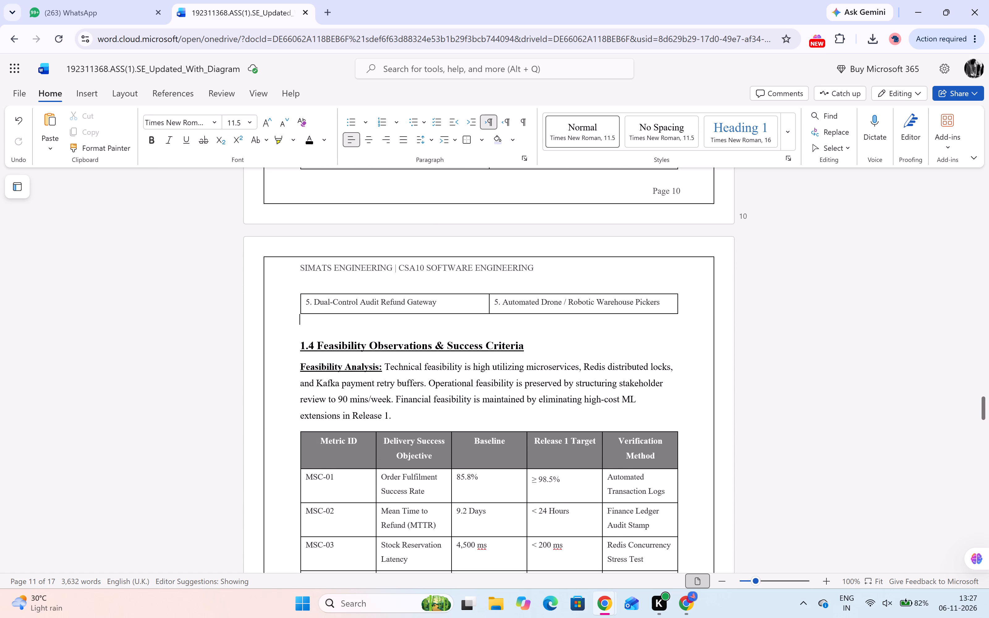
pyautogui.moveTo(397, 400); pyautogui.dragTo(401, 417)
pyautogui.press('BackSpace')
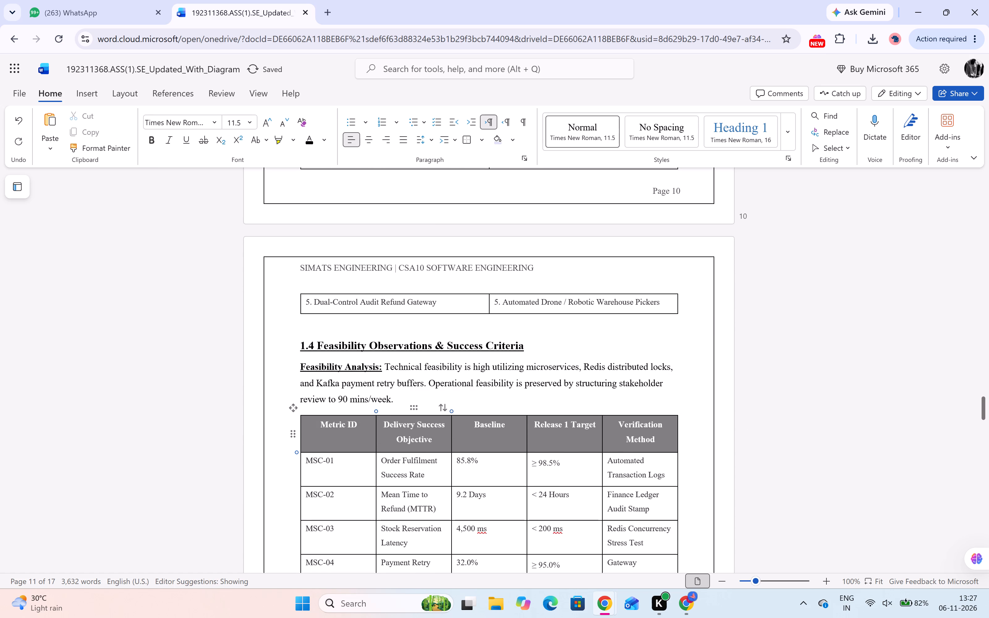
# Paste the copied "Operating Model & Methodology Selection" content on a new line after the "Inventory (WIP)" bullet, before the TASK 3 heading.
pyautogui.scroll(-10, 401, 417)
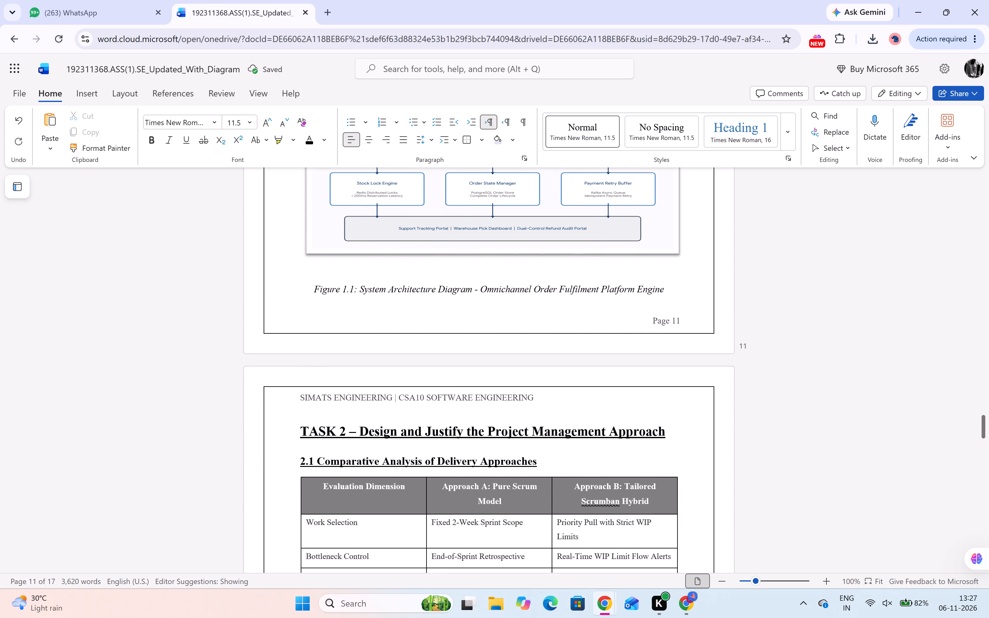
pyautogui.scroll(-8, 401, 417)
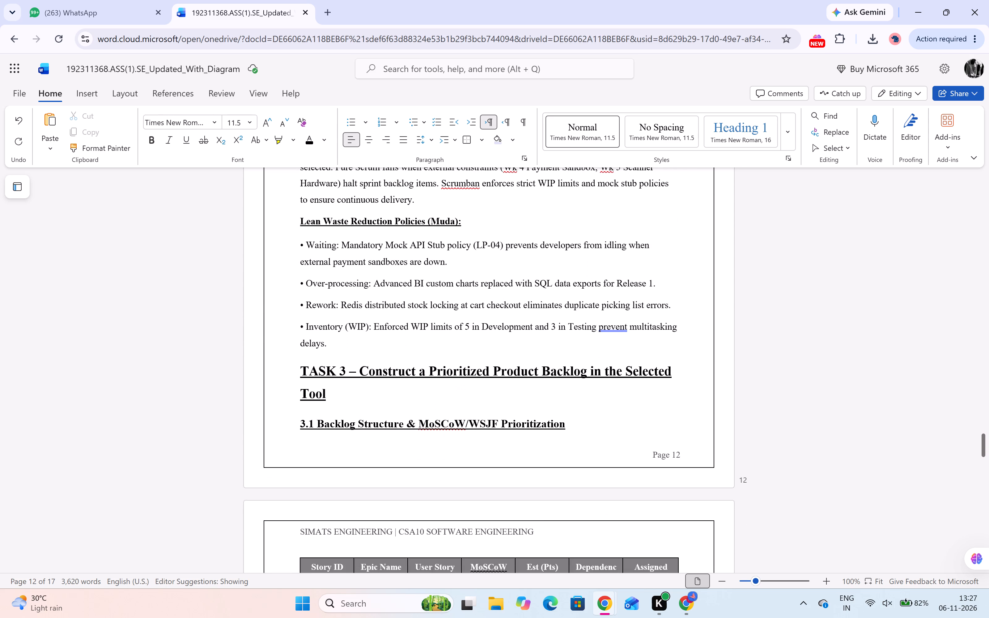
pyautogui.scroll(-1, 401, 417)
pyautogui.scroll(4, 401, 417)
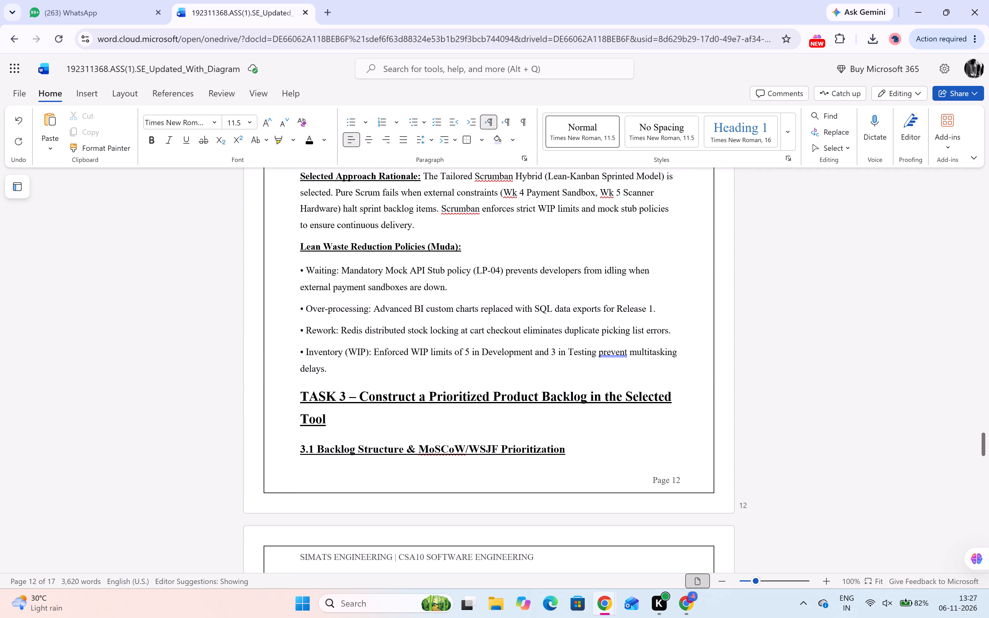
pyautogui.click(334, 368)
pyautogui.press('Return')
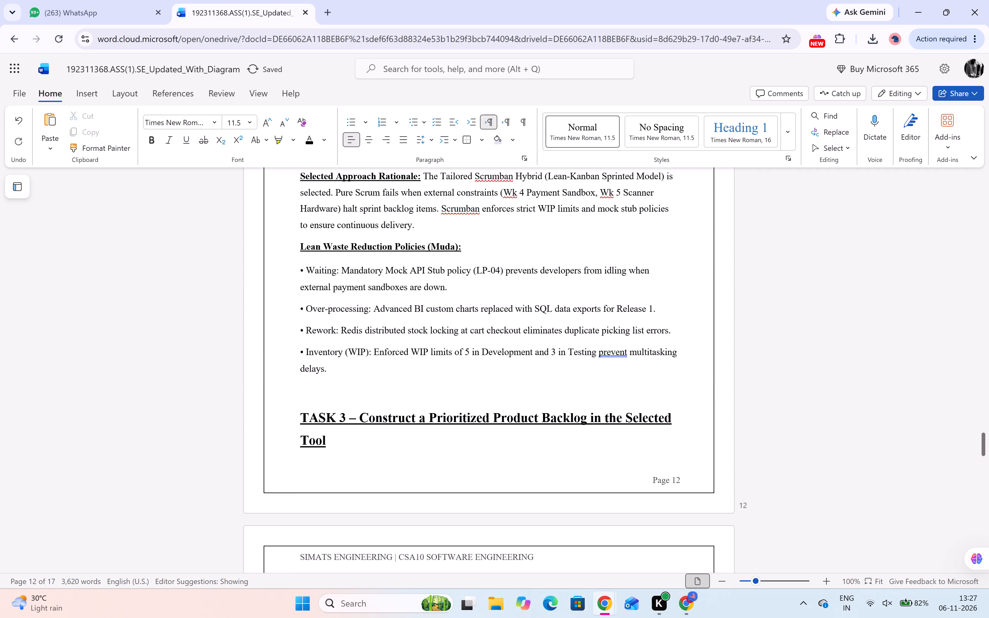
pyautogui.hotkey('ctrl', 'v')
# Format the pasted "Operating Model & Methodology Selection" heading as bold, underlined and black.
pyautogui.scroll(1, 334, 368)
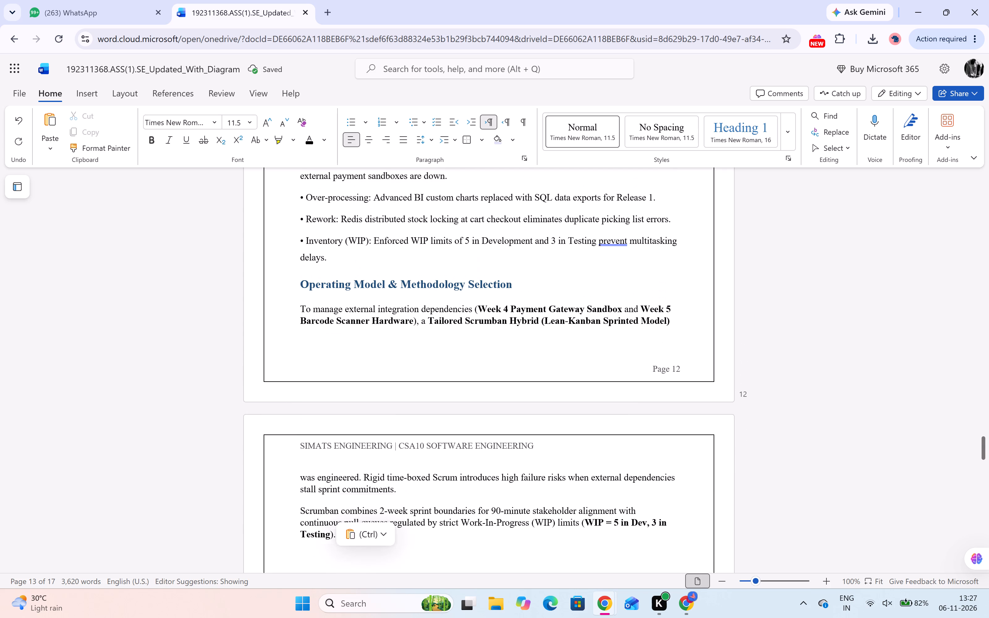
pyautogui.moveTo(522, 289); pyautogui.dragTo(373, 288)
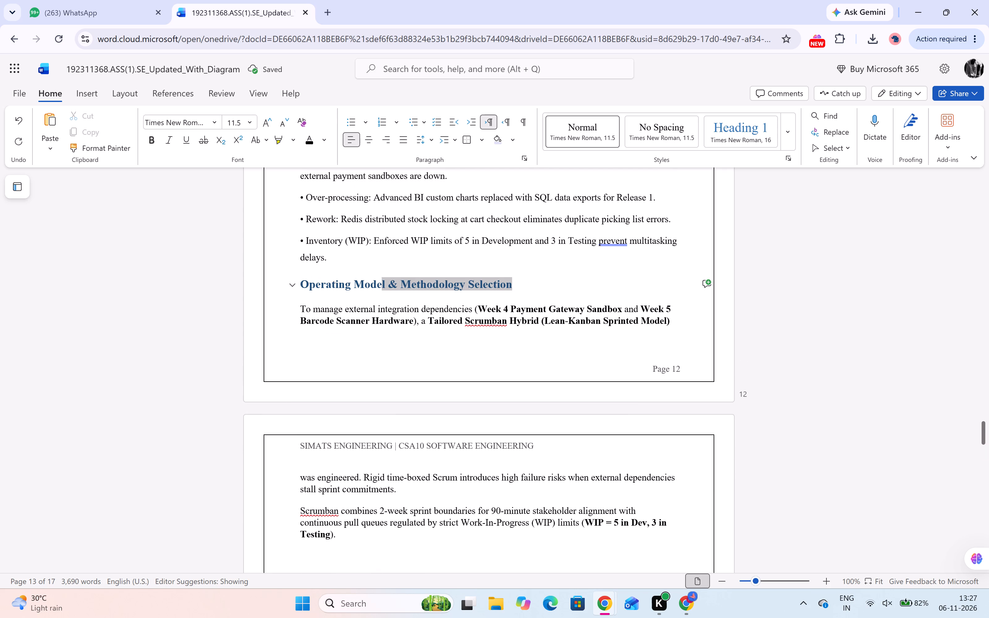
pyautogui.moveTo(373, 288); pyautogui.dragTo(299, 281)
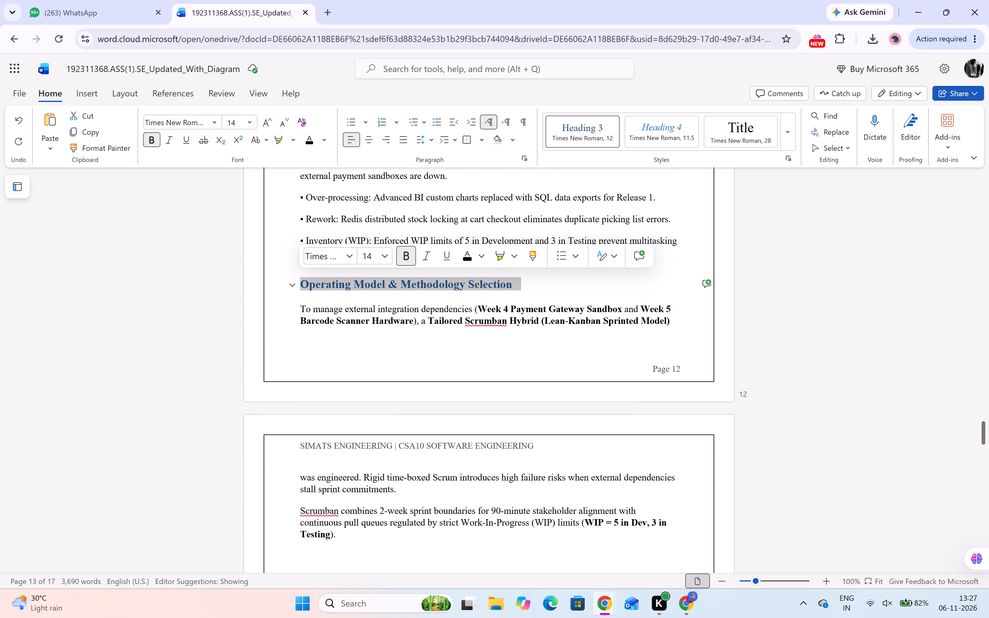
pyautogui.click(405, 257)
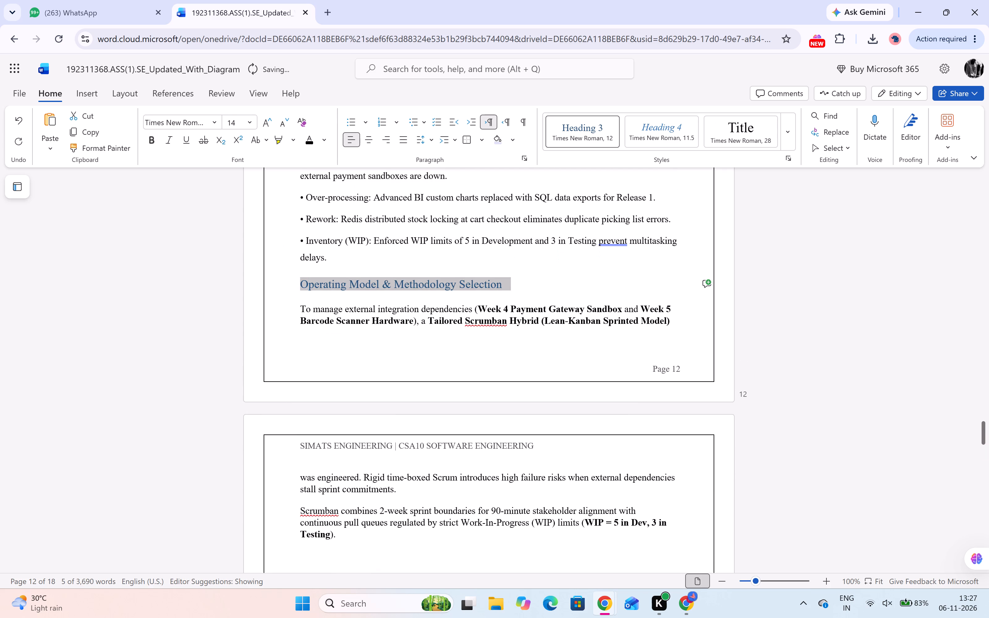
pyautogui.moveTo(516, 286); pyautogui.dragTo(297, 282)
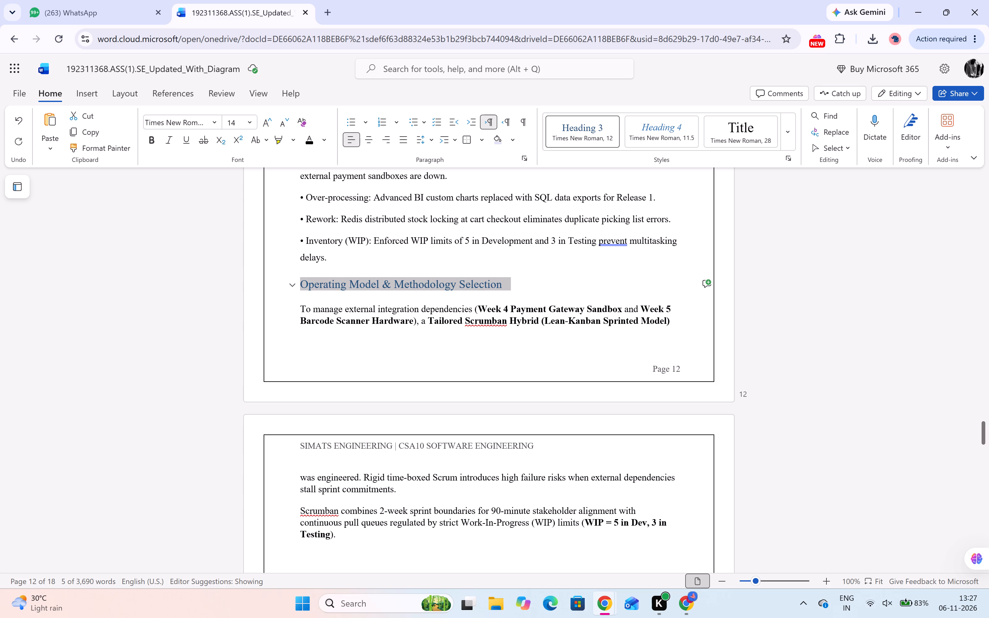
pyautogui.click(515, 285)
pyautogui.moveTo(501, 287); pyautogui.dragTo(450, 286)
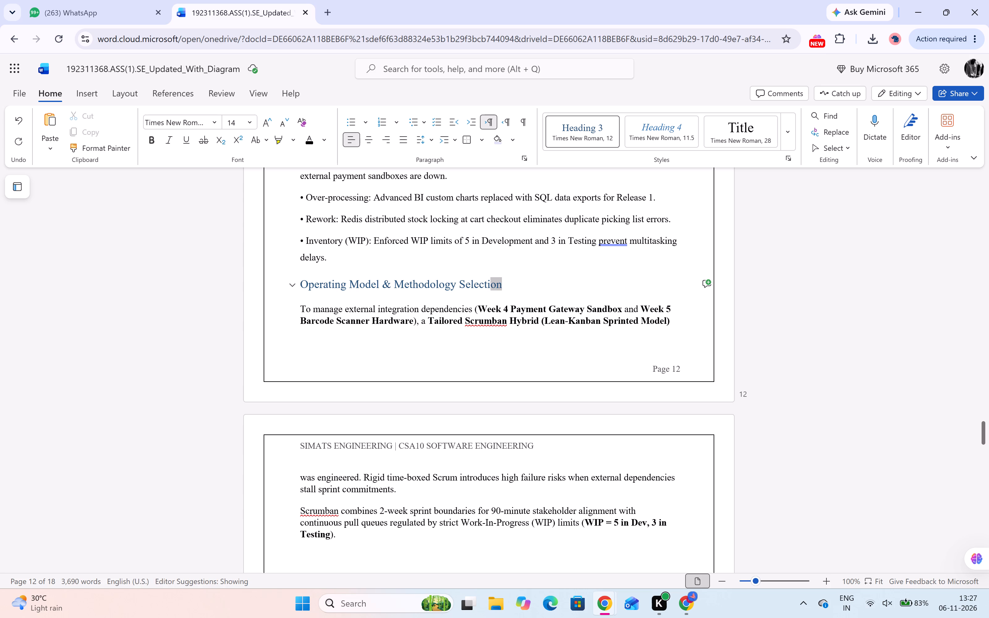
pyautogui.moveTo(450, 286); pyautogui.dragTo(301, 286)
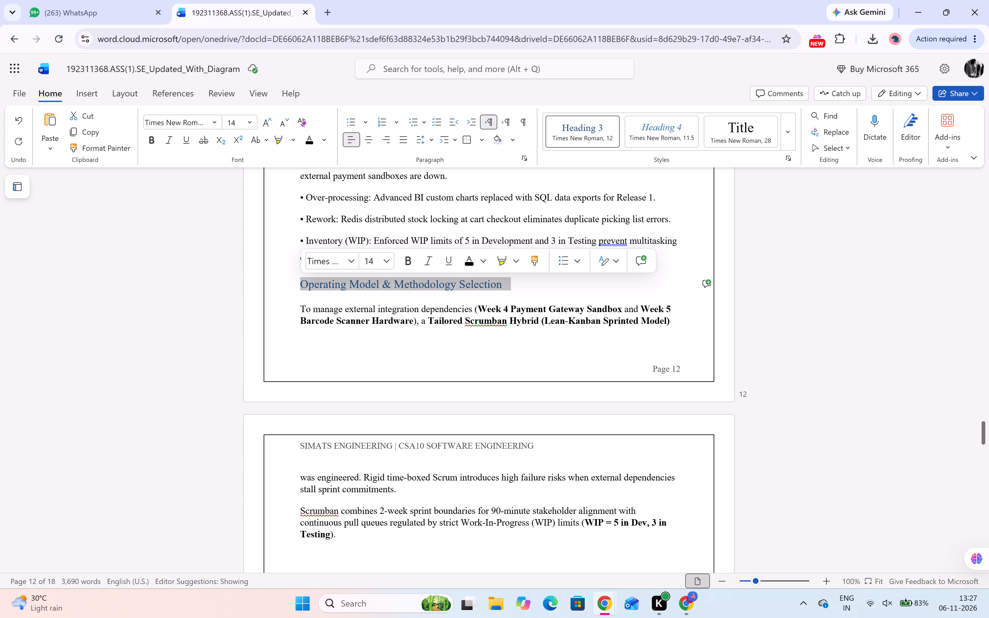
pyautogui.click(447, 261)
pyautogui.click(412, 259)
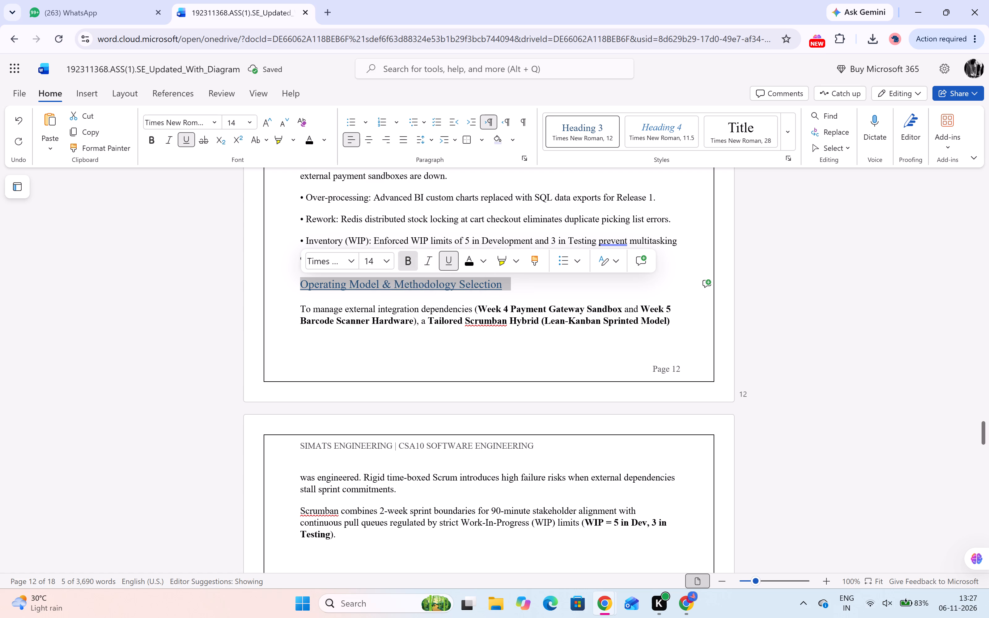
pyautogui.click(469, 261)
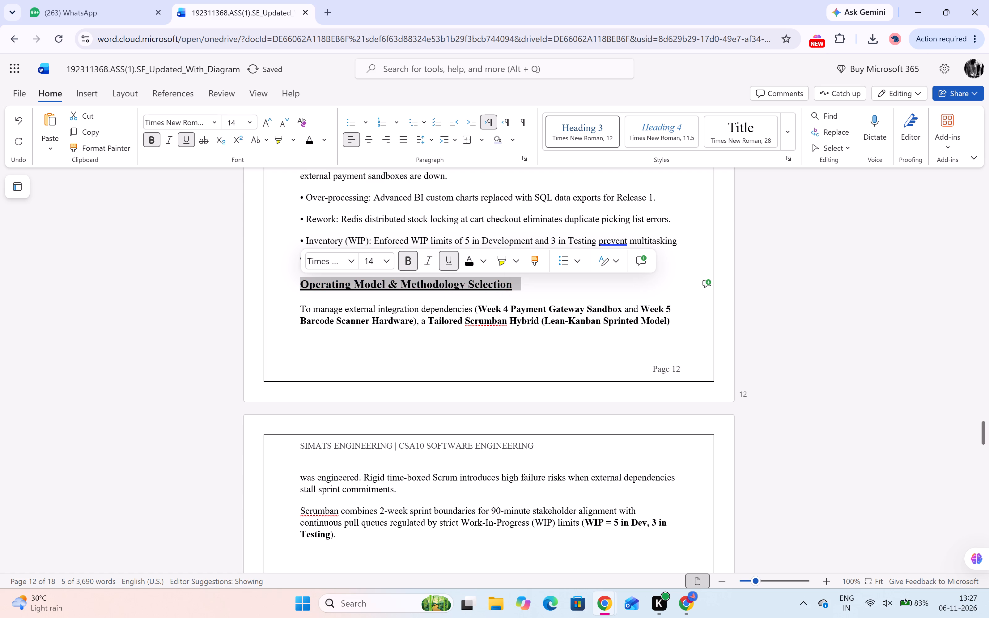
# Remove the bold formatting from the two paragraphs under "Operating Model & Methodology Selection" and set their line spacing to 1.5.
pyautogui.click(408, 347)
pyautogui.scroll(-2, 352, 420)
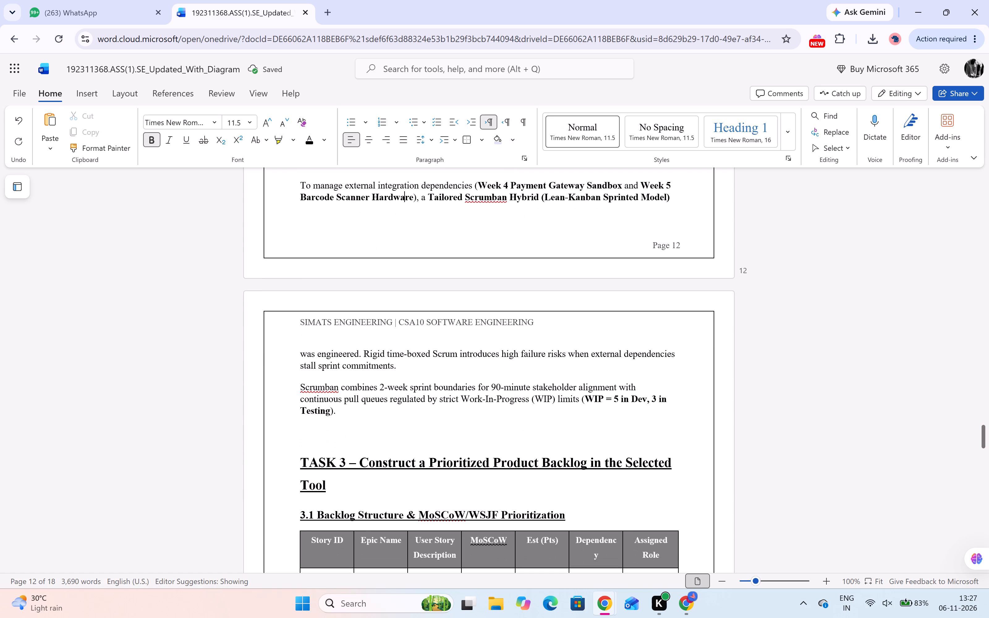
pyautogui.moveTo(341, 411); pyautogui.dragTo(300, 187)
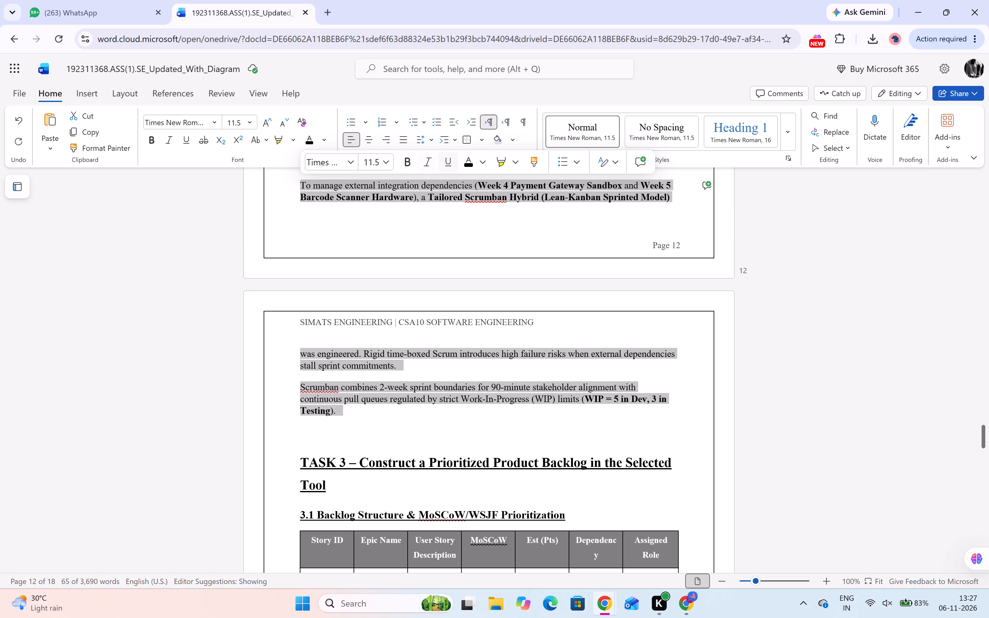
pyautogui.click(469, 162)
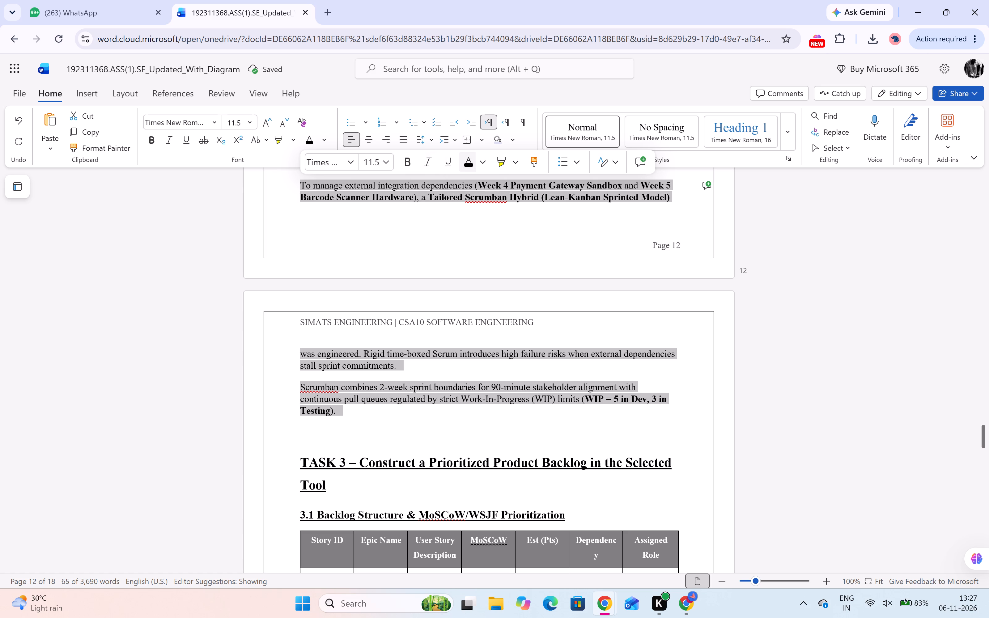
pyautogui.click(408, 165)
pyautogui.click(408, 165)
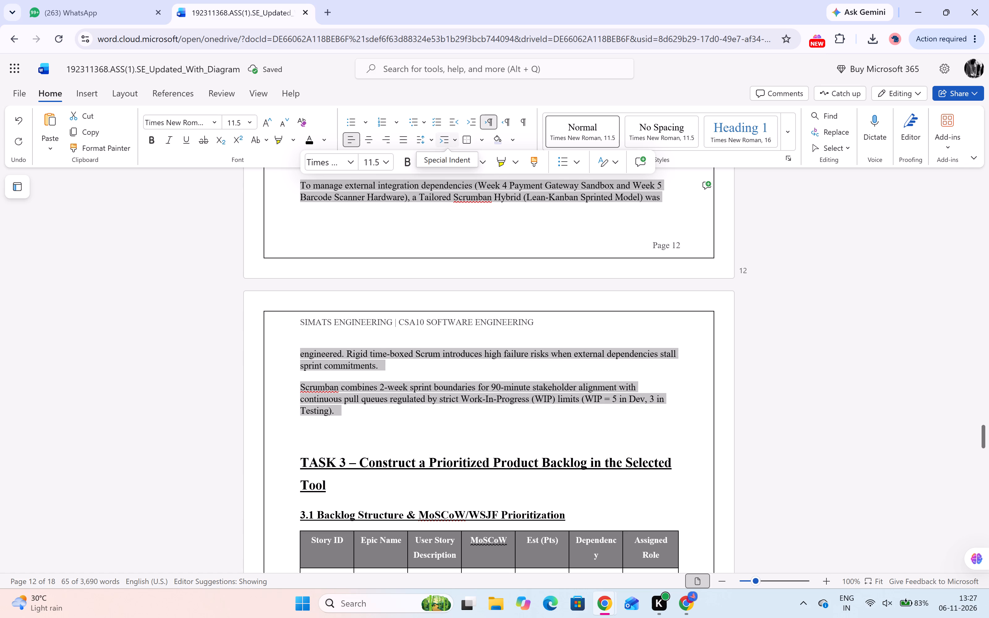
pyautogui.click(425, 136)
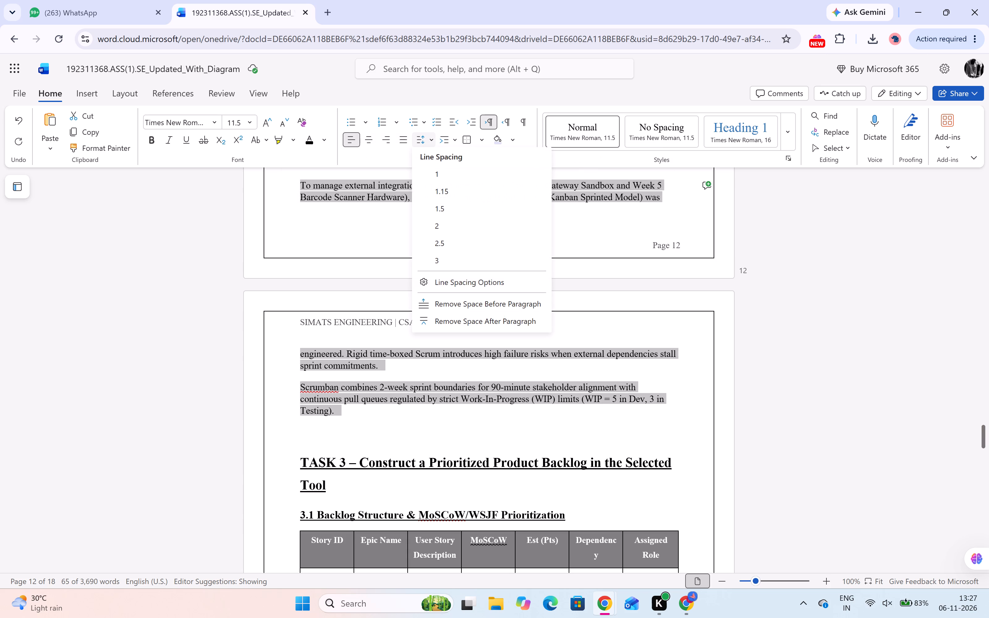
pyautogui.click(450, 205)
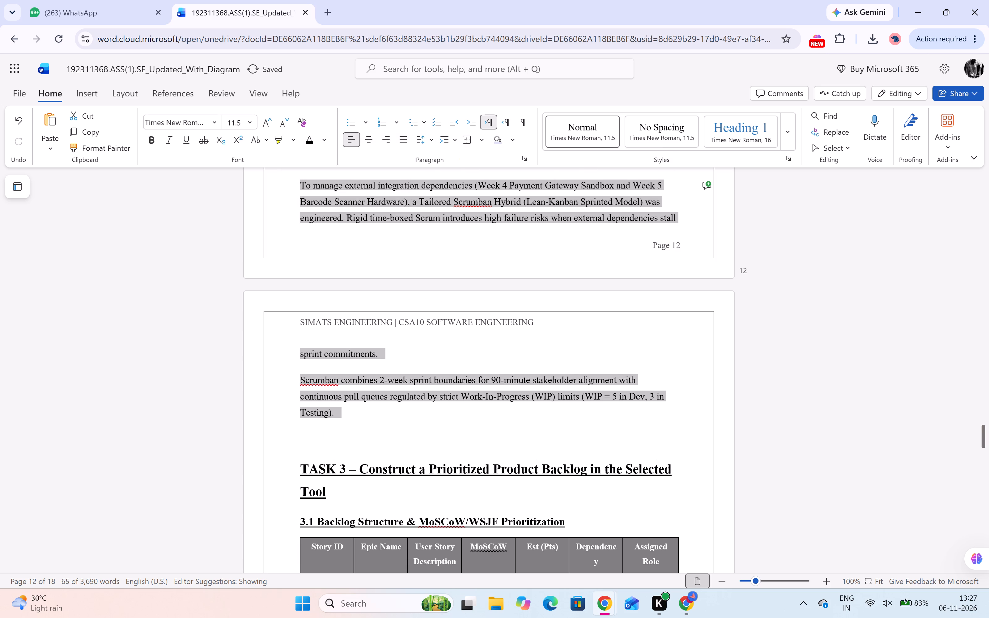
pyautogui.click(357, 415)
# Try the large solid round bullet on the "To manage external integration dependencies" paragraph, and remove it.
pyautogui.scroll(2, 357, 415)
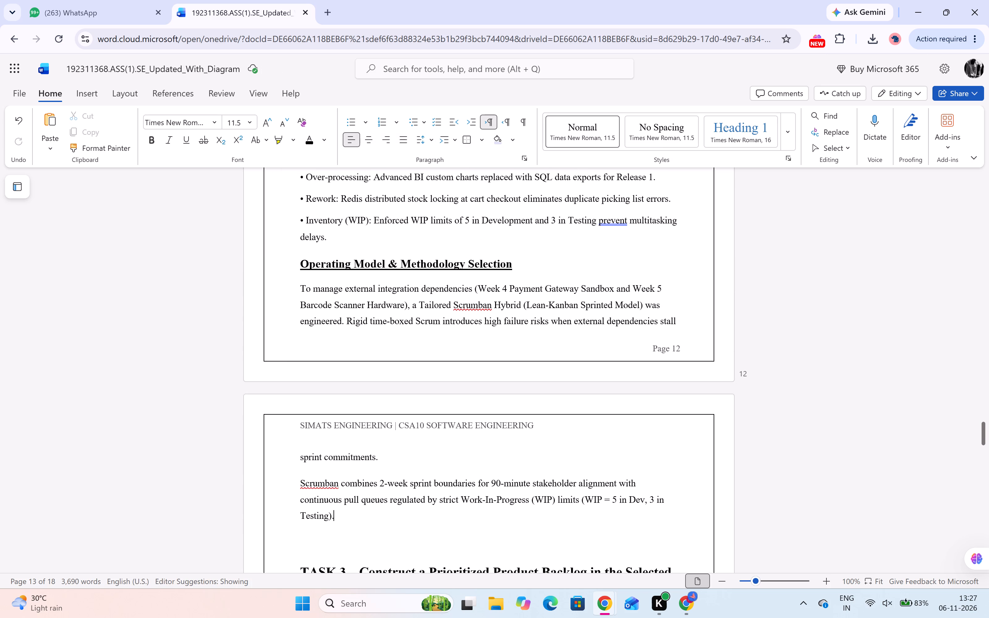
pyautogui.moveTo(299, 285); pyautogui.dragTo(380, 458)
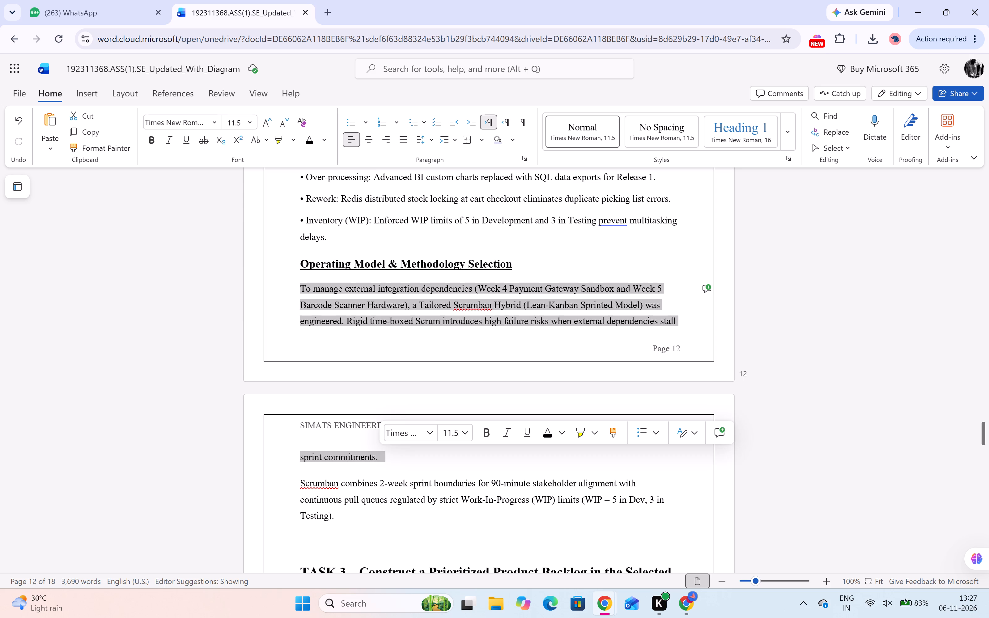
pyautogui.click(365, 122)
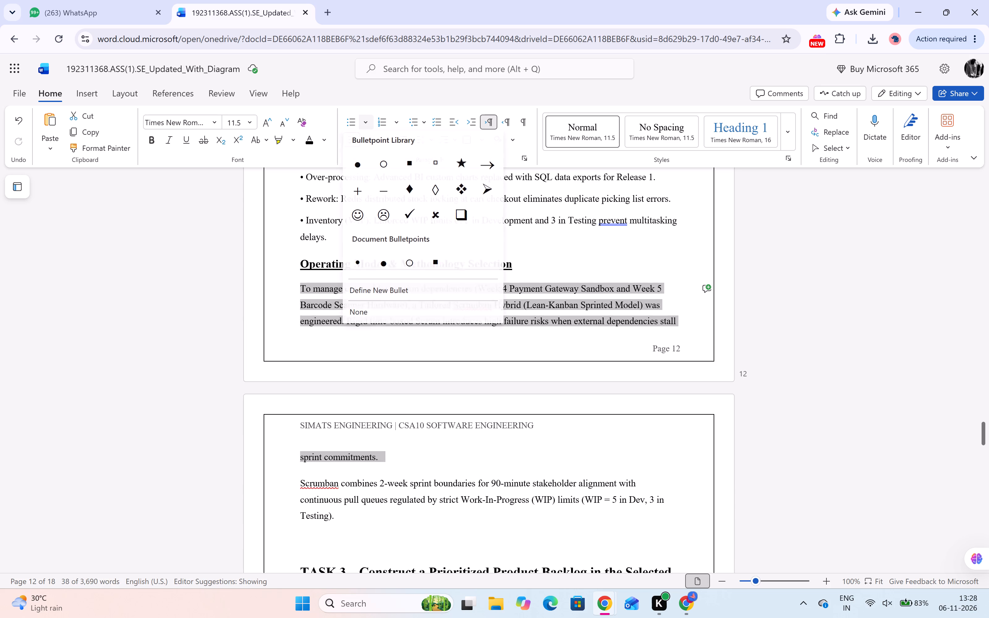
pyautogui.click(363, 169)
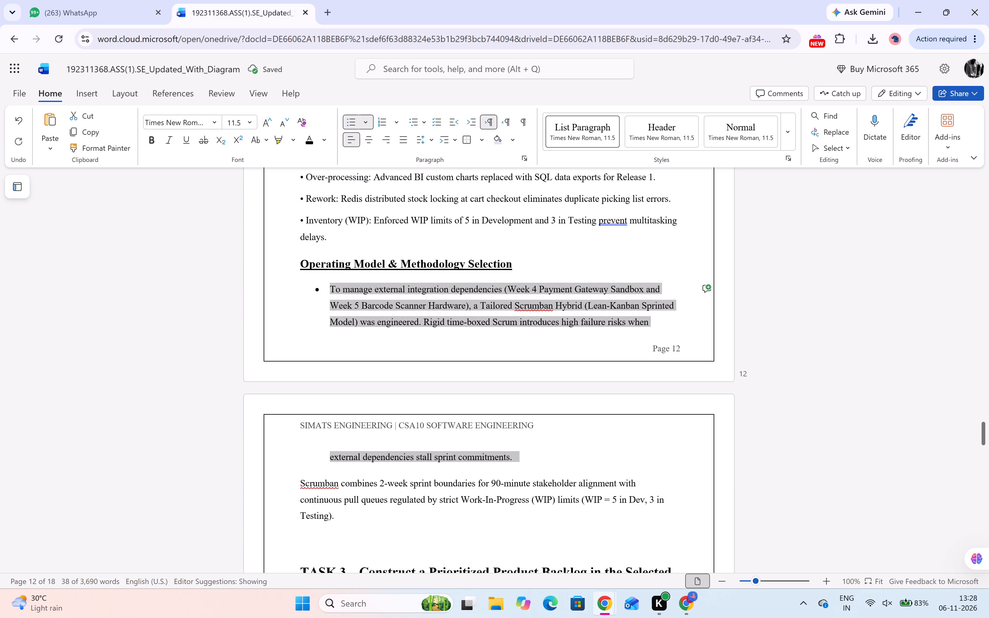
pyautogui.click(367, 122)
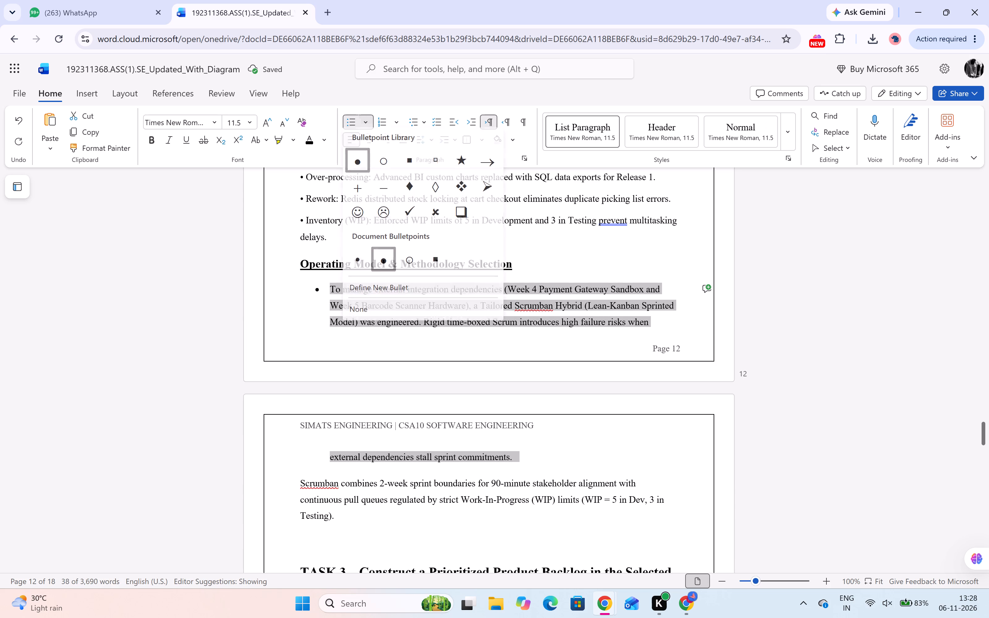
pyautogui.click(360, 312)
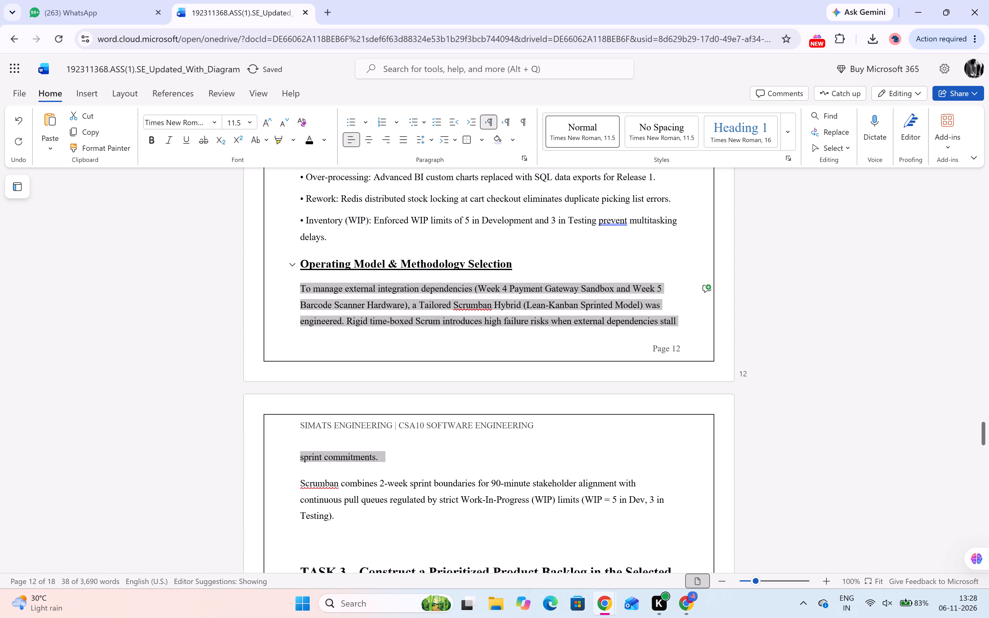
# Apply the small round document bullet to the "To manage external integration dependencies" and "Scrumban combines" paragraphs.
pyautogui.click(363, 123)
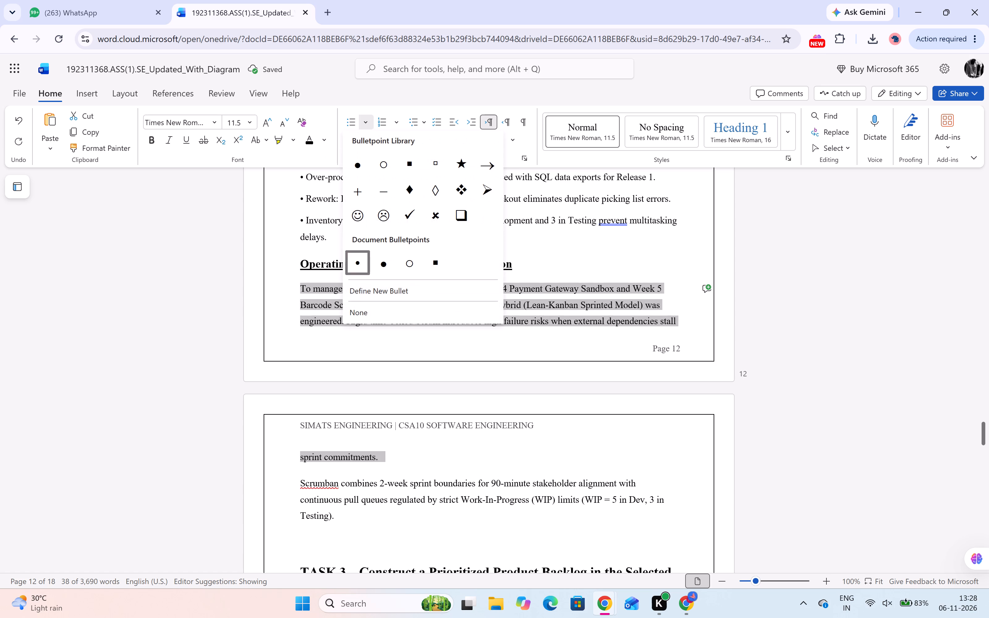
pyautogui.click(359, 270)
pyautogui.click(304, 398)
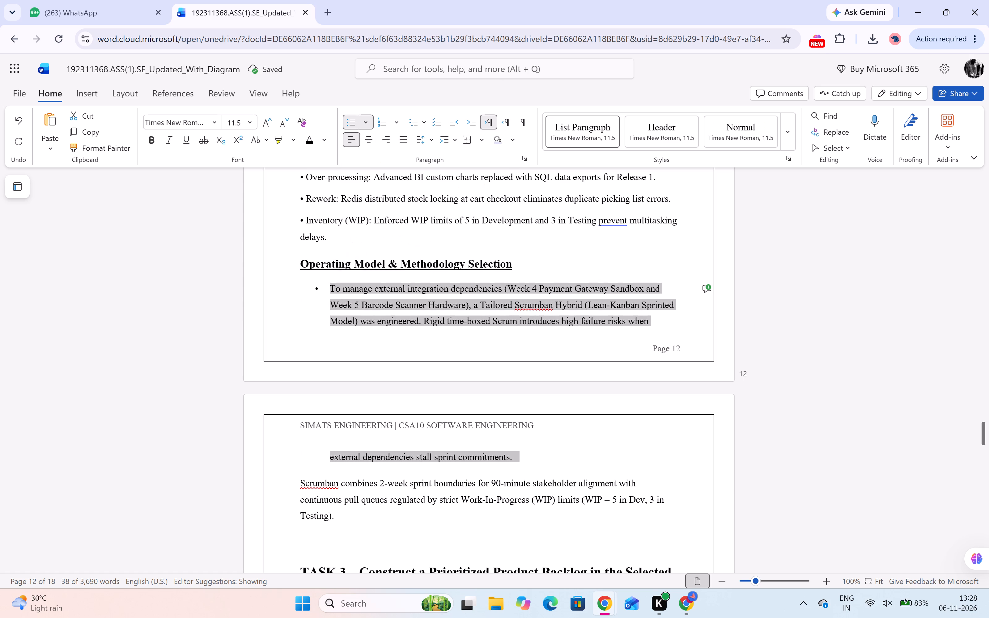
pyautogui.scroll(-2, 315, 438)
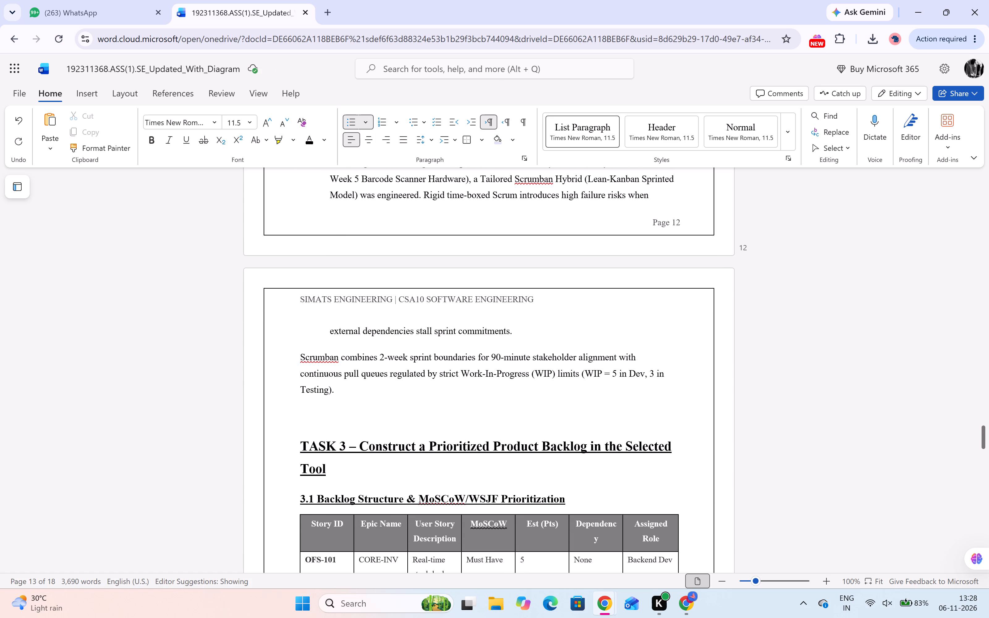
pyautogui.moveTo(298, 359); pyautogui.dragTo(342, 398)
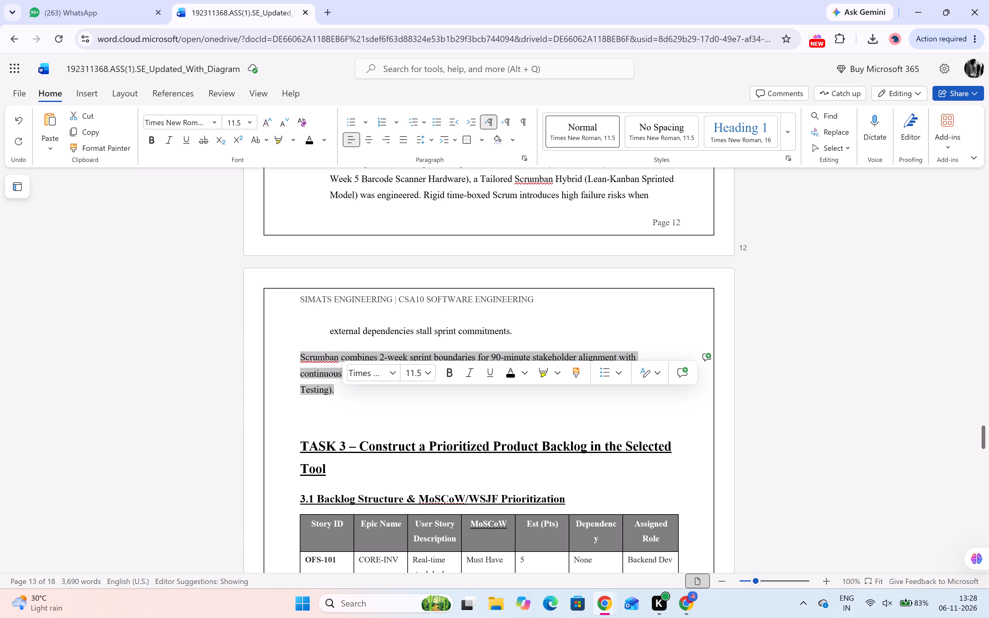
pyautogui.click(364, 120)
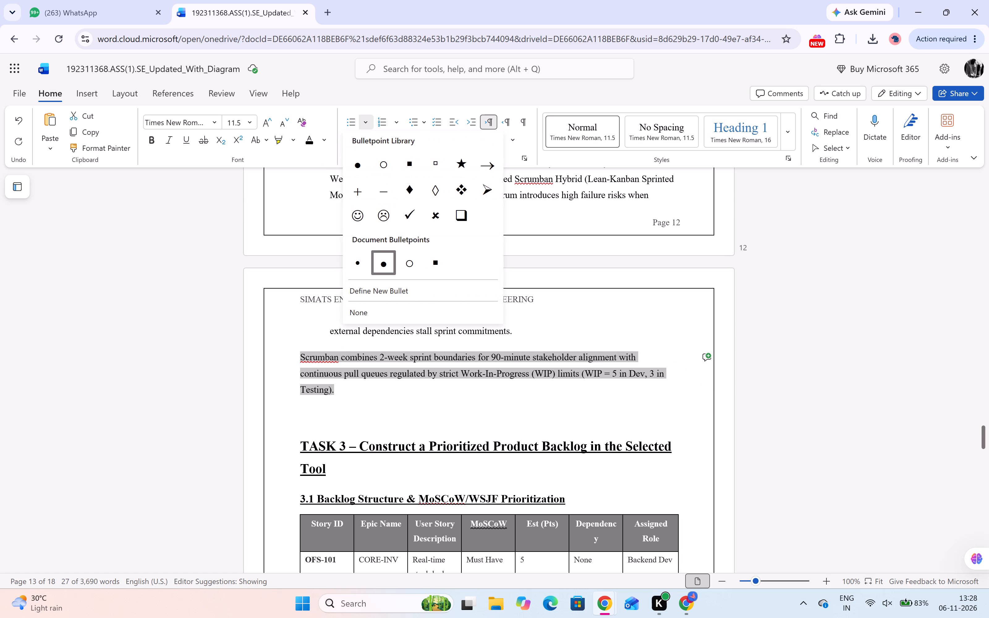
pyautogui.click(357, 272)
pyautogui.click(225, 393)
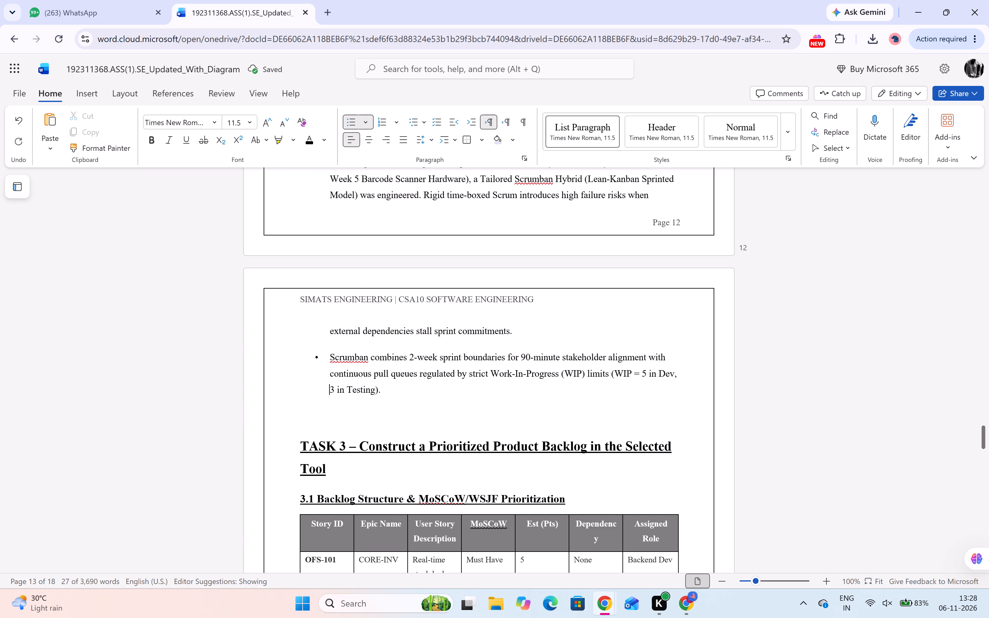
# Delete the blank line between the Scrumban bullet and the TASK 3 heading.
pyautogui.click(313, 428)
pyautogui.press('BackSpace')
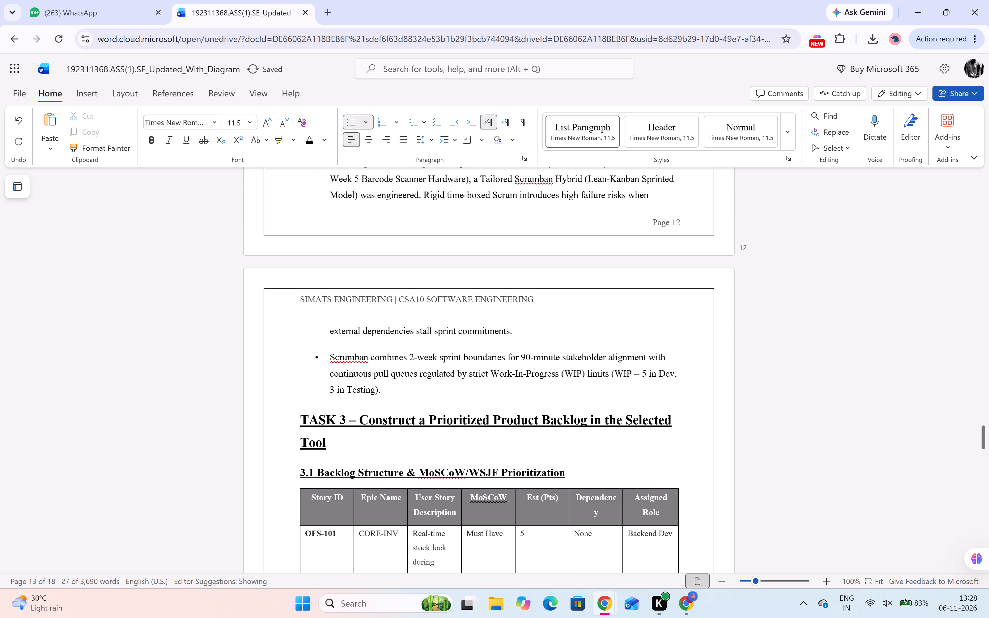
pyautogui.scroll(-7, 313, 428)
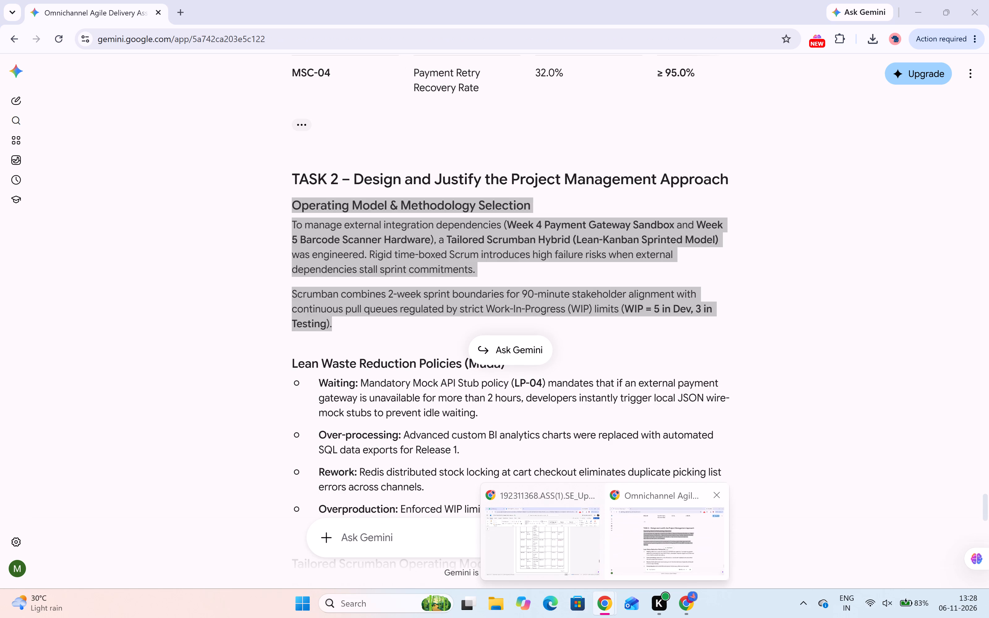
pyautogui.scroll(-4, 430, 406)
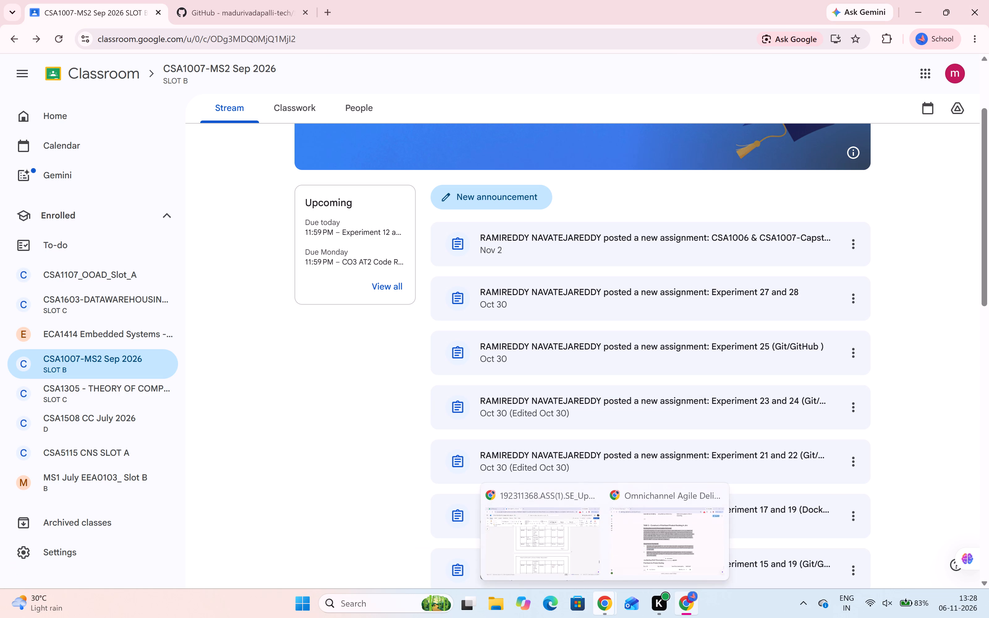
pyautogui.click(556, 553)
pyautogui.scroll(-6, 423, 442)
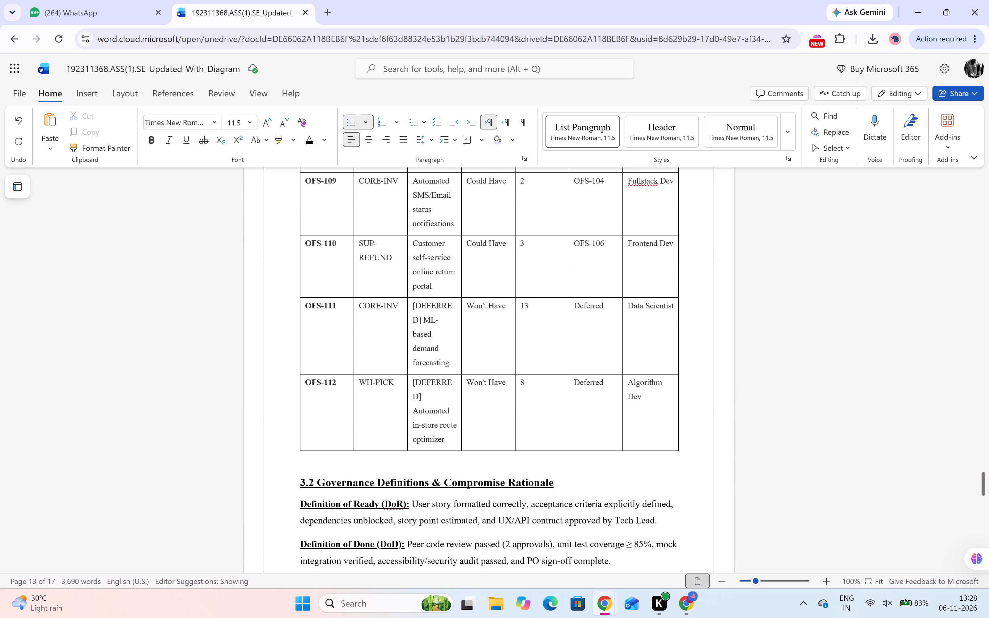
pyautogui.scroll(-2, 423, 442)
pyautogui.scroll(-2, 393, 374)
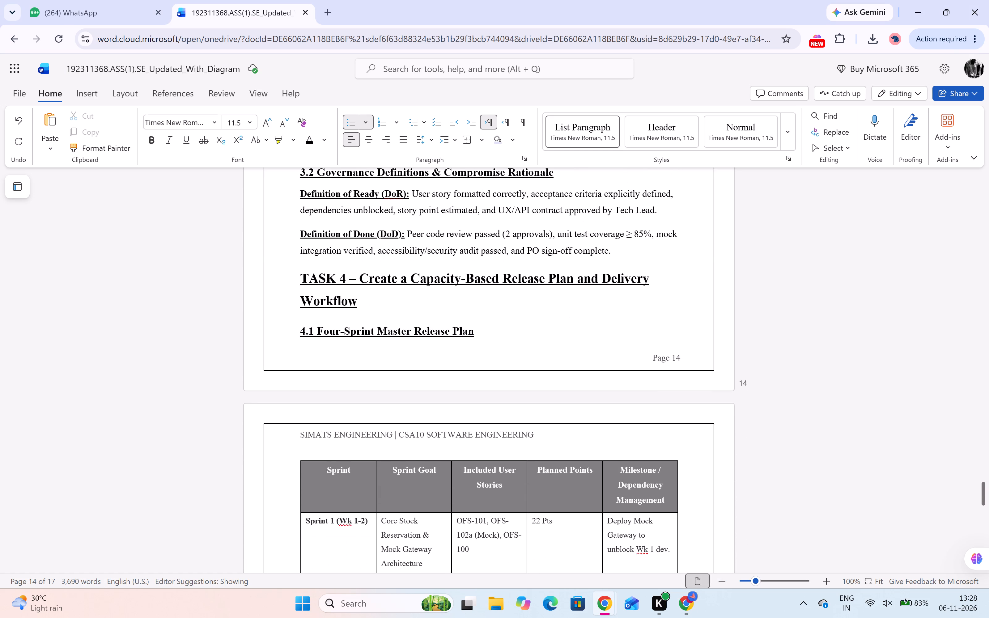
pyautogui.scroll(2, 393, 374)
pyautogui.click(618, 332)
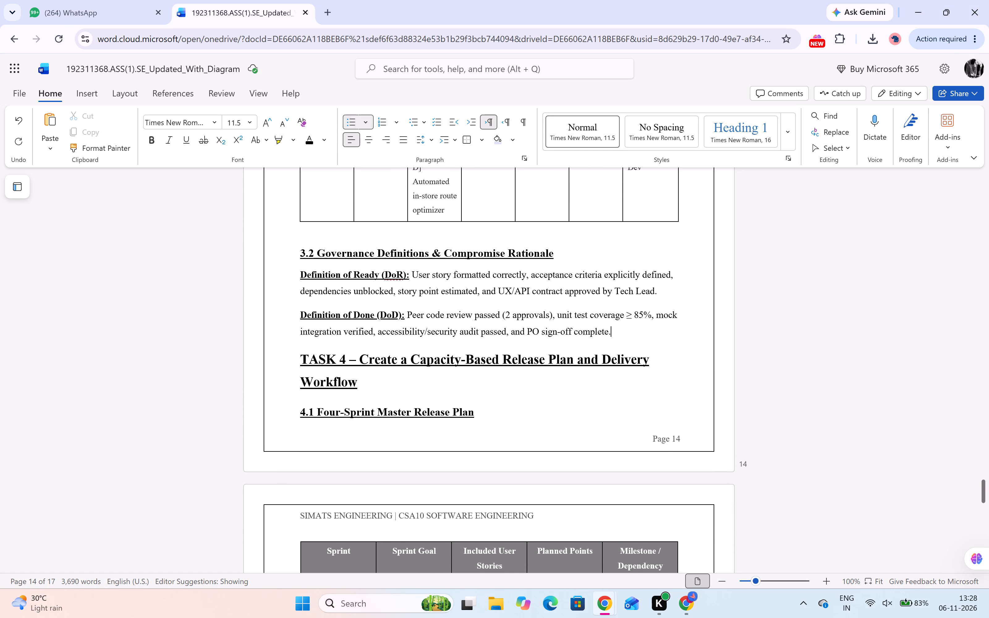
pyautogui.press('Return')
pyautogui.hotkey('ctrl', 'v')
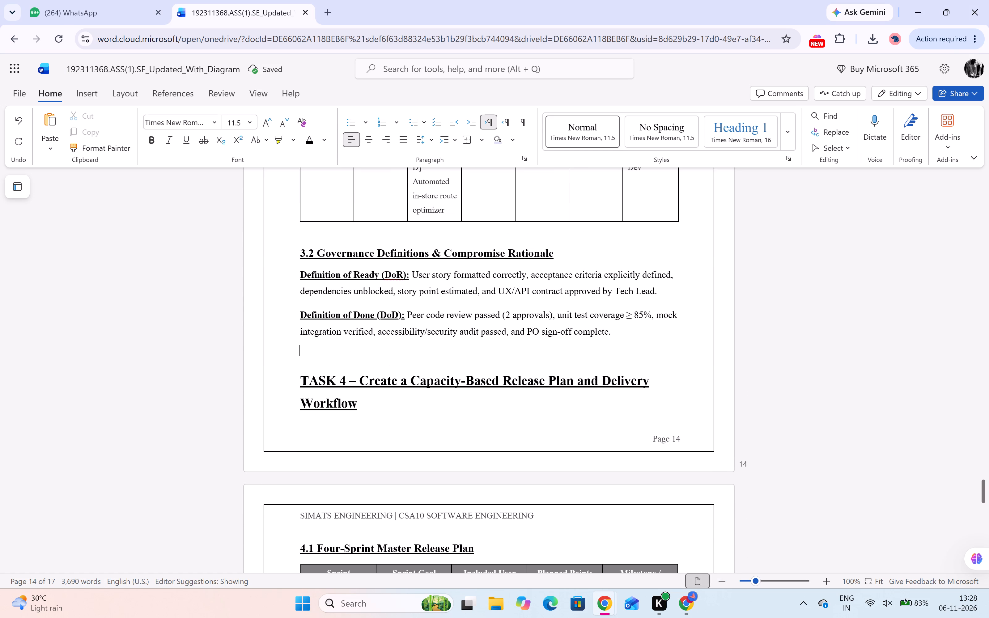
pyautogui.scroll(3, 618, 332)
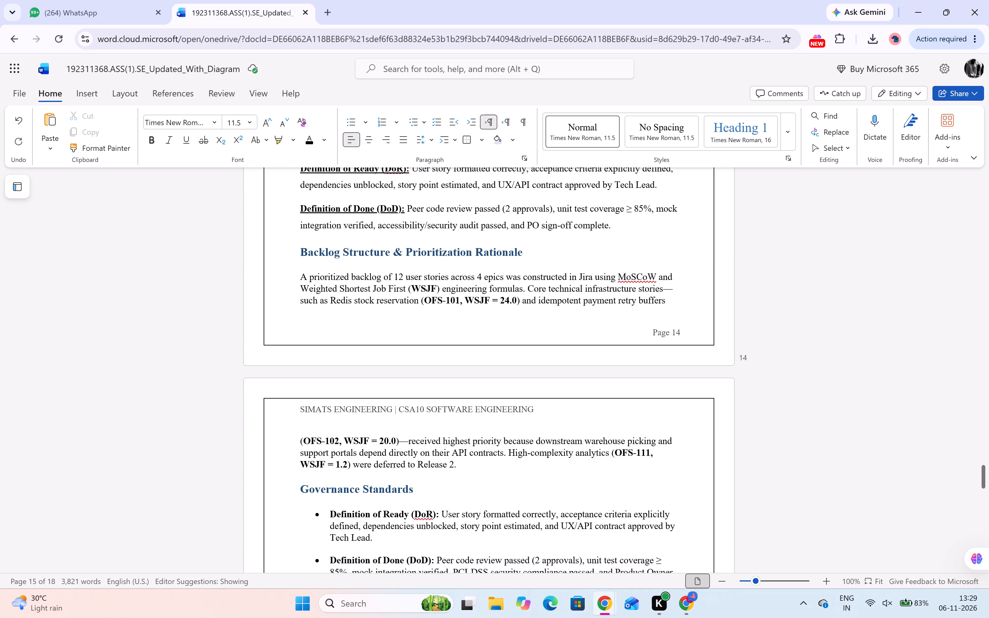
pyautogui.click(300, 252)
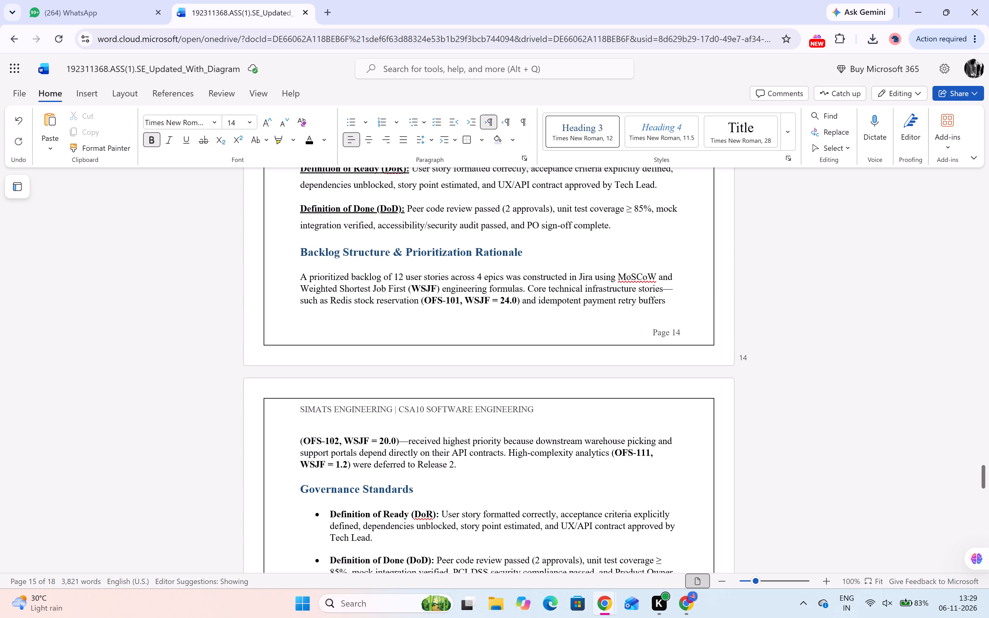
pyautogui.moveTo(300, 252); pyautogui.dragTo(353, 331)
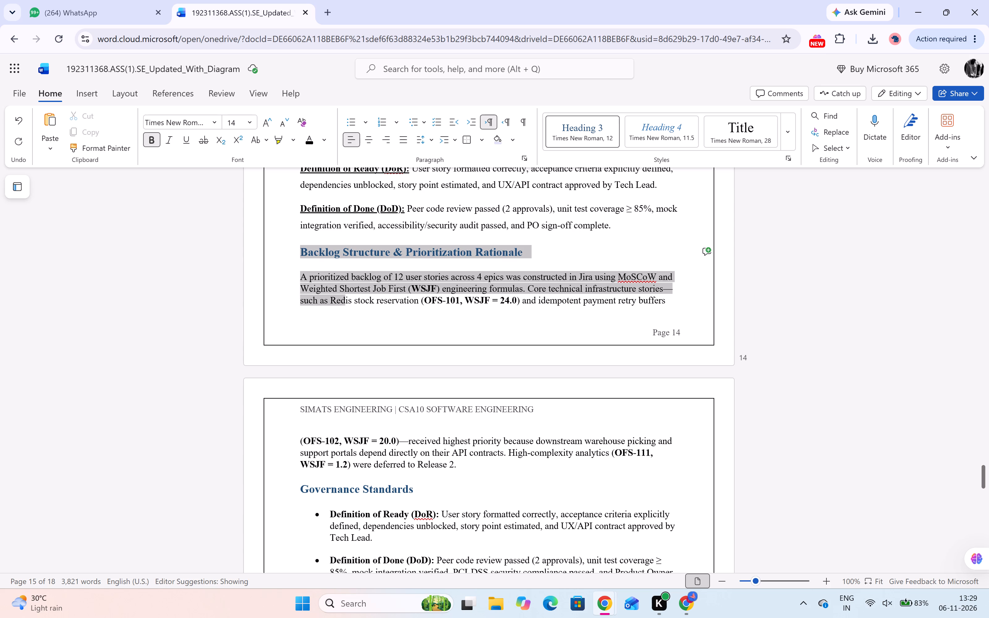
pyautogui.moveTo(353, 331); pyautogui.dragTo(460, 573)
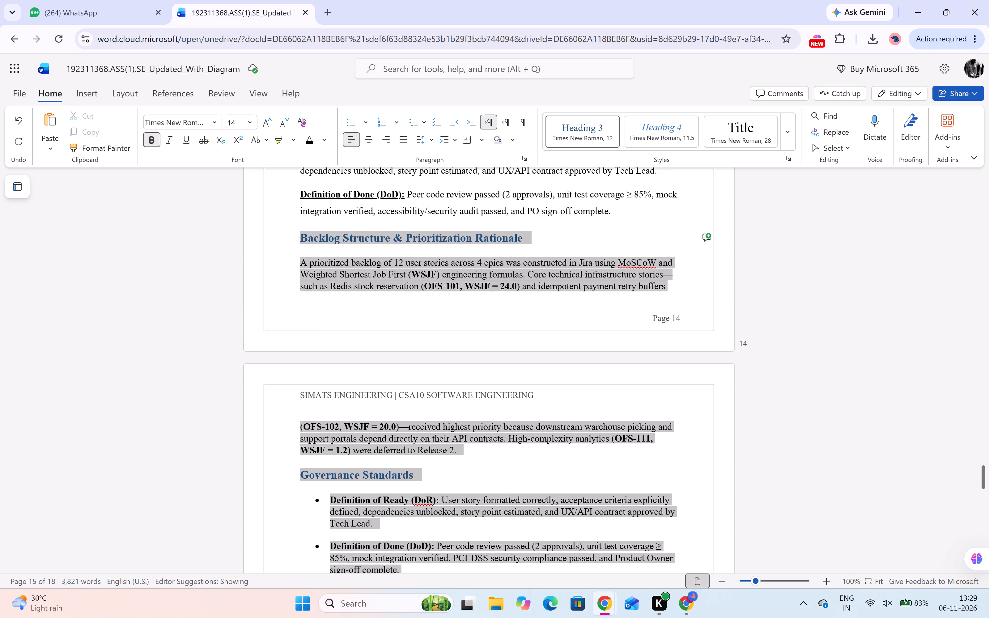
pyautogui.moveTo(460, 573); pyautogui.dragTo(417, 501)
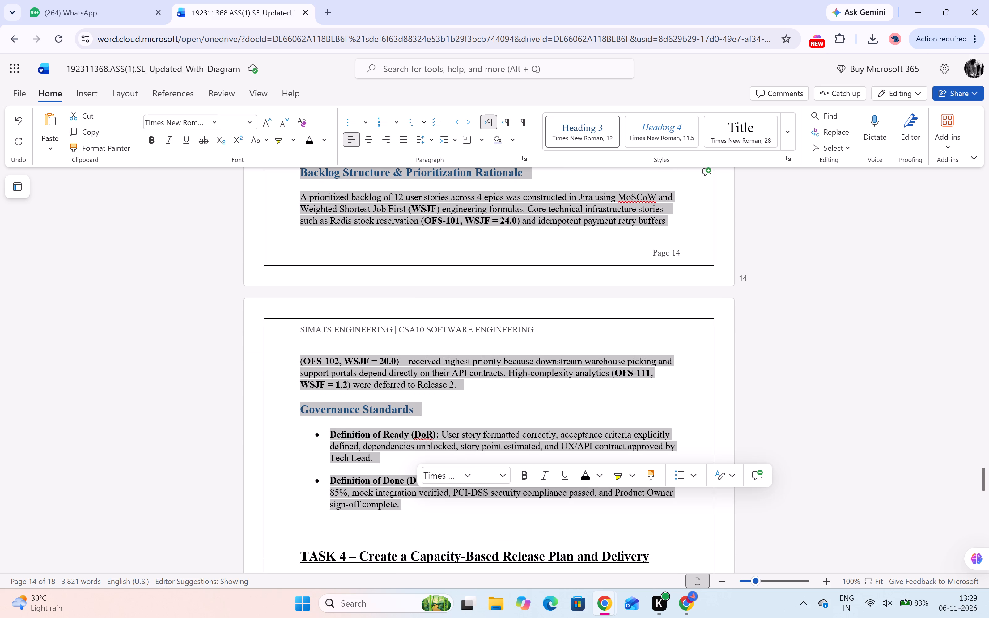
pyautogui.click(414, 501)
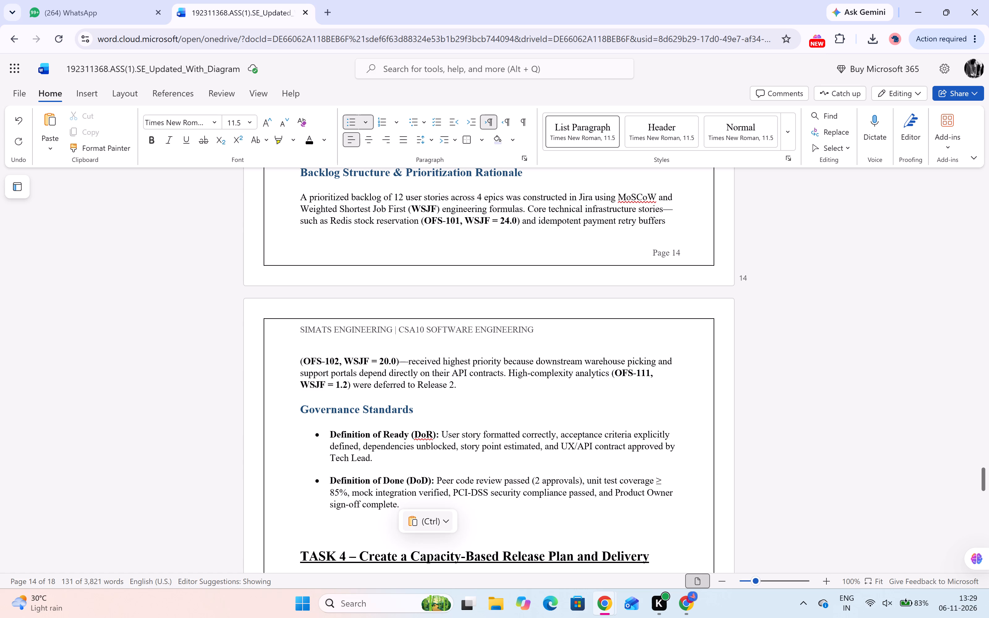
# Delete the pasted "Governance Standards" heading, its Definition of Ready and Definition of Done bullets, and the blank lines before TASK 4.
pyautogui.scroll(5, 423, 370)
pyautogui.scroll(-3, 423, 370)
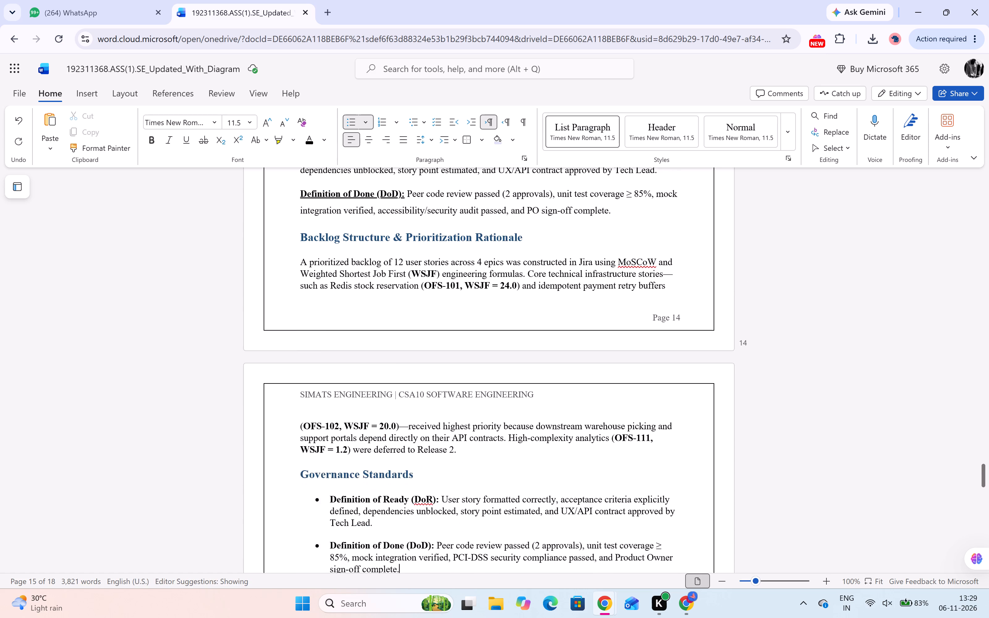
pyautogui.scroll(-2, 423, 370)
pyautogui.moveTo(428, 469); pyautogui.dragTo(338, 436)
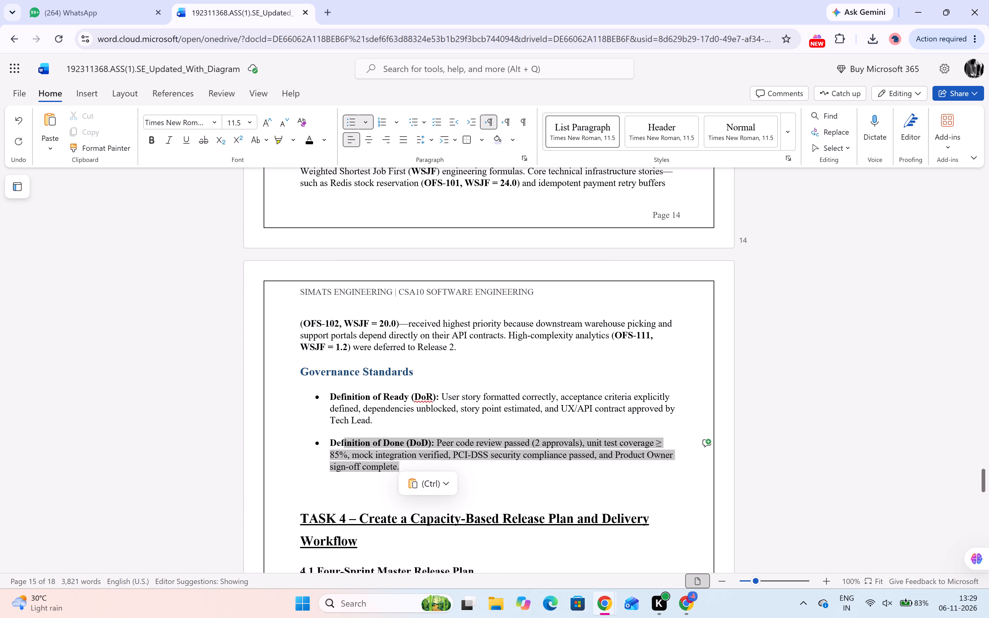
pyautogui.moveTo(338, 436); pyautogui.dragTo(296, 372)
pyautogui.press('BackSpace')
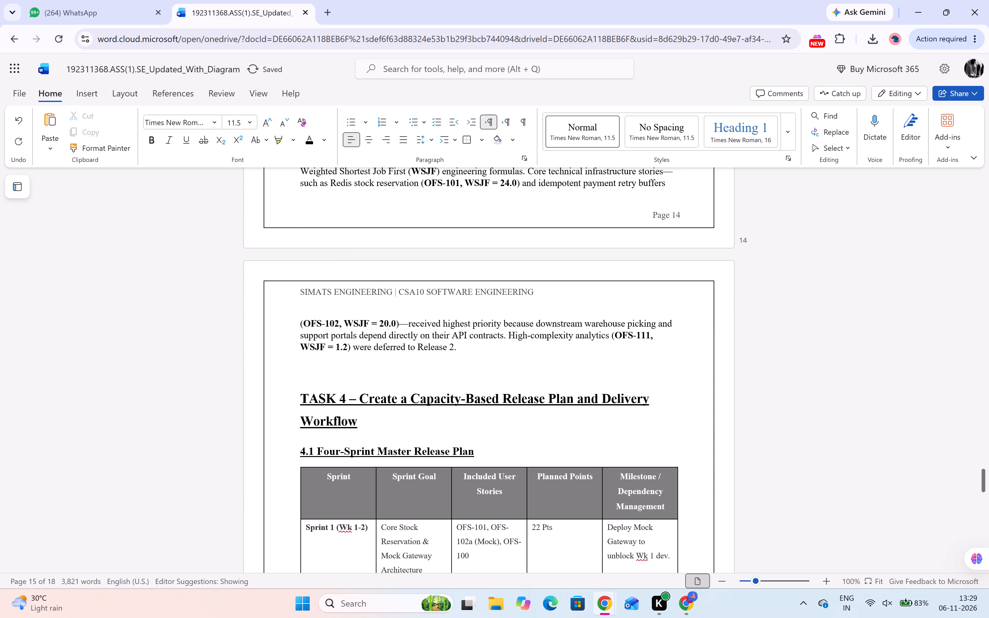
pyautogui.press('BackSpace')
# Remove the bold formatting from the pasted "Backlog Structure & Prioritization Rationale" heading and paragraph, and make their text black.
pyautogui.scroll(3, 296, 372)
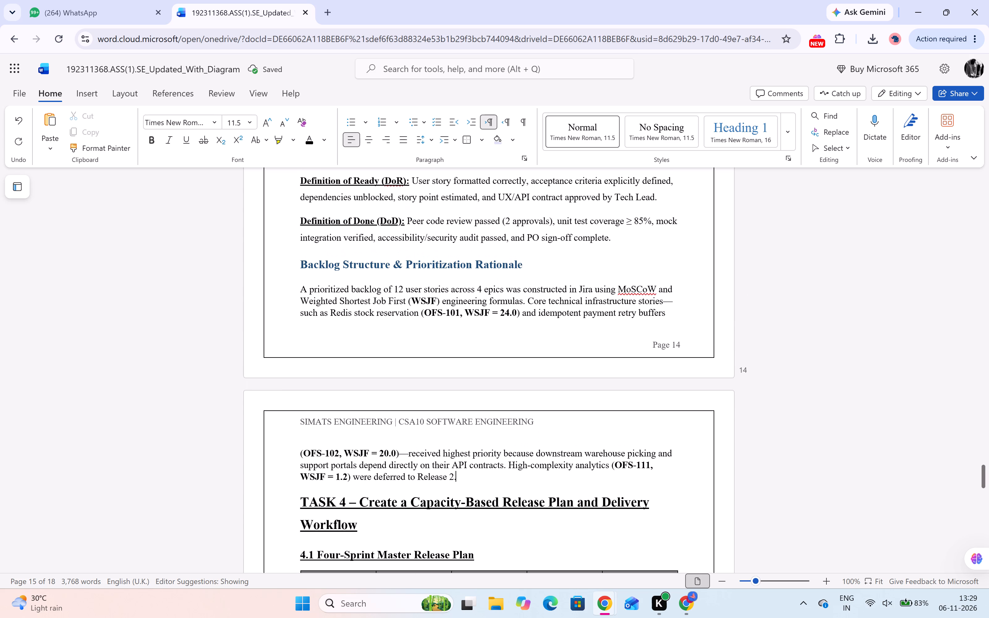
pyautogui.moveTo(302, 265); pyautogui.dragTo(435, 305)
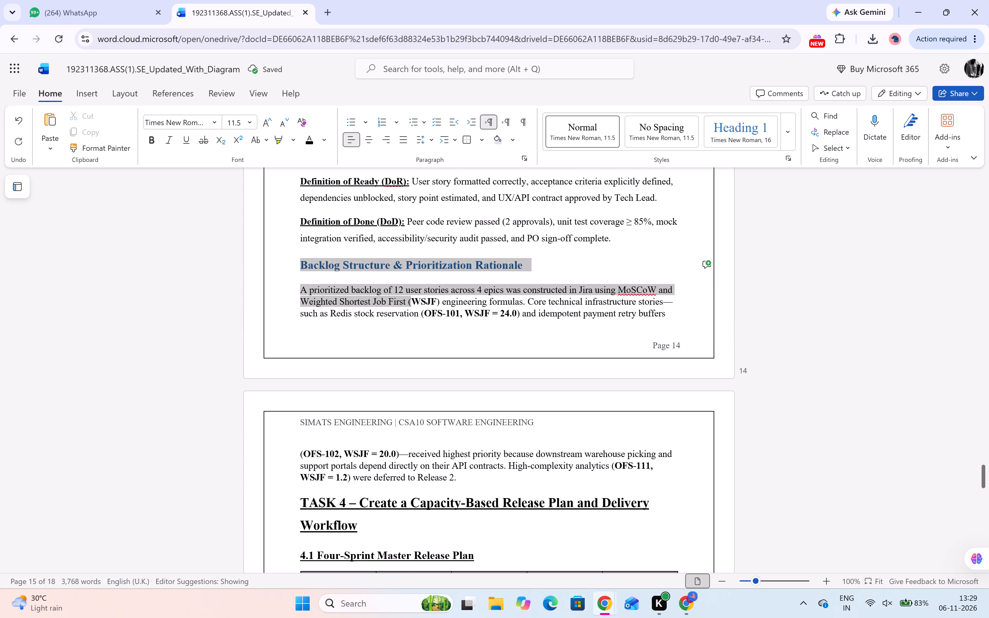
pyautogui.moveTo(435, 305); pyautogui.dragTo(464, 485)
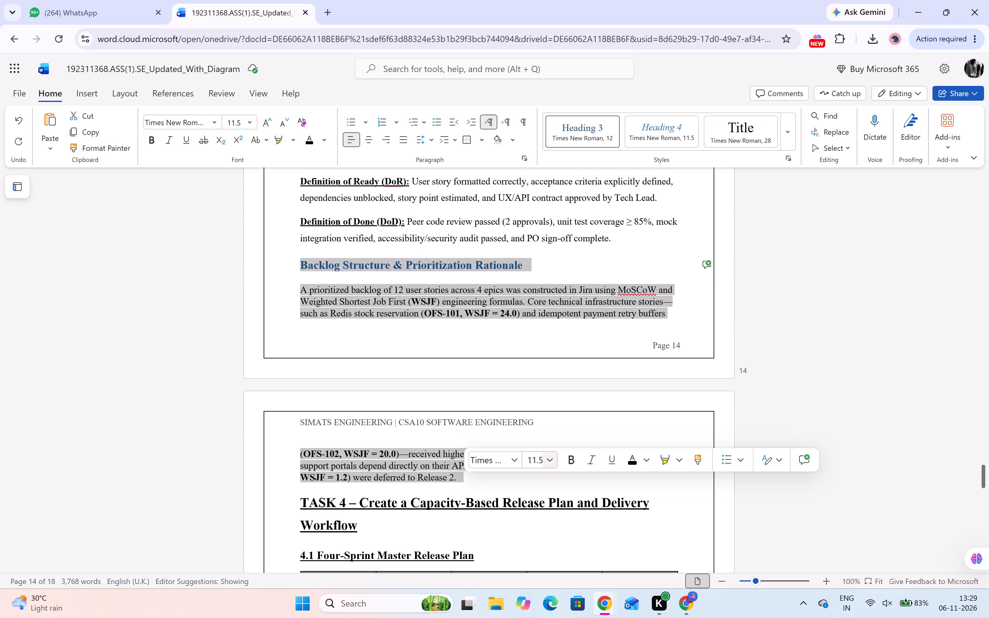
pyautogui.click(574, 467)
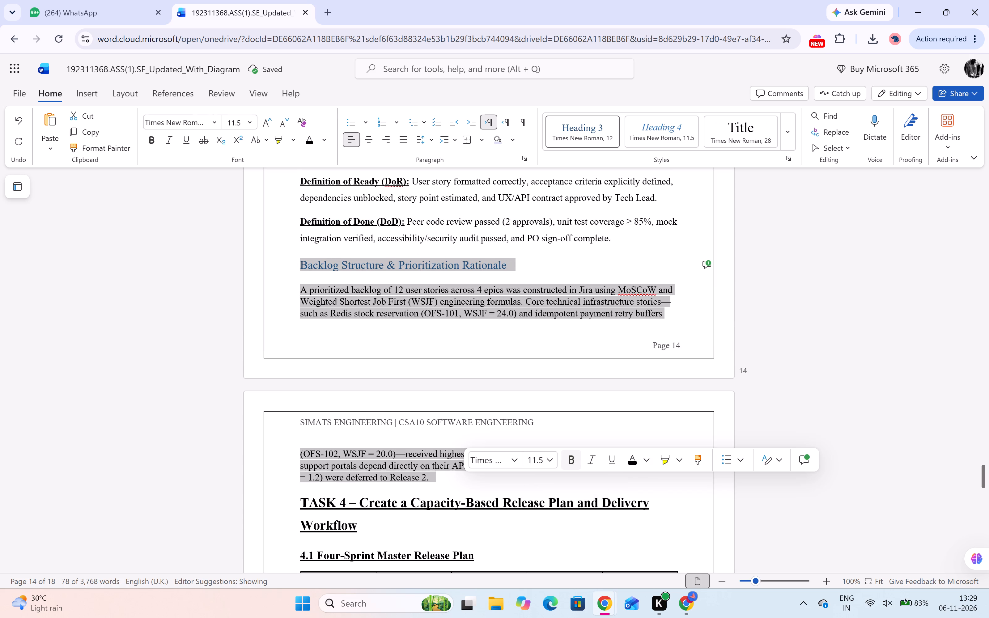
pyautogui.click(628, 459)
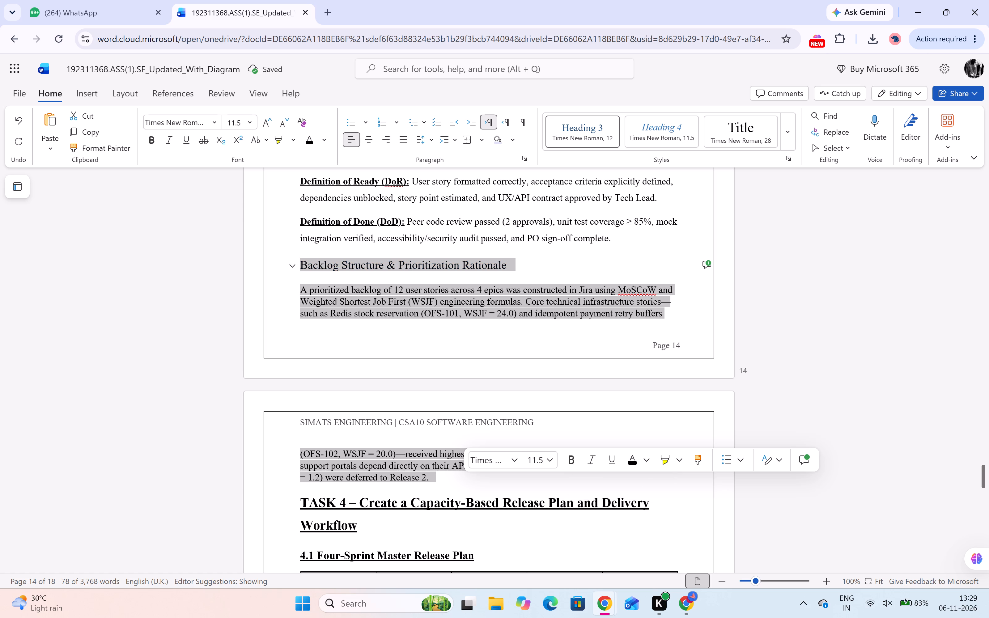
# Make the "Backlog Structure & Prioritization Rationale" heading bold and underlined, and add a colon at its end.
pyautogui.click(517, 267)
pyautogui.moveTo(517, 267); pyautogui.dragTo(305, 264)
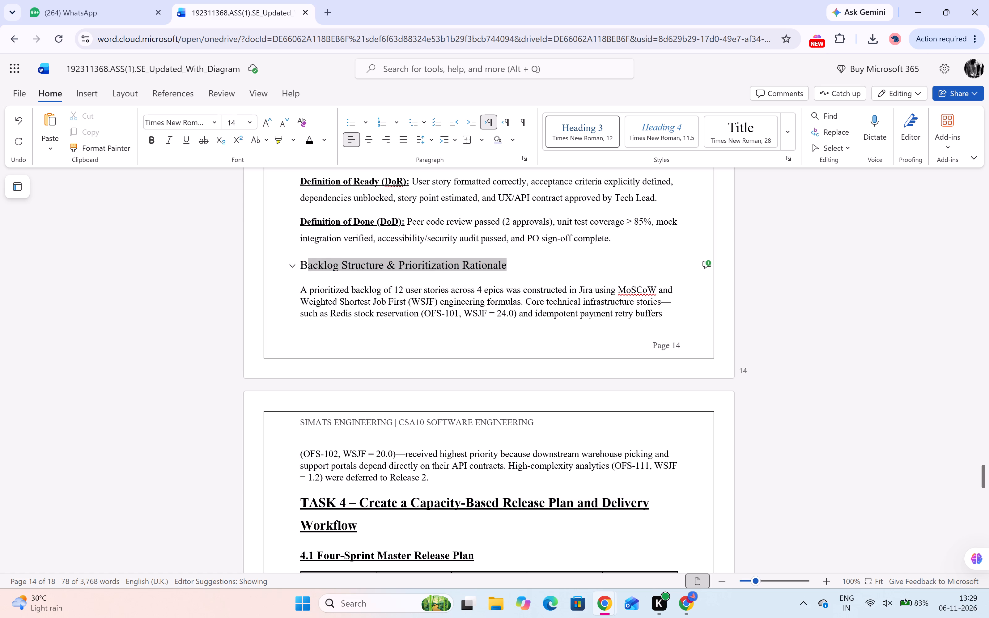
pyautogui.moveTo(305, 264); pyautogui.dragTo(303, 264)
pyautogui.click(475, 232)
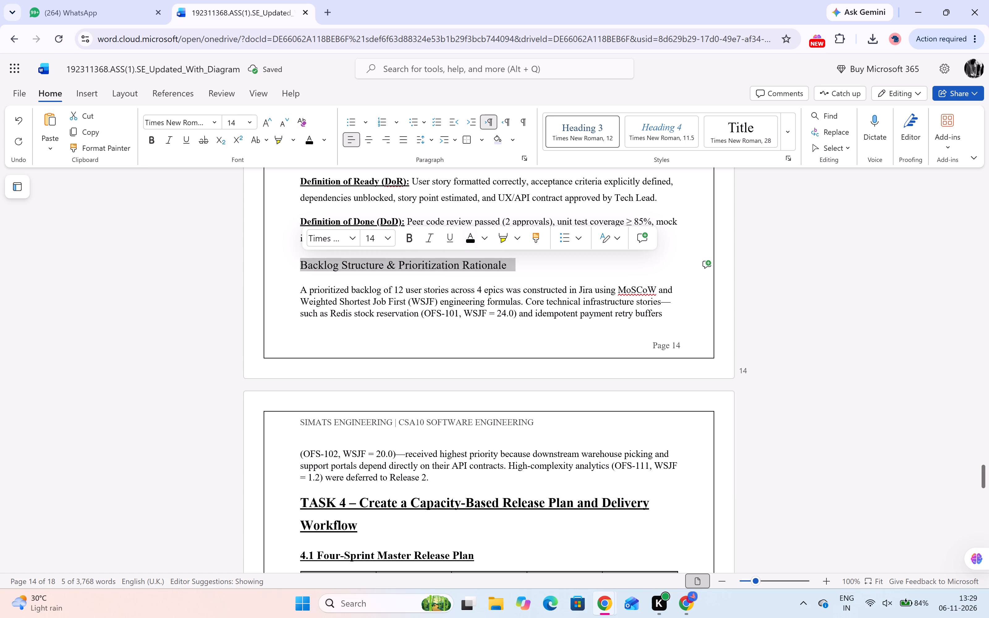
pyautogui.click(404, 238)
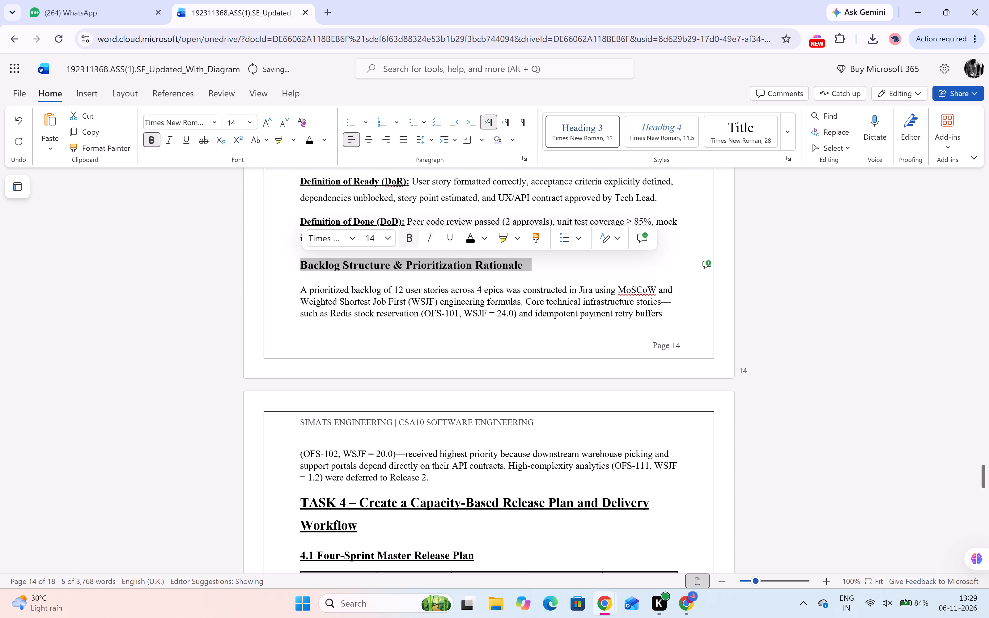
pyautogui.click(451, 246)
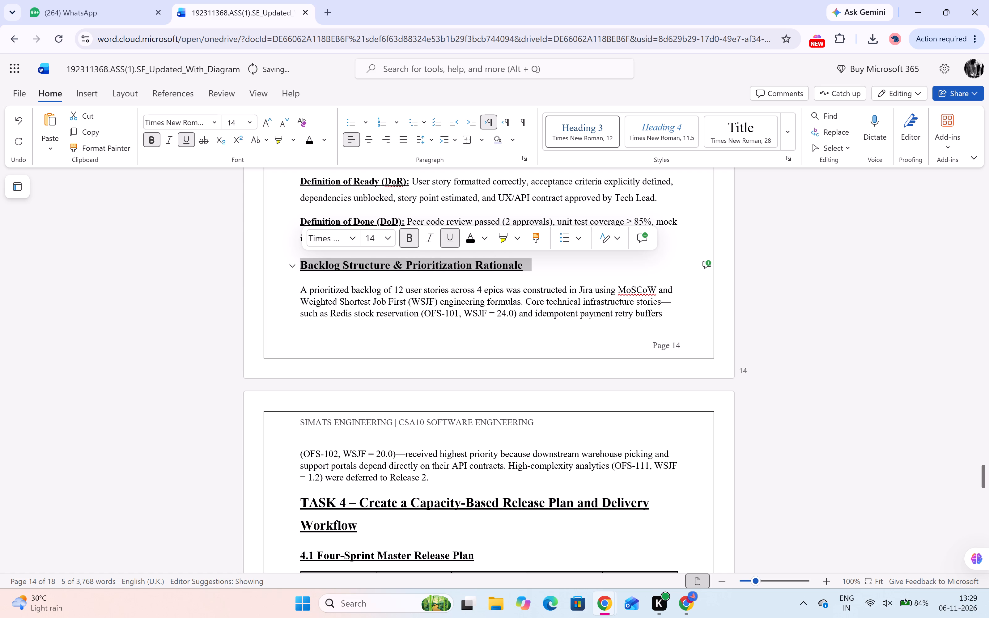
pyautogui.click(533, 270)
pyautogui.hotkey('shift', ':')
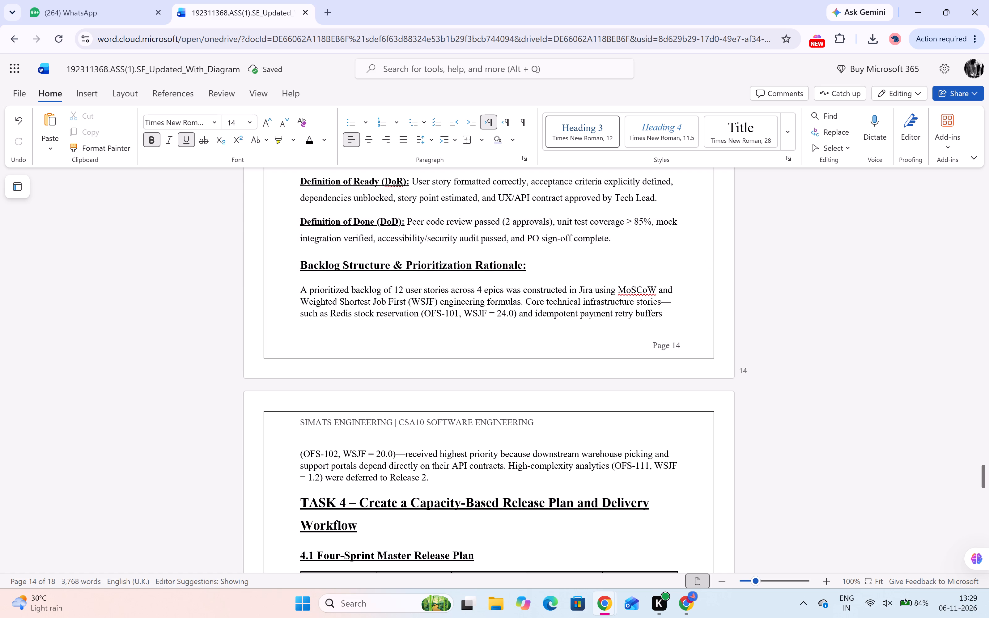
# Increase the line spacing of the "A prioritized backlog of 12 user stories" paragraph to match the surrounding body text.
pyautogui.moveTo(302, 288); pyautogui.dragTo(432, 479)
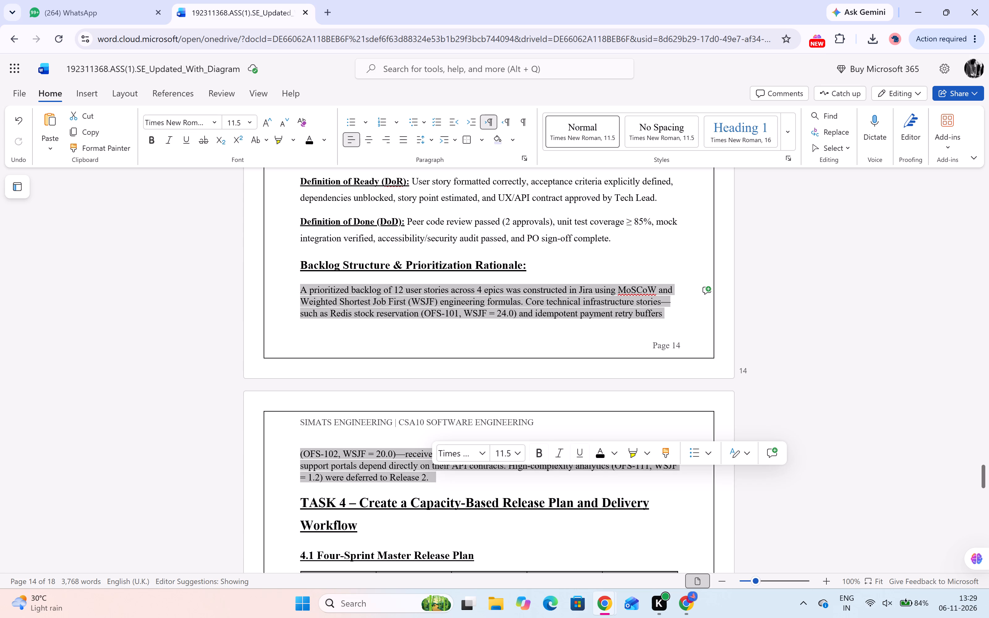
pyautogui.click(431, 144)
pyautogui.click(444, 208)
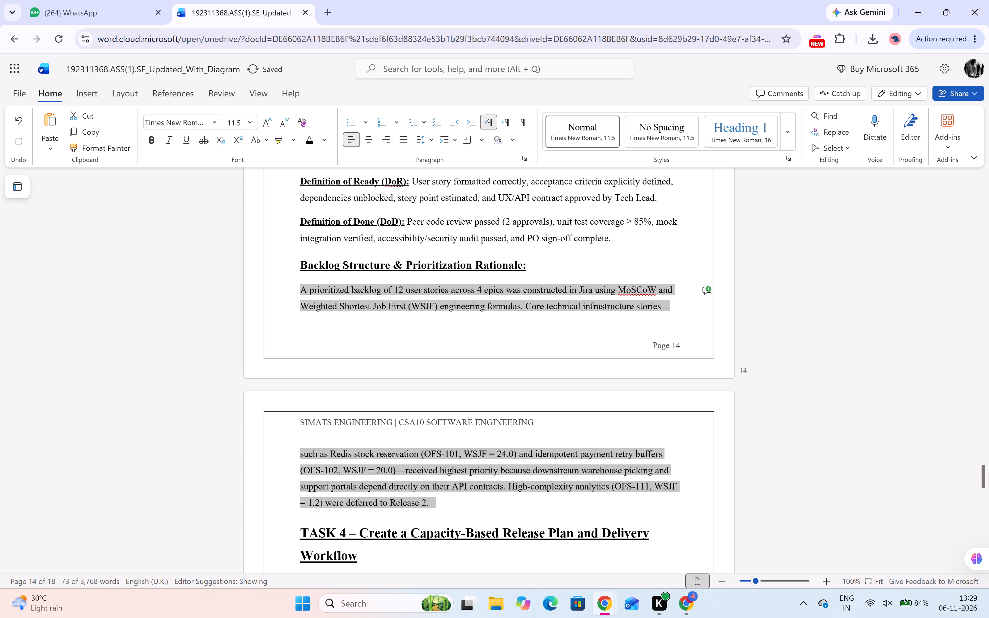
pyautogui.click(211, 287)
# Review the document's page layout and content from the end of Task 3 through the Task 4, 5 and 6 sections.
pyautogui.scroll(-4, 435, 335)
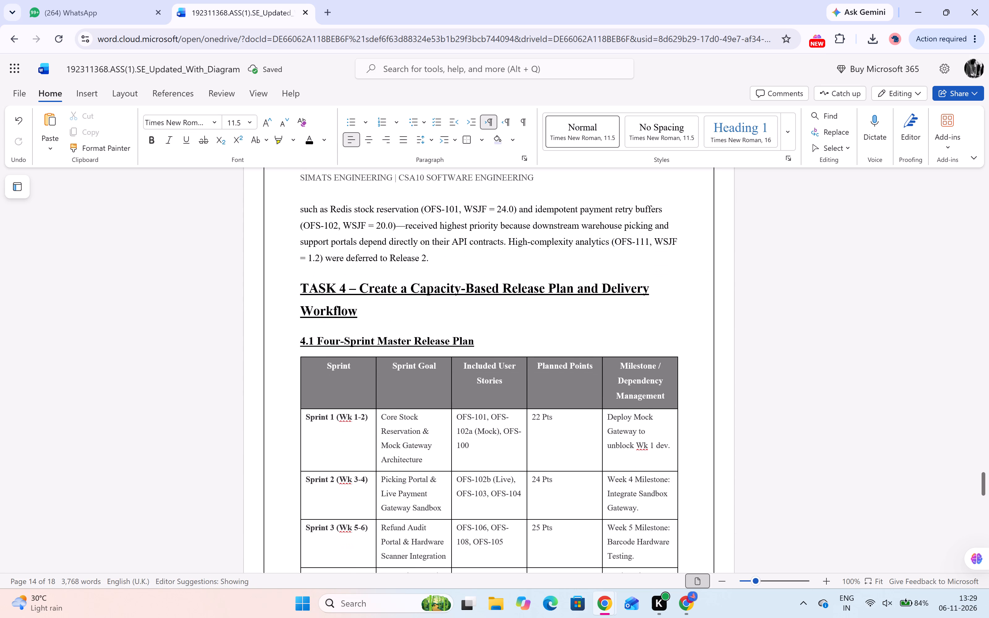
pyautogui.scroll(-1, 435, 335)
pyautogui.scroll(3, 435, 335)
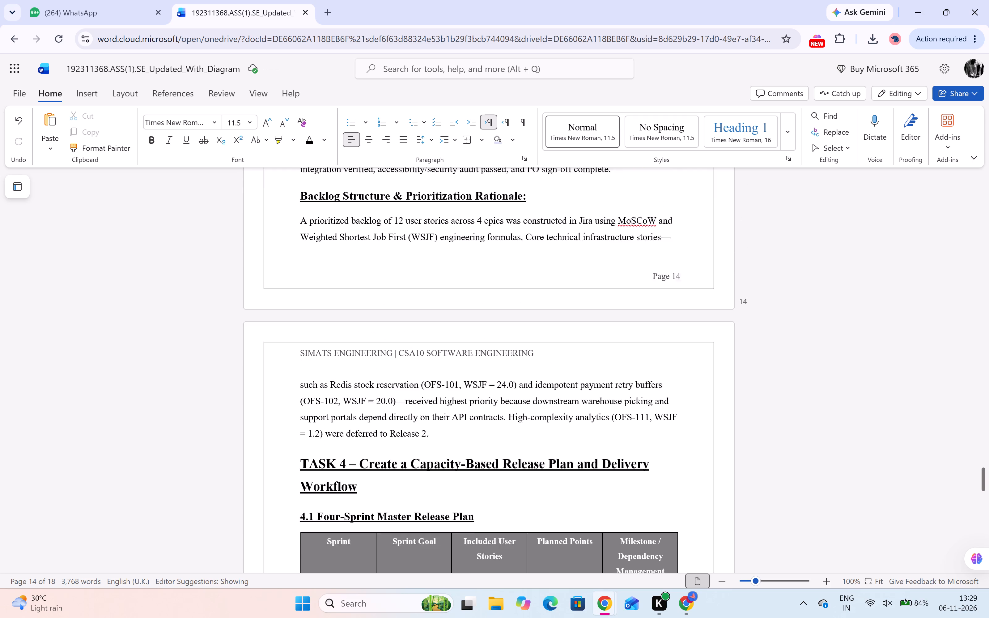
pyautogui.scroll(1, 435, 335)
pyautogui.scroll(-3, 435, 335)
pyautogui.click(435, 335)
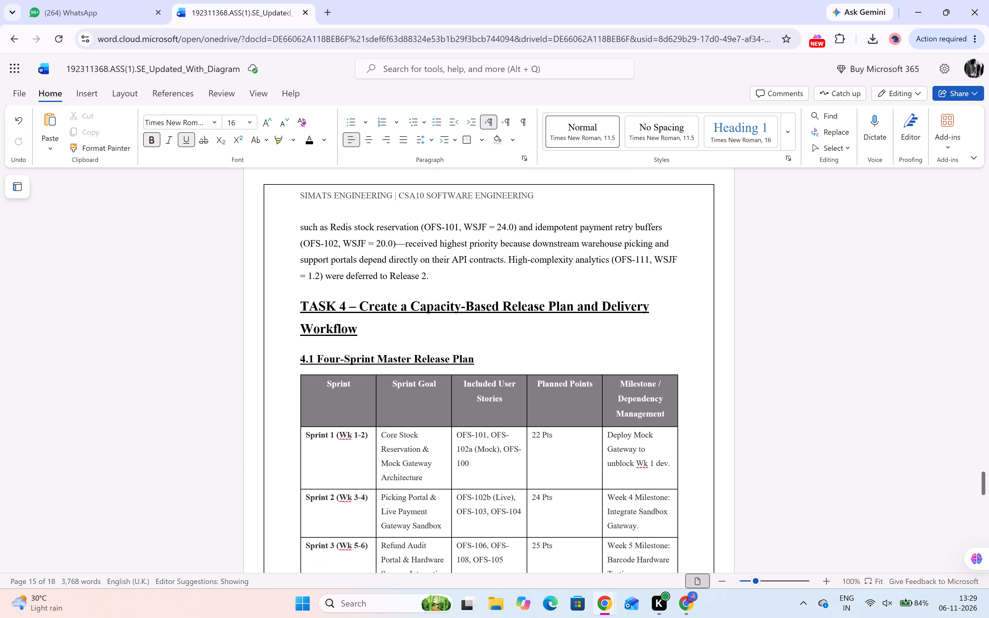
pyautogui.scroll(-6, 333, 367)
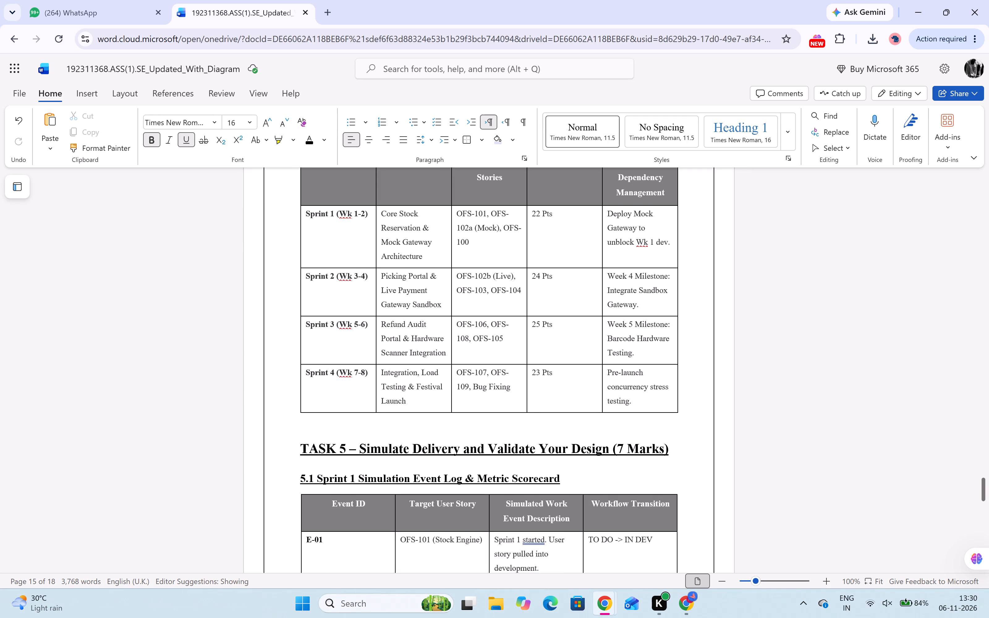
pyautogui.scroll(-10, 333, 367)
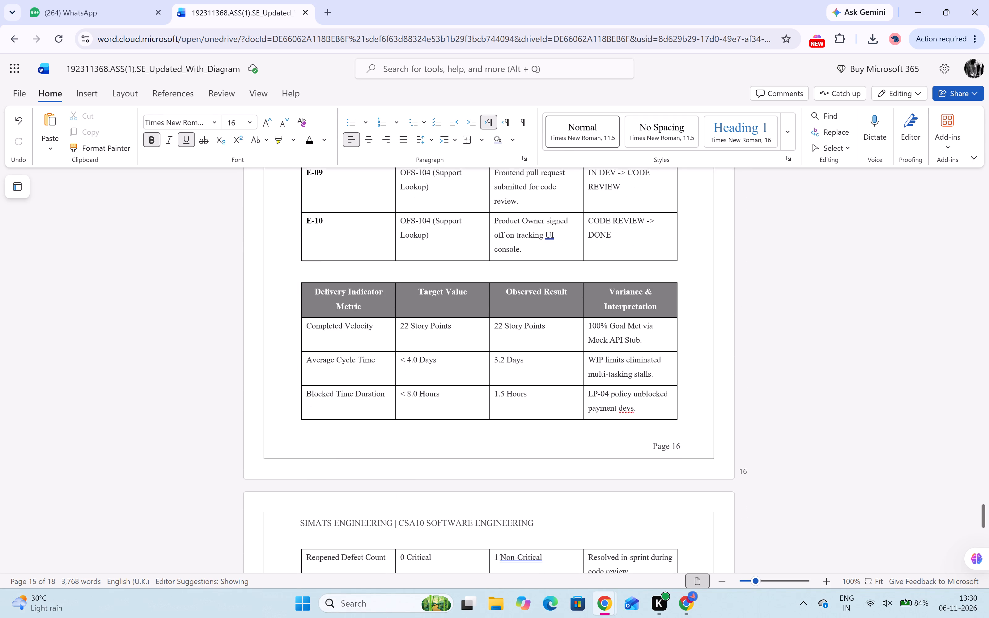
pyautogui.scroll(-5, 333, 367)
pyautogui.scroll(3, 333, 367)
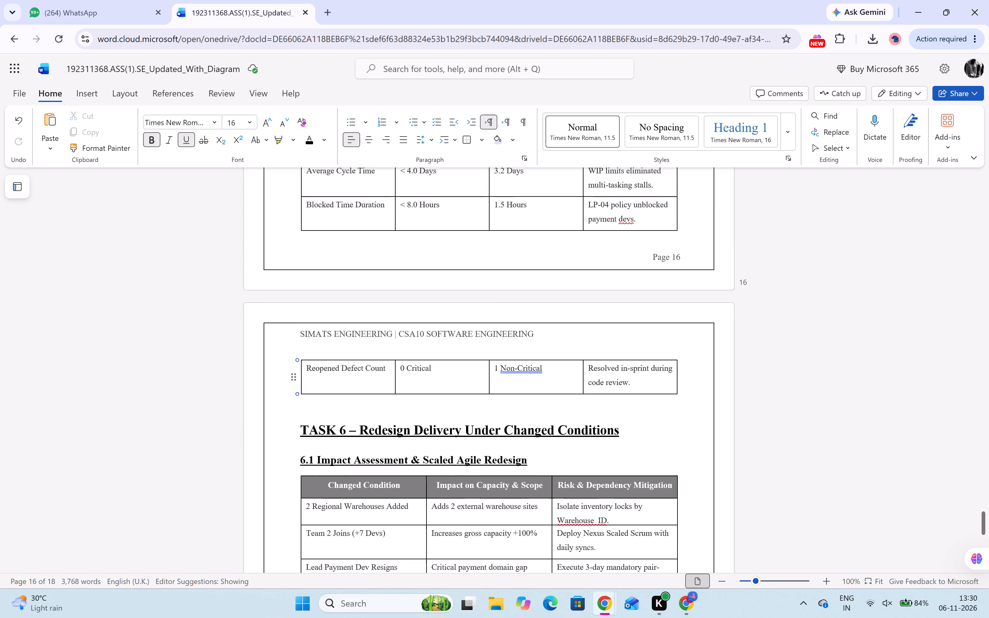
pyautogui.scroll(2, 333, 367)
pyautogui.scroll(-7, 333, 367)
pyautogui.click(680, 604)
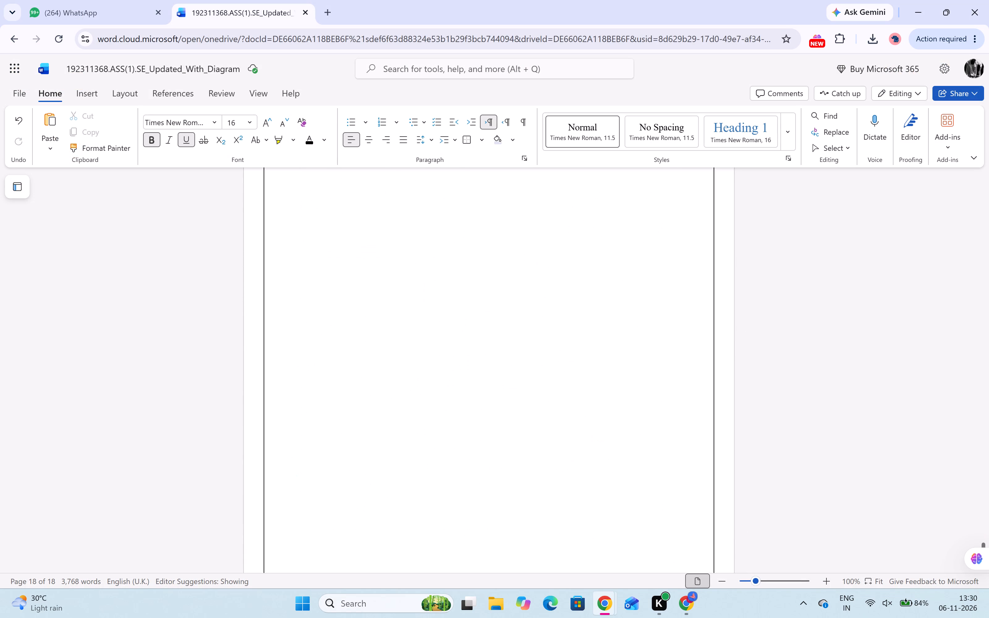
pyautogui.scroll(6, 490, 466)
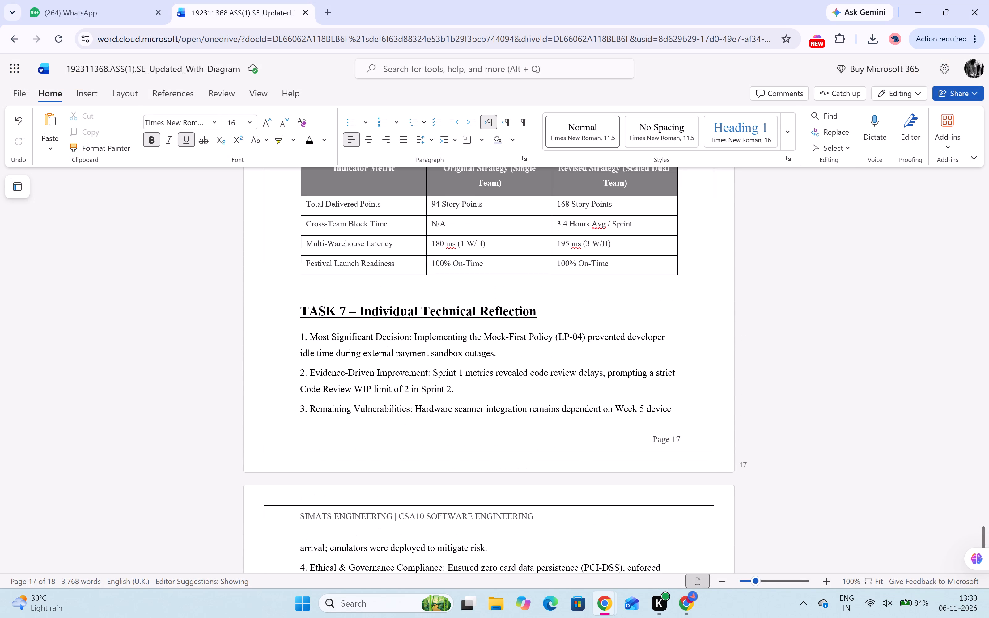
pyautogui.moveTo(300, 336); pyautogui.dragTo(475, 585)
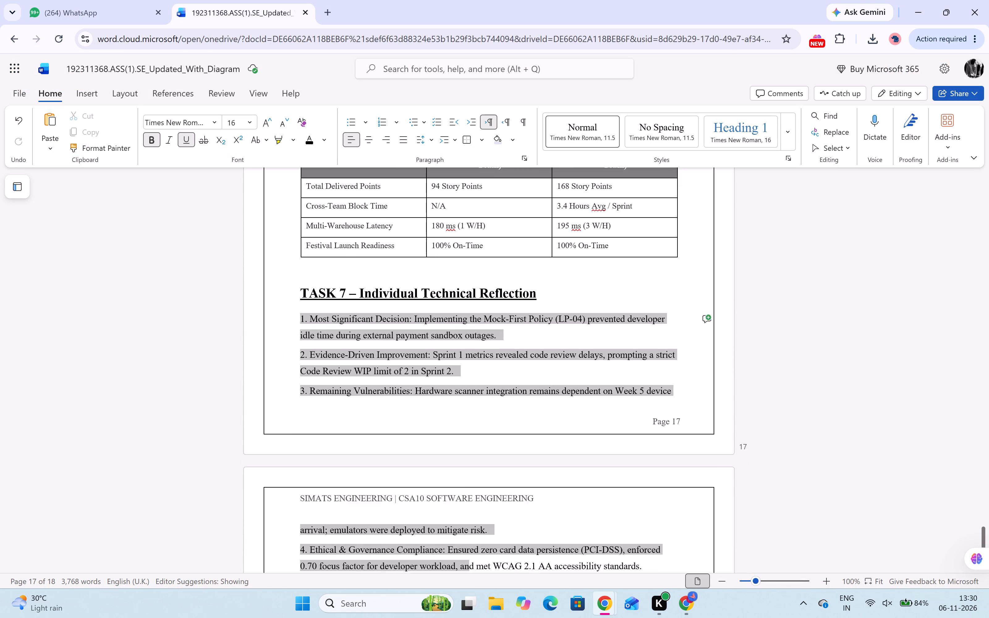
pyautogui.moveTo(475, 585); pyautogui.dragTo(543, 355)
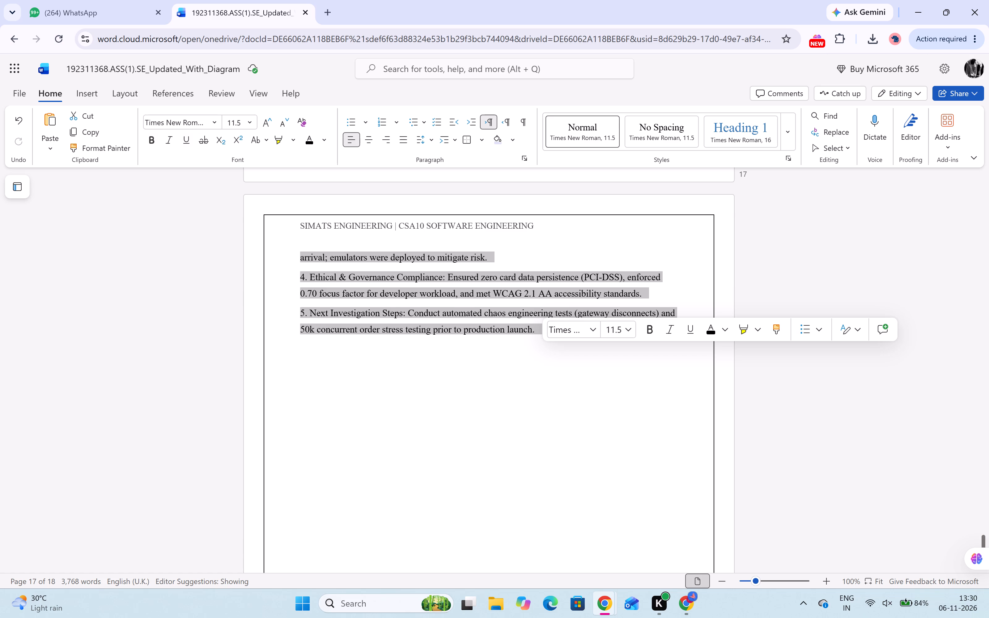
pyautogui.hotkey('ctrl', 'v')
# Underline the "Reflection & Technical Governance" heading under Task 7 and make its text black.
pyautogui.scroll(5, 543, 355)
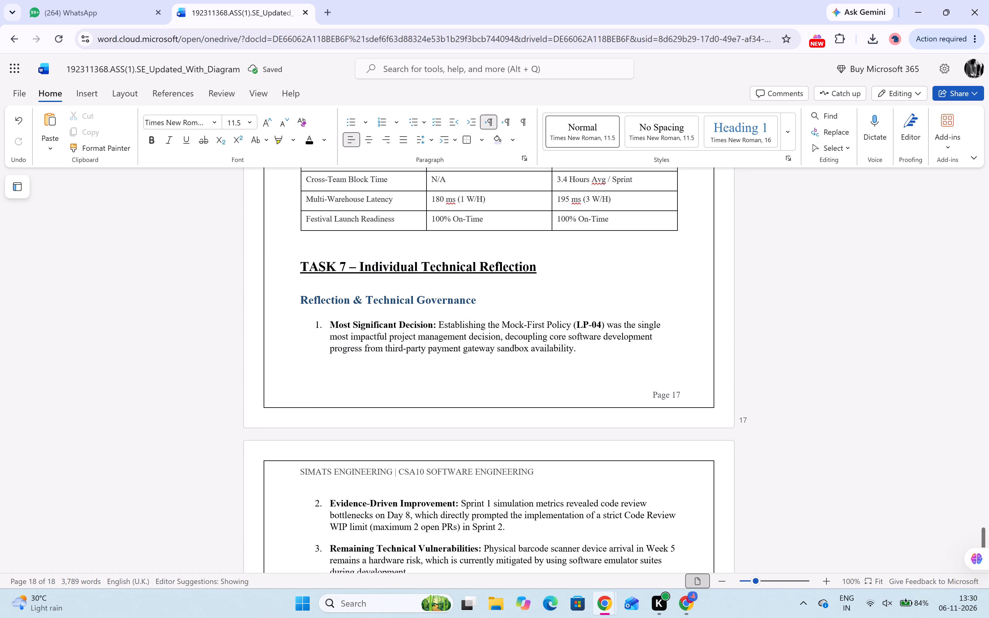
pyautogui.moveTo(487, 305); pyautogui.dragTo(303, 298)
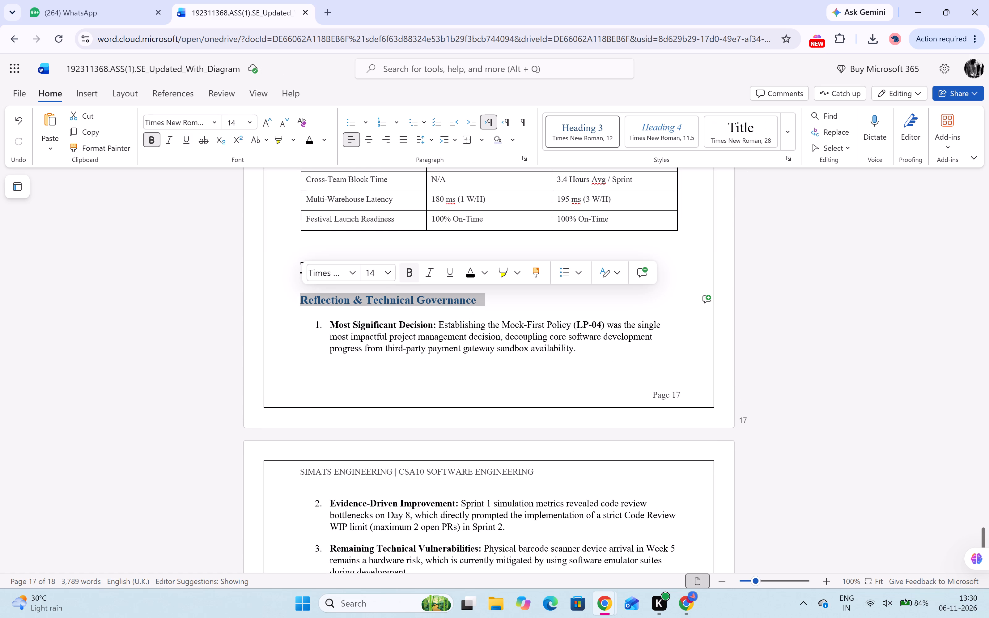
pyautogui.click(448, 273)
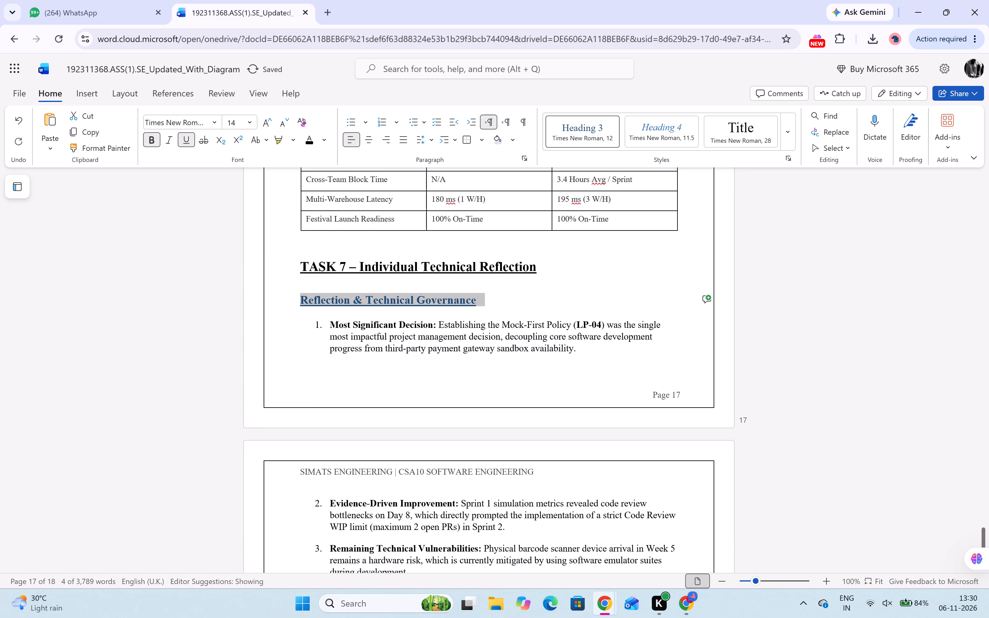
pyautogui.click(493, 298)
pyautogui.moveTo(493, 298); pyautogui.dragTo(393, 299)
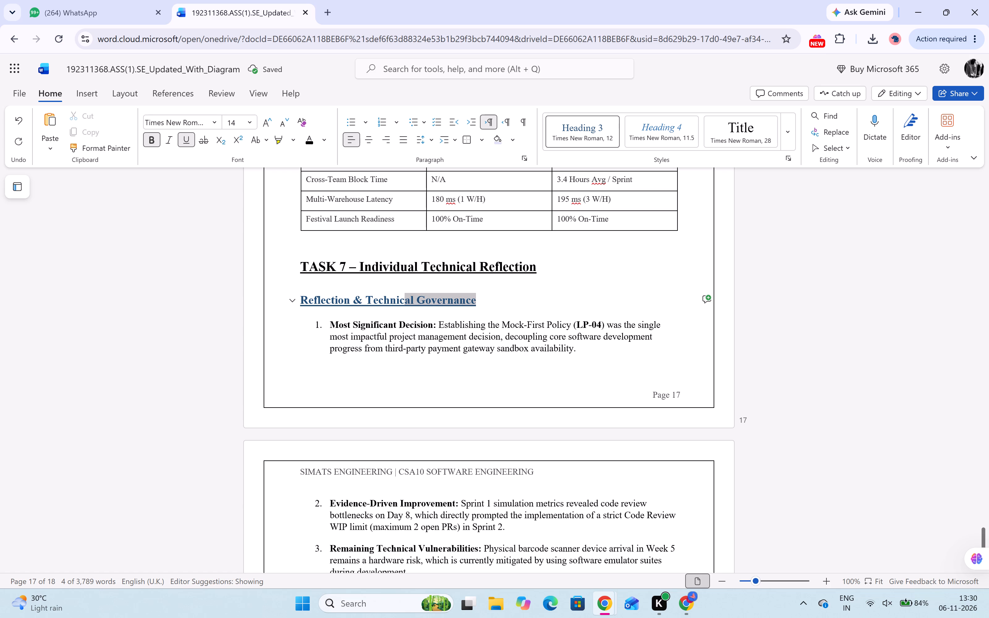
pyautogui.moveTo(393, 299); pyautogui.dragTo(299, 301)
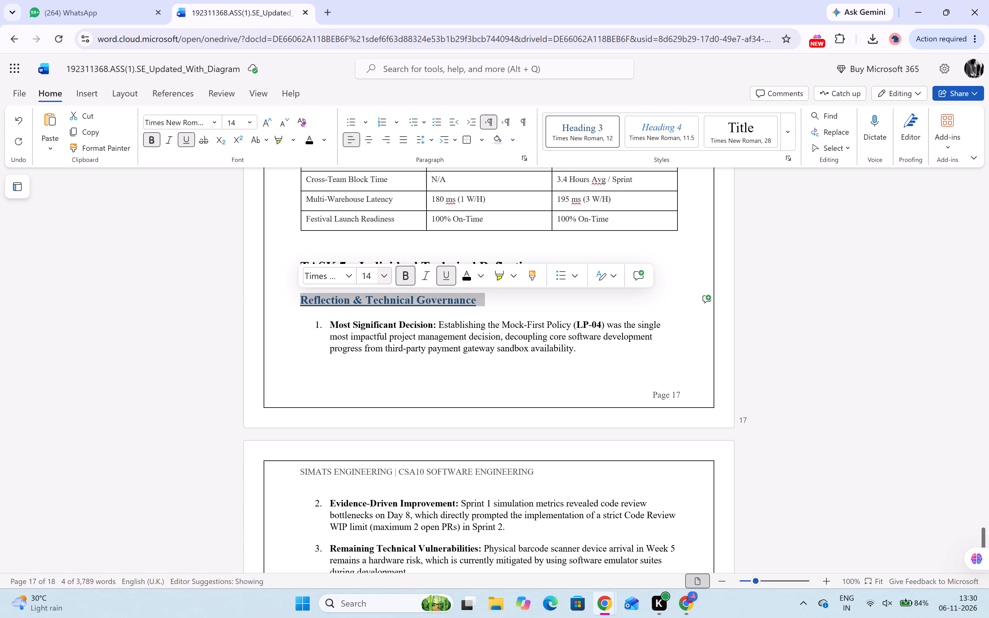
pyautogui.click(464, 276)
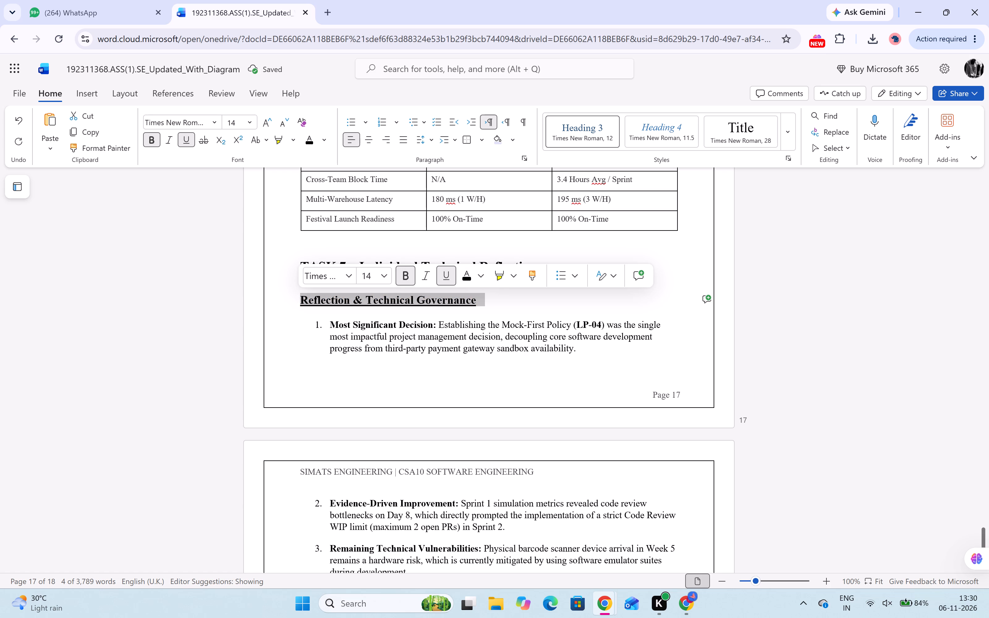
pyautogui.click(452, 353)
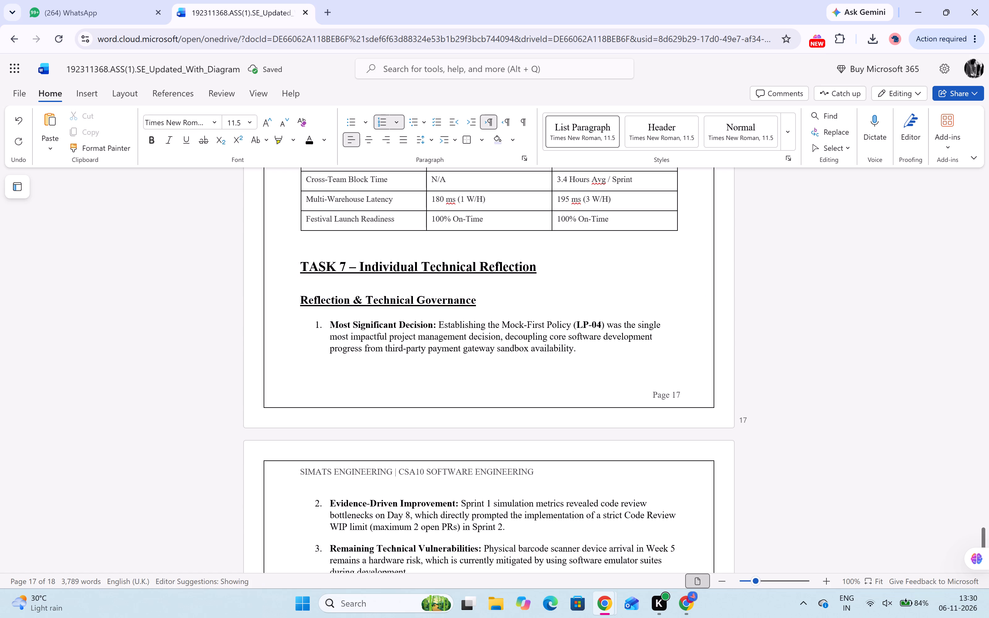
# Underline the "Most Significant Decision:" label in the first point of Task 7's reflection list.
pyautogui.moveTo(330, 326); pyautogui.dragTo(436, 331)
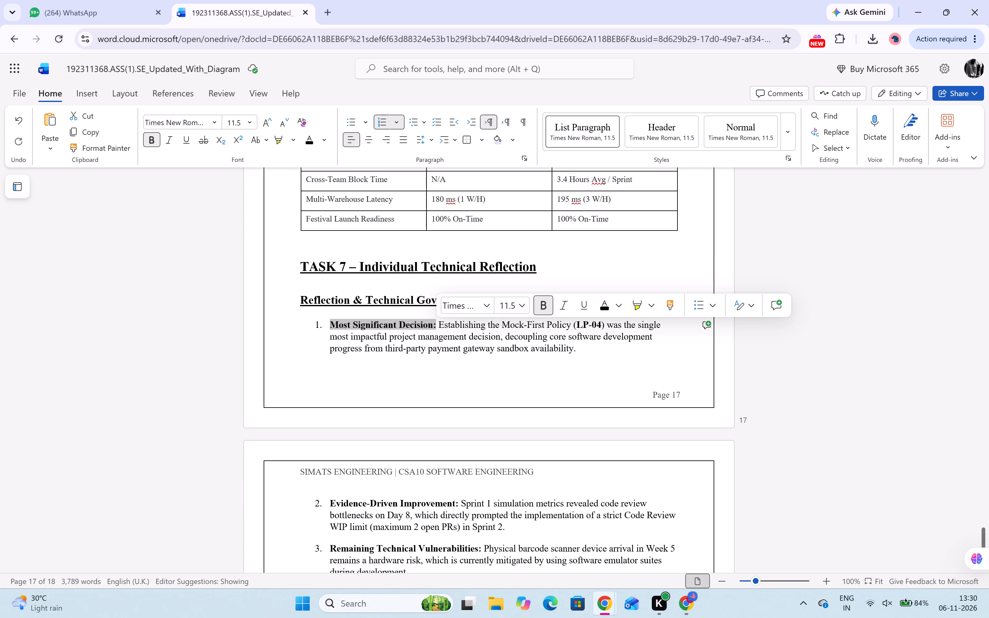
pyautogui.click(594, 302)
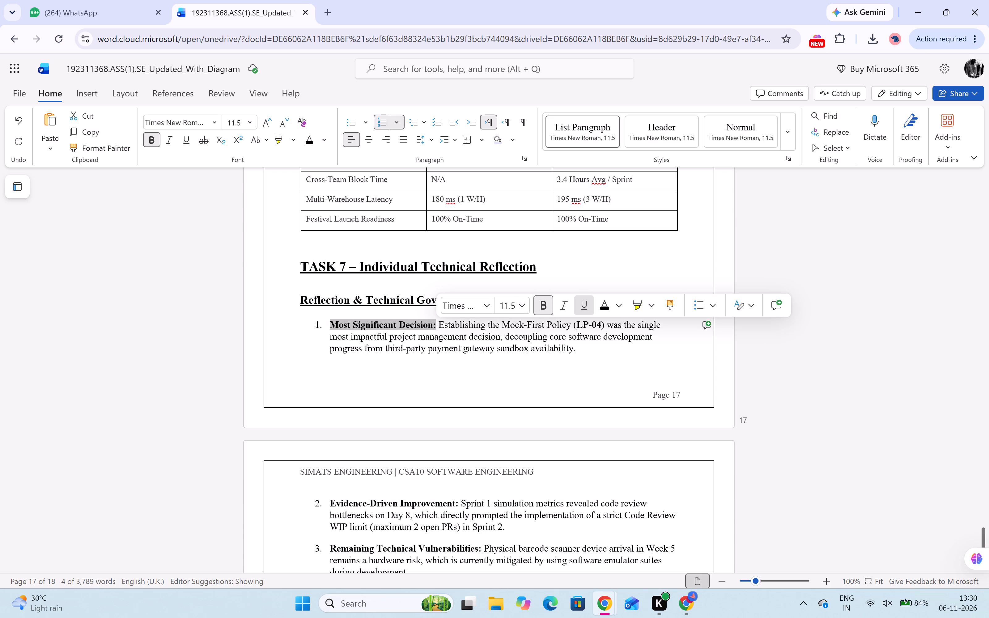
pyautogui.click(514, 430)
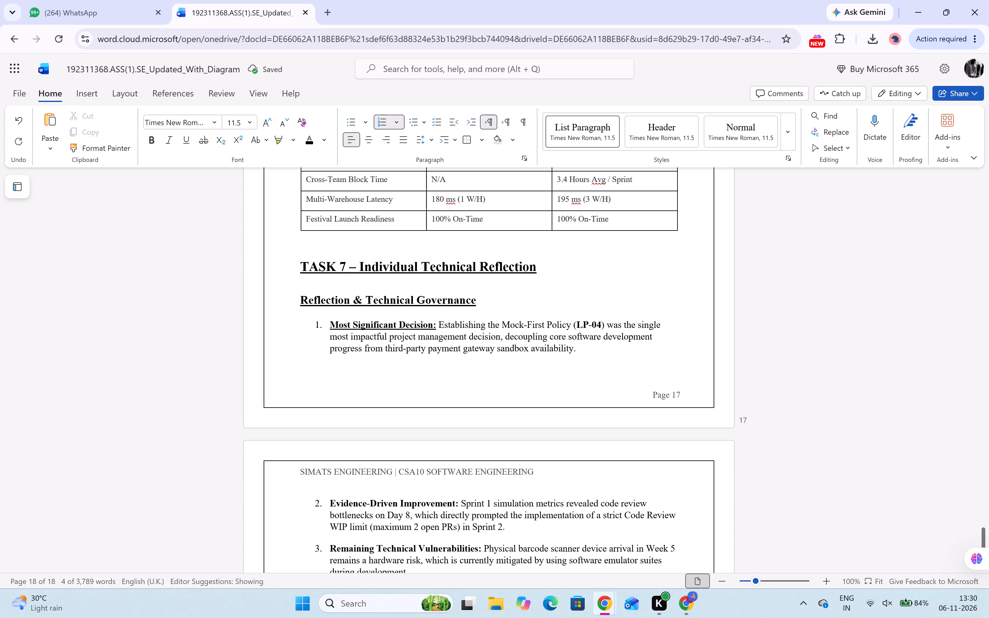